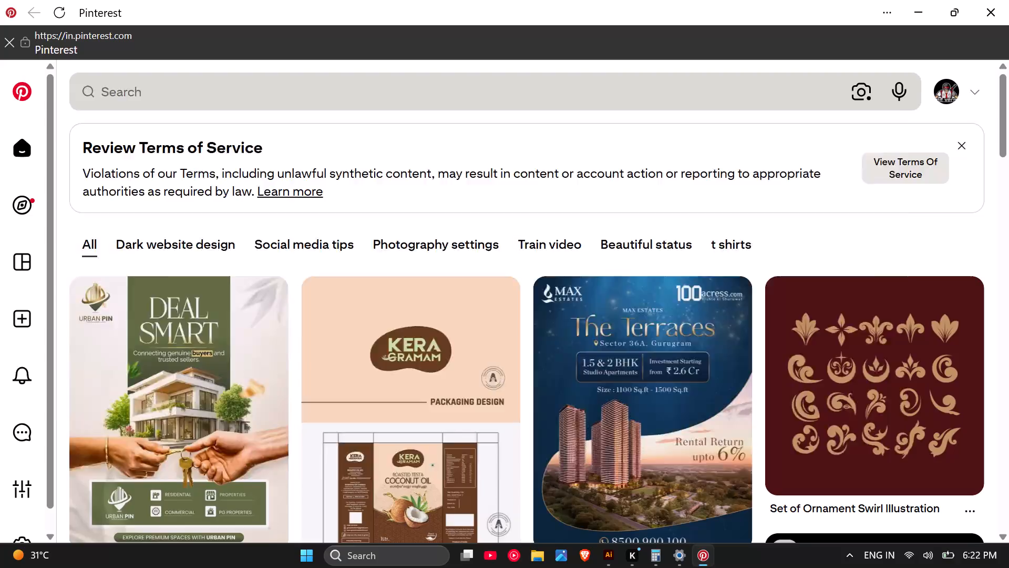
Search for "pizza box design" using the suggested query and dismiss the introductory pop-up about saving ideas.
type("PIZ")
type("ZA")
key("space")
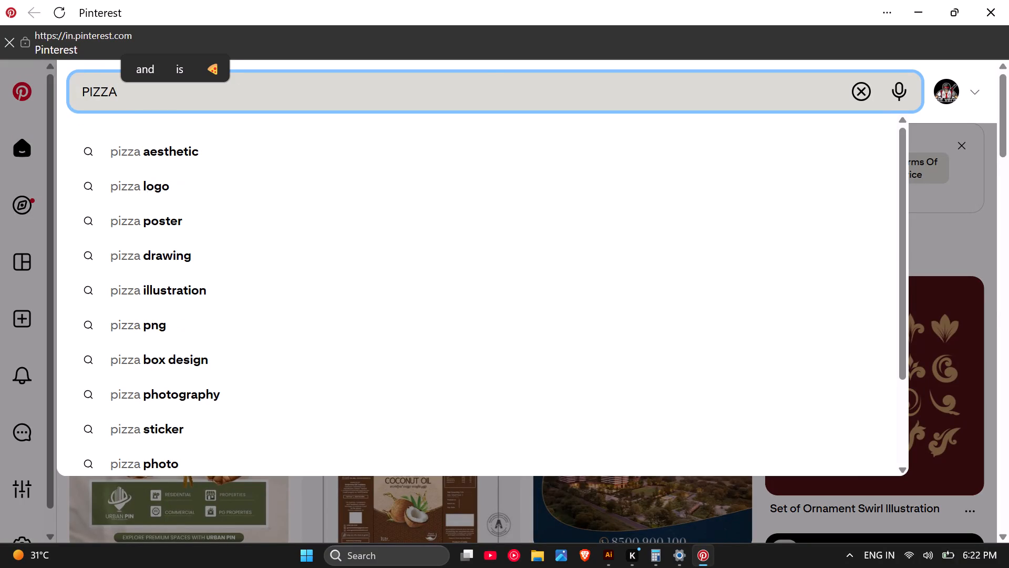
type("box")
key("space")
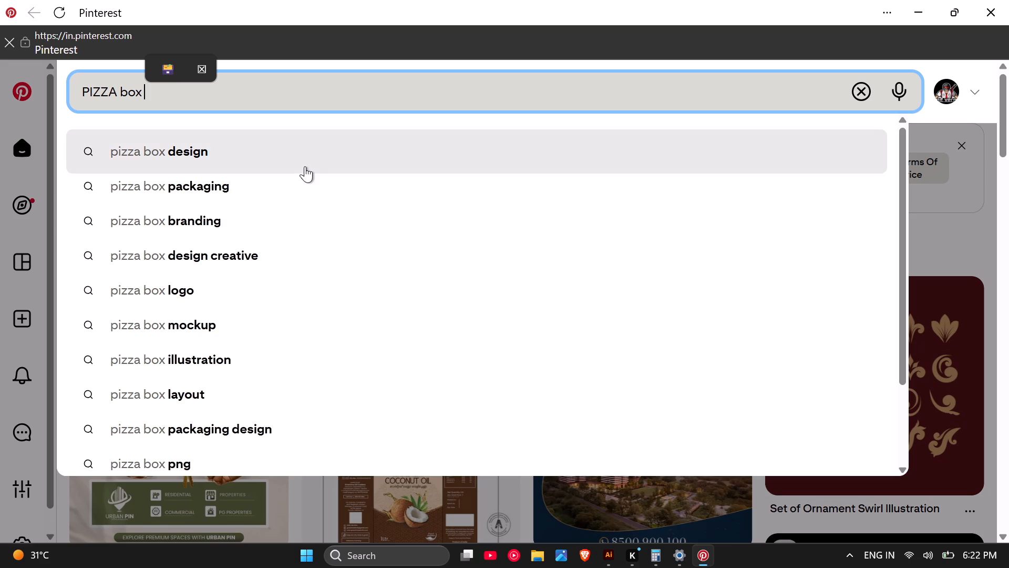
left_click(305, 166)
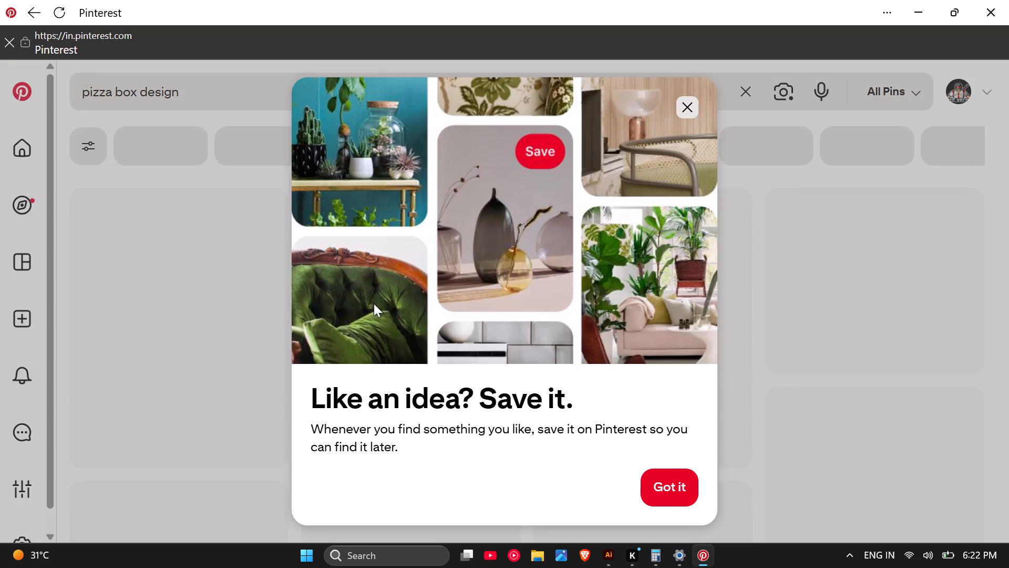
left_click(679, 108)
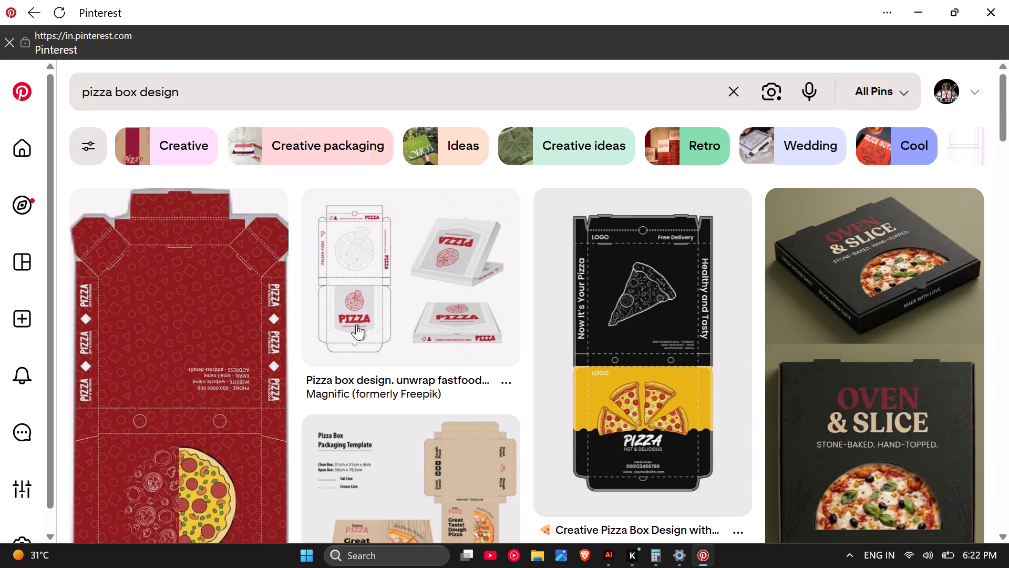
Examine the pizza box design results, comparing flat die-cut layouts, box templates and packaging mockups for reference ideas.
scroll(387, 307, "down", 1)
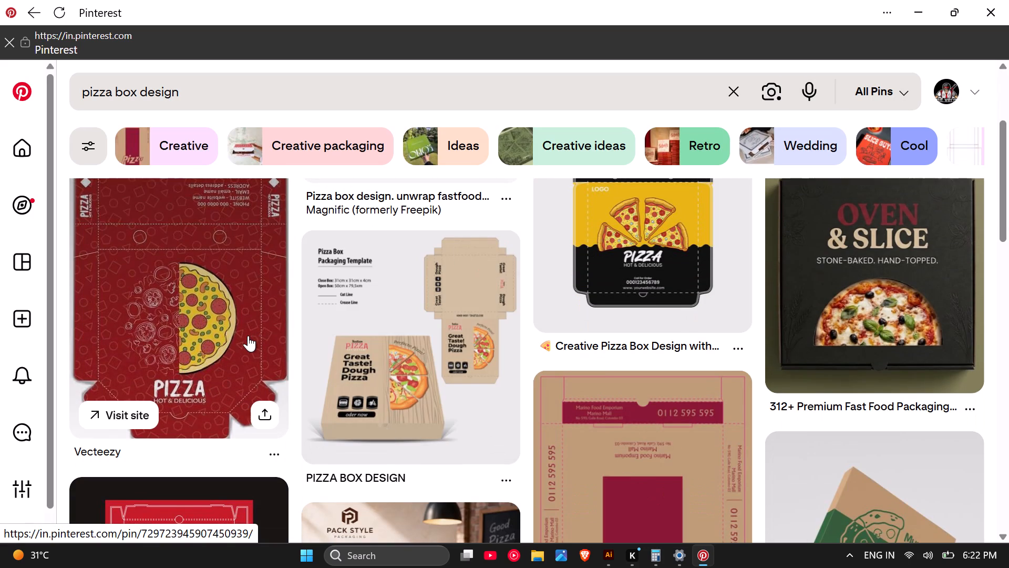
scroll(261, 347, "up", 1)
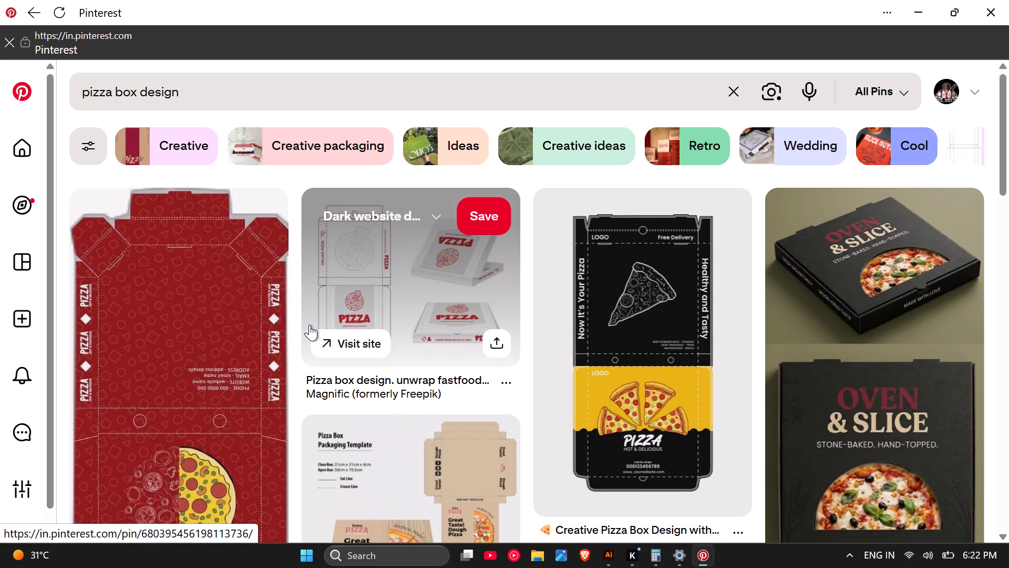
scroll(306, 326, "down", 1)
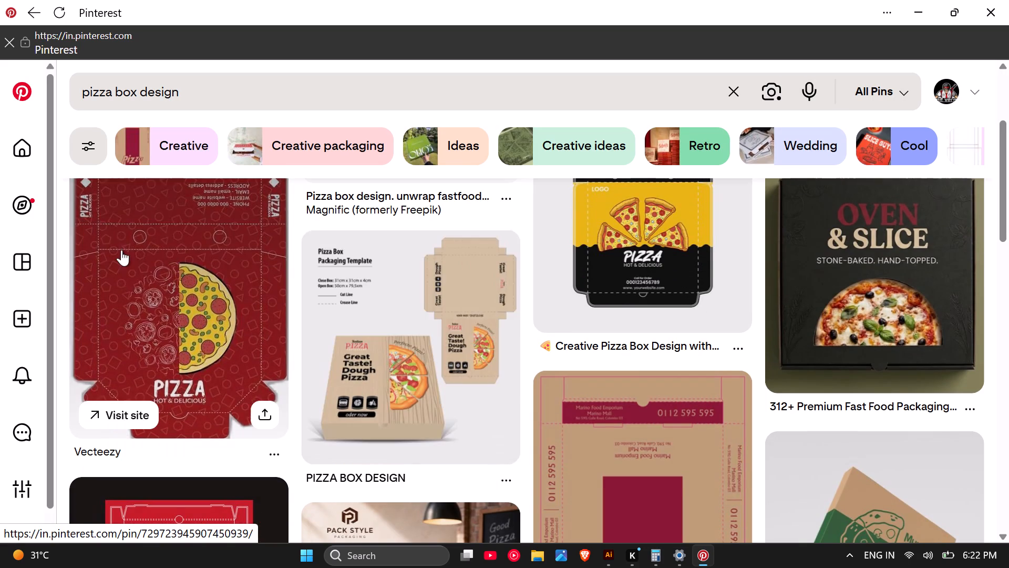
scroll(127, 243, "up", 2)
scroll(193, 362, "down", 1)
scroll(159, 222, "up", 1)
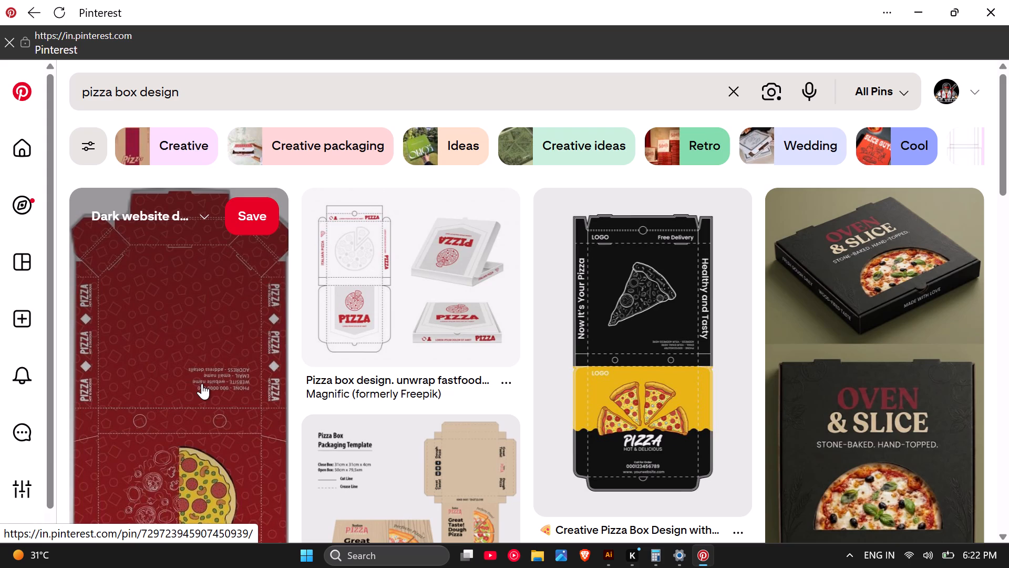
scroll(202, 383, "down", 1)
scroll(202, 383, "up", 1)
scroll(202, 383, "down", 1)
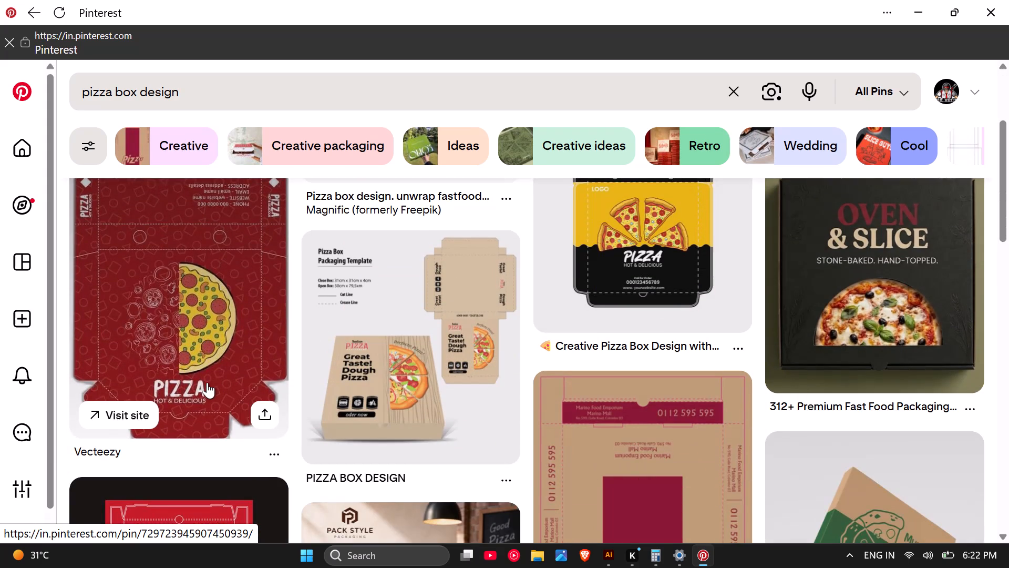
scroll(207, 382, "down", 1)
scroll(207, 382, "up", 1)
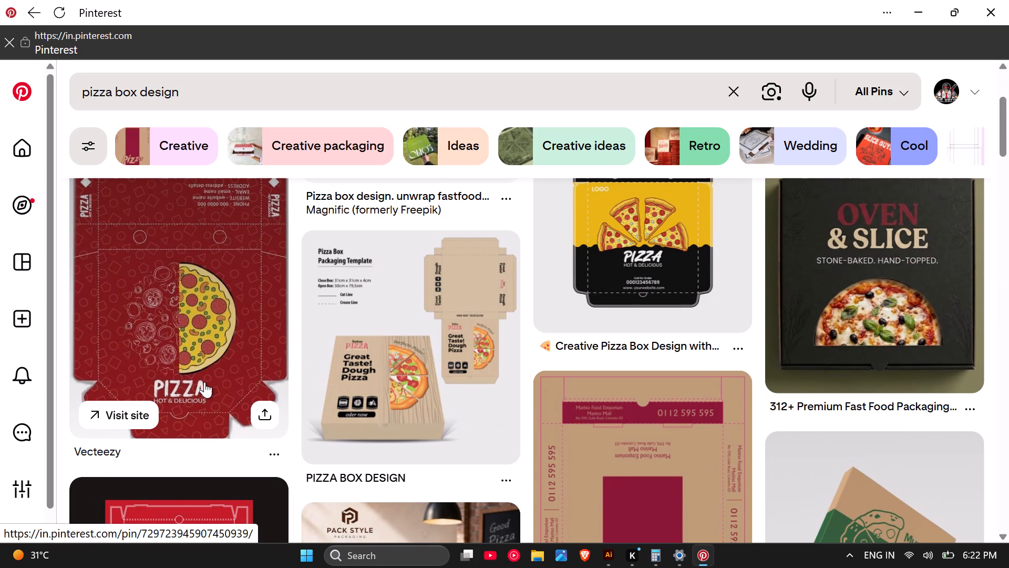
scroll(222, 367, "down", 1)
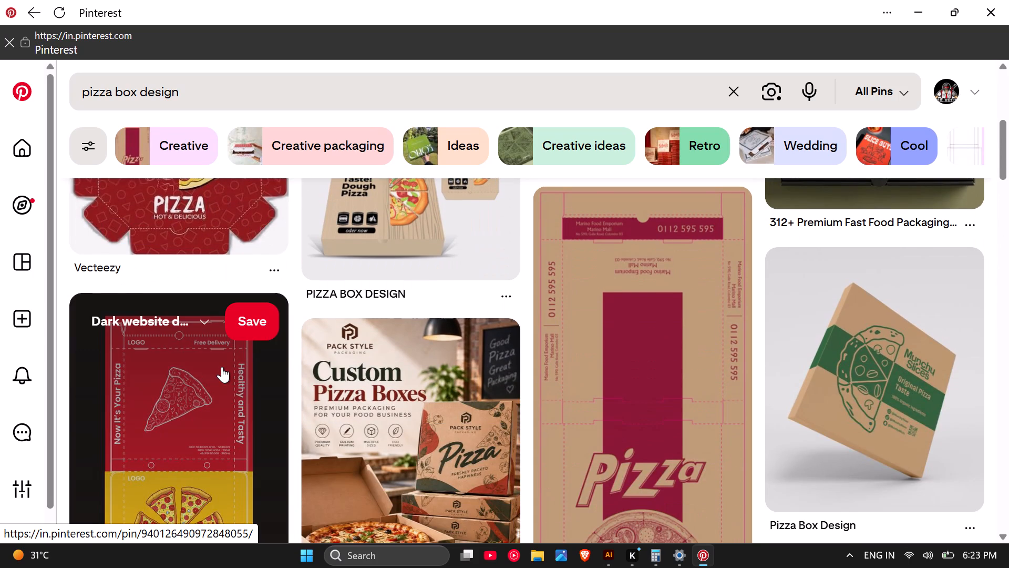
scroll(222, 367, "up", 1)
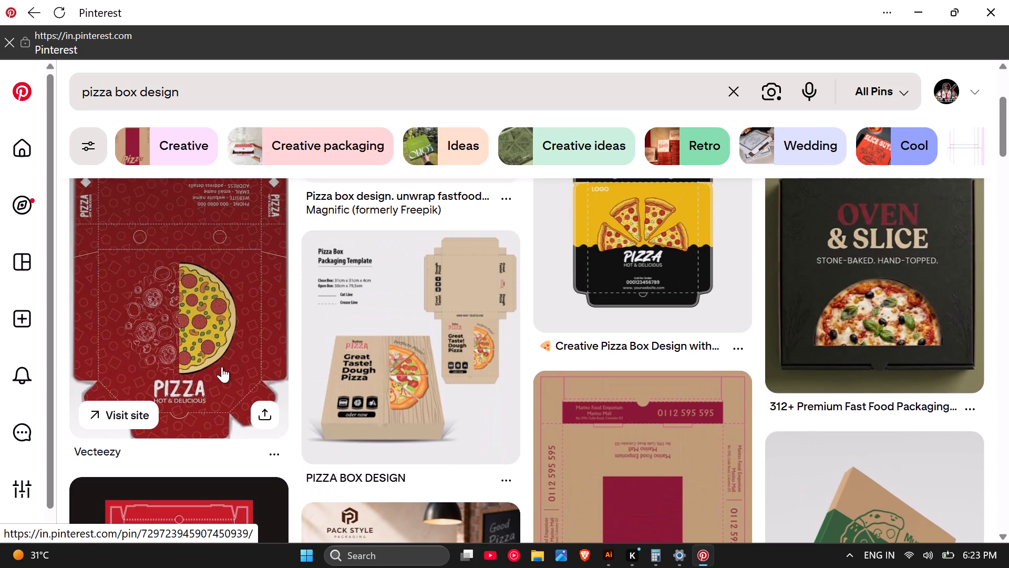
scroll(222, 367, "down", 2)
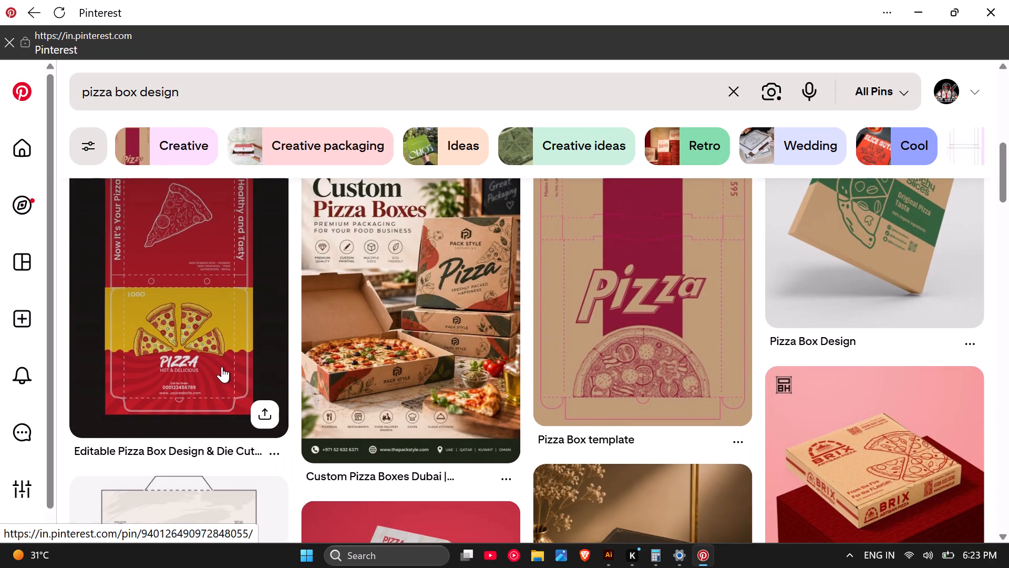
scroll(222, 367, "down", 2)
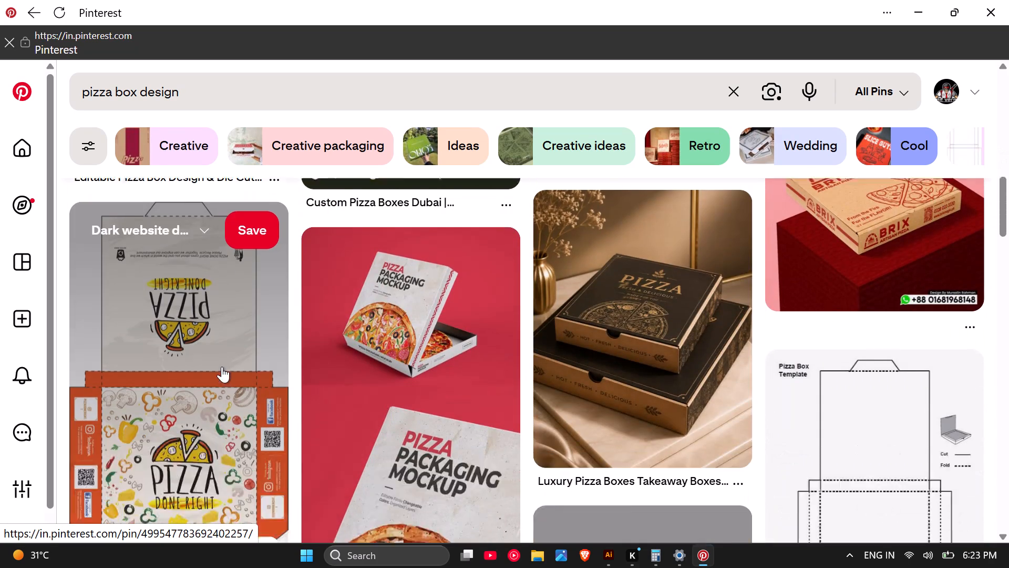
scroll(223, 367, "up", 1)
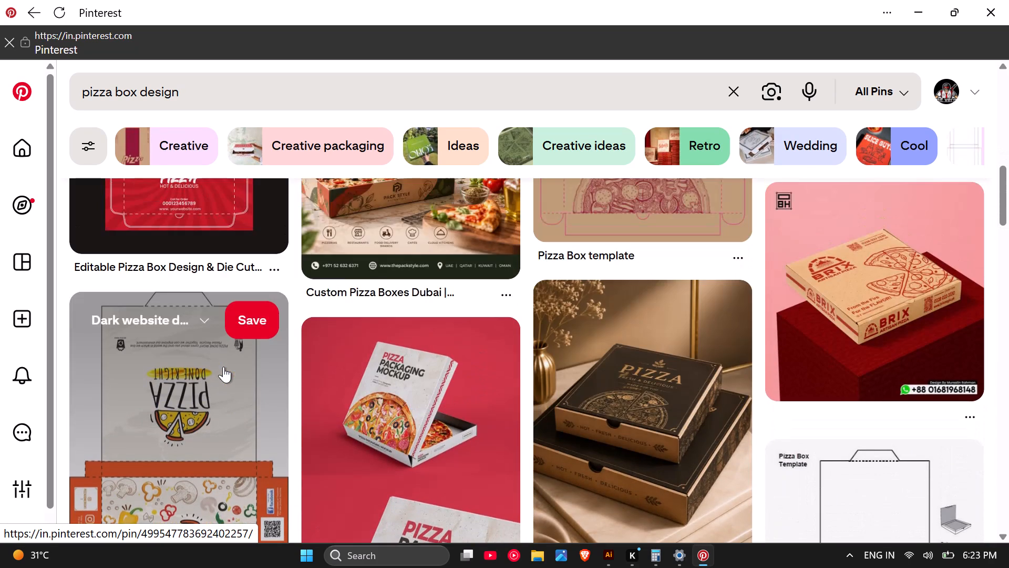
scroll(223, 367, "down", 2)
scroll(288, 361, "up", 1)
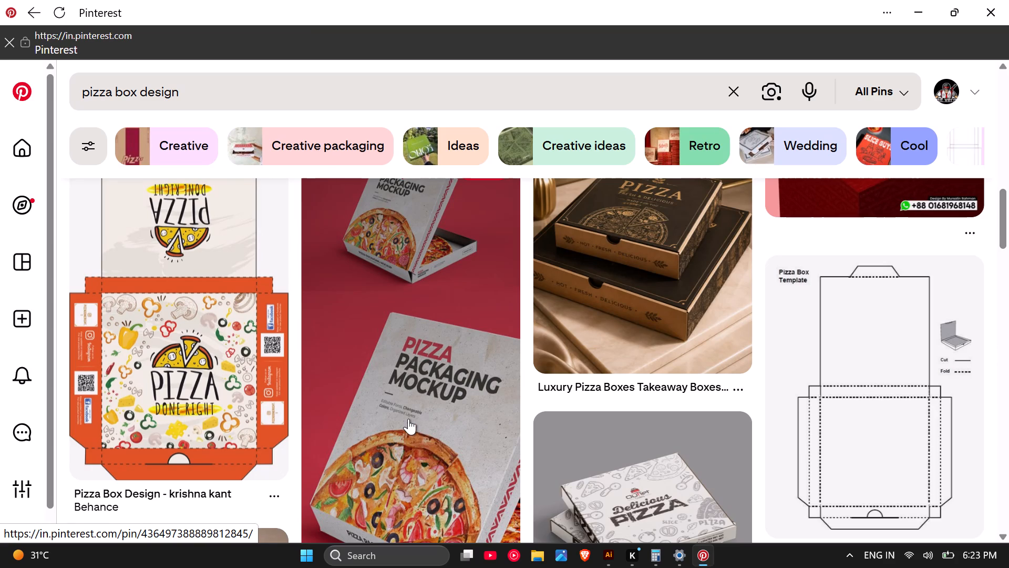
scroll(408, 419, "down", 1)
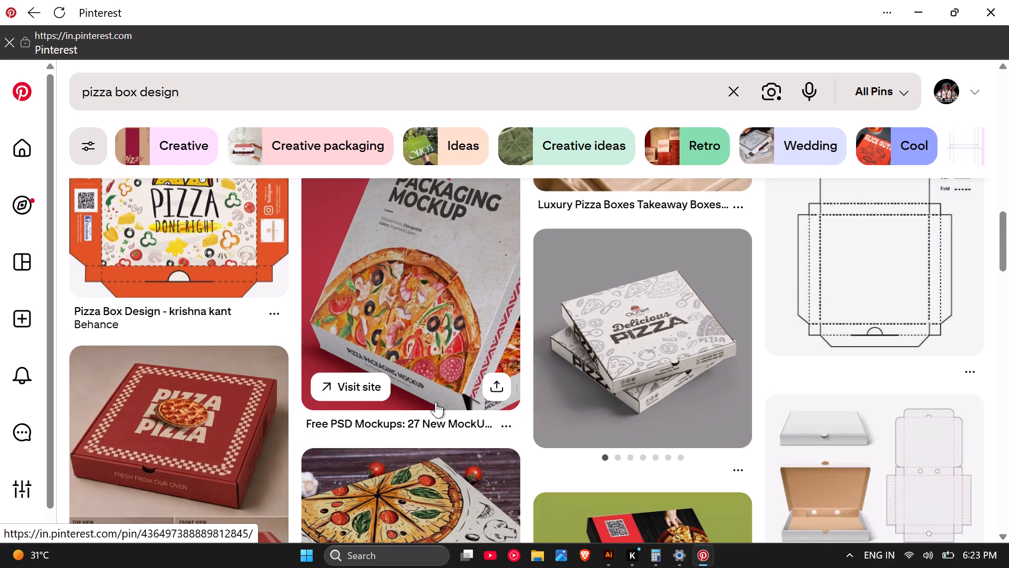
Open the "Free PSD Mockups: 27 New MockUp Templates" pizza packaging pin and look over it and its related pins.
left_click(418, 367)
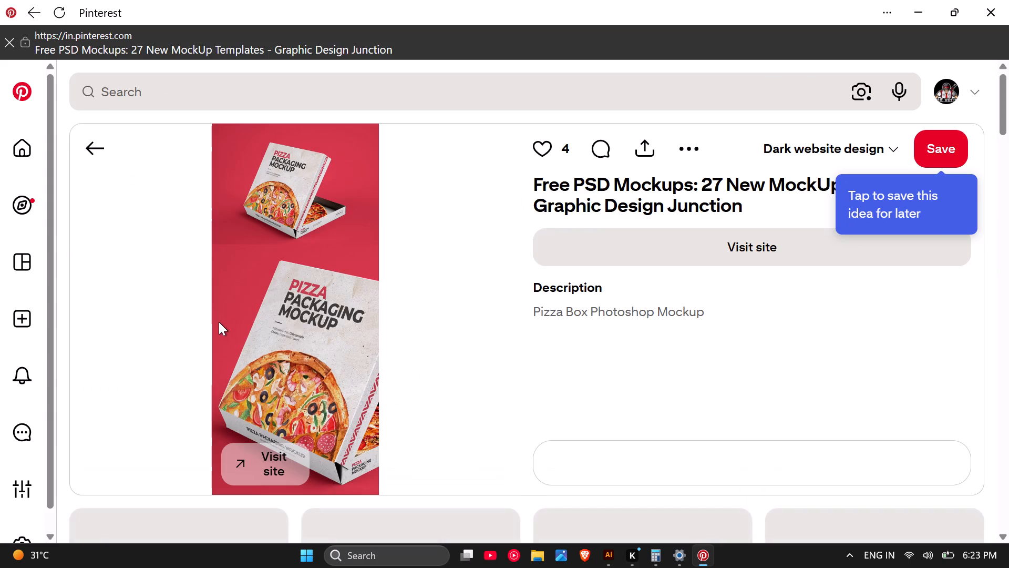
scroll(380, 351, "down", 1)
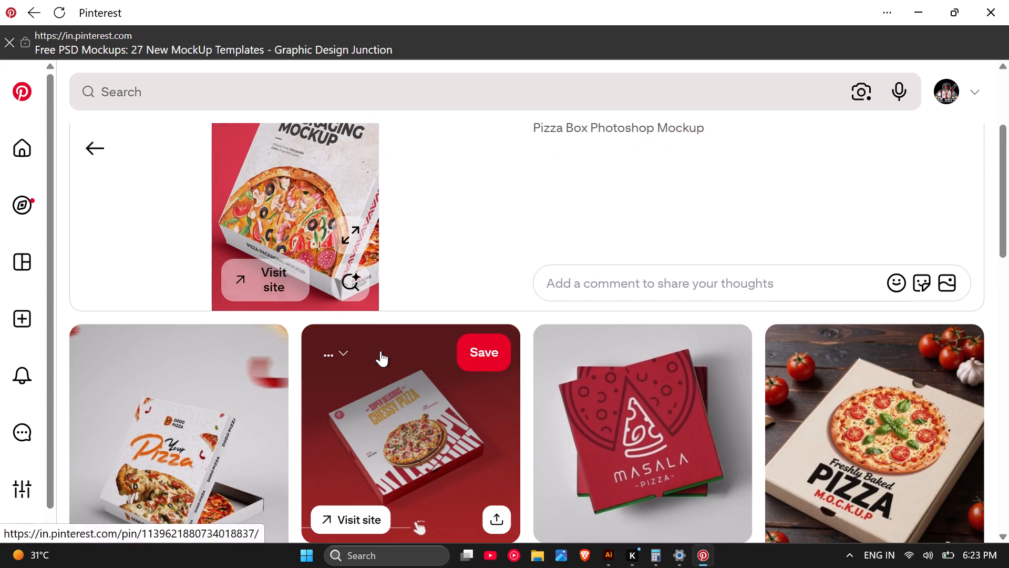
scroll(380, 351, "up", 1)
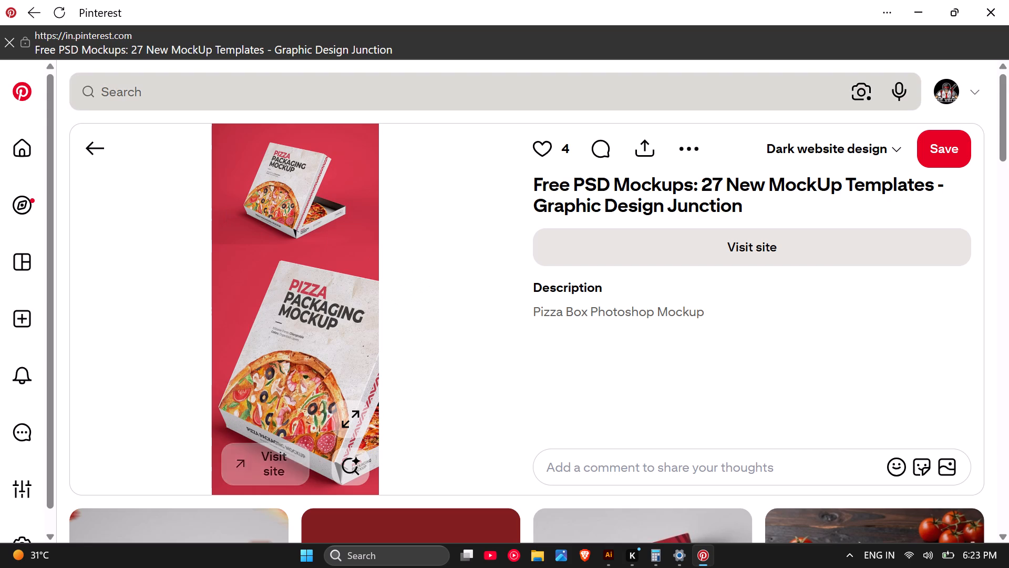
Run a new search for "pizza".
left_click(203, 88)
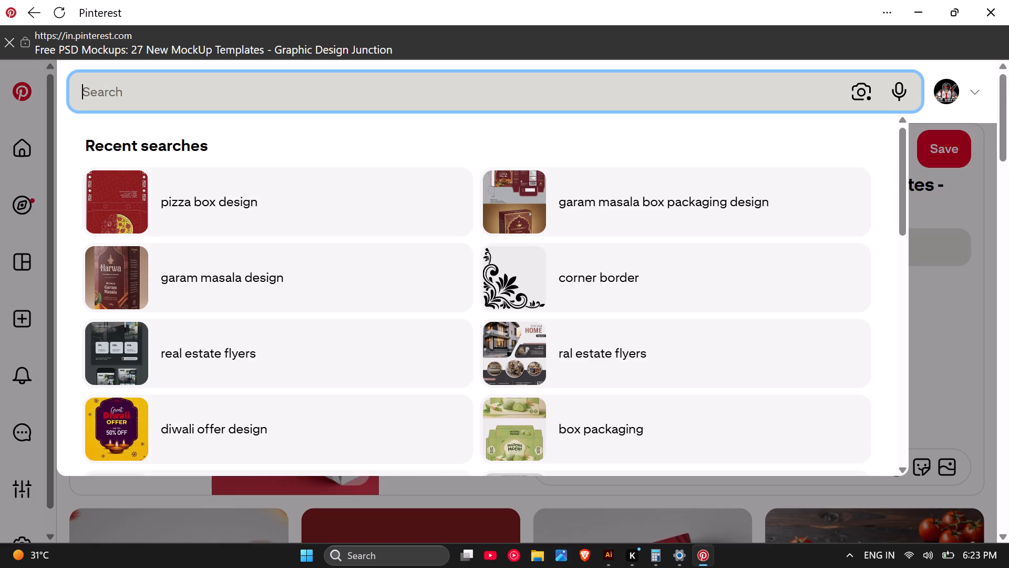
type("pizza")
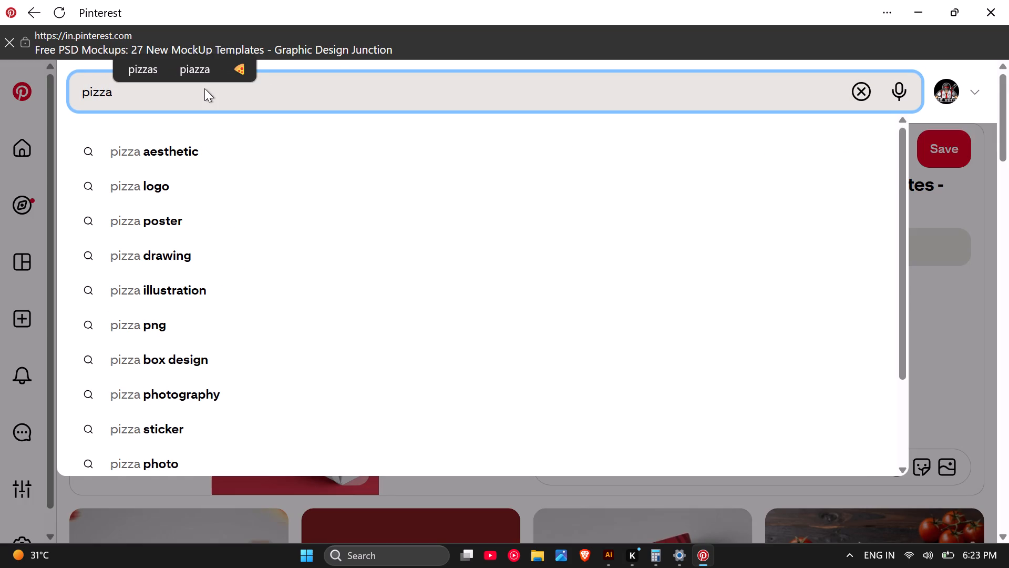
key("Return")
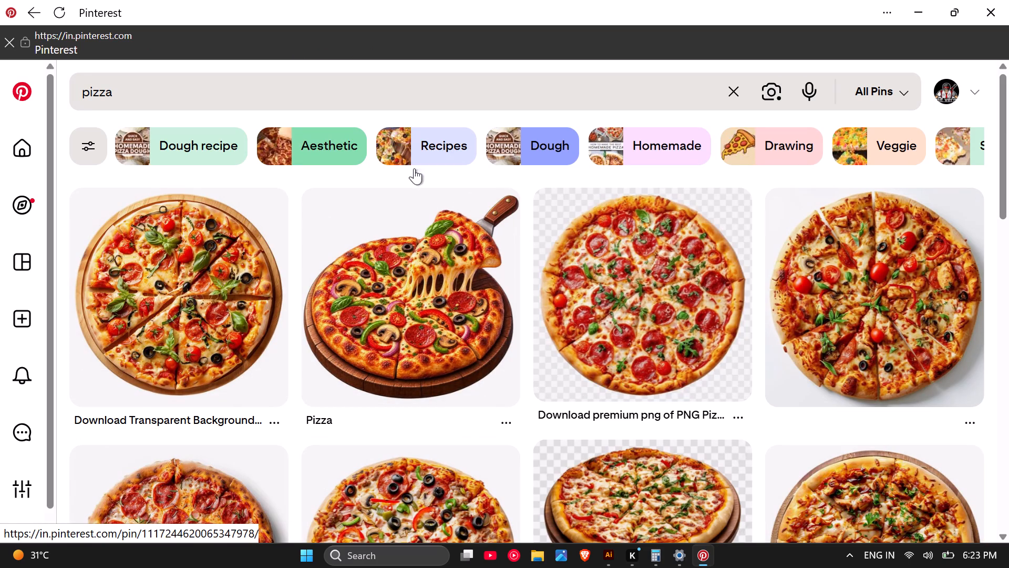
Refine the search to "pizza in four piece".
left_click(371, 94)
key("space")
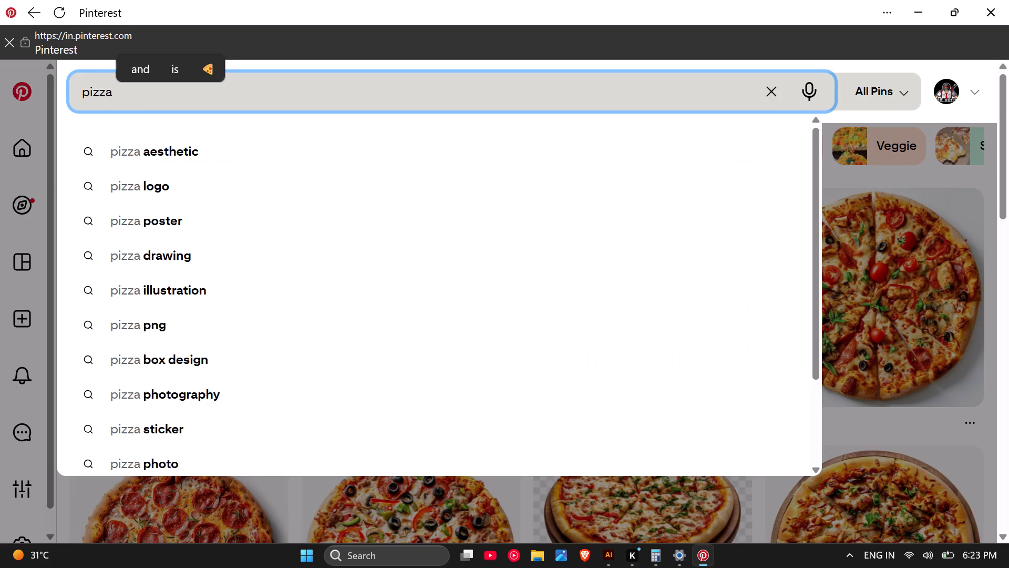
type("in")
key("space")
type("four")
key("space")
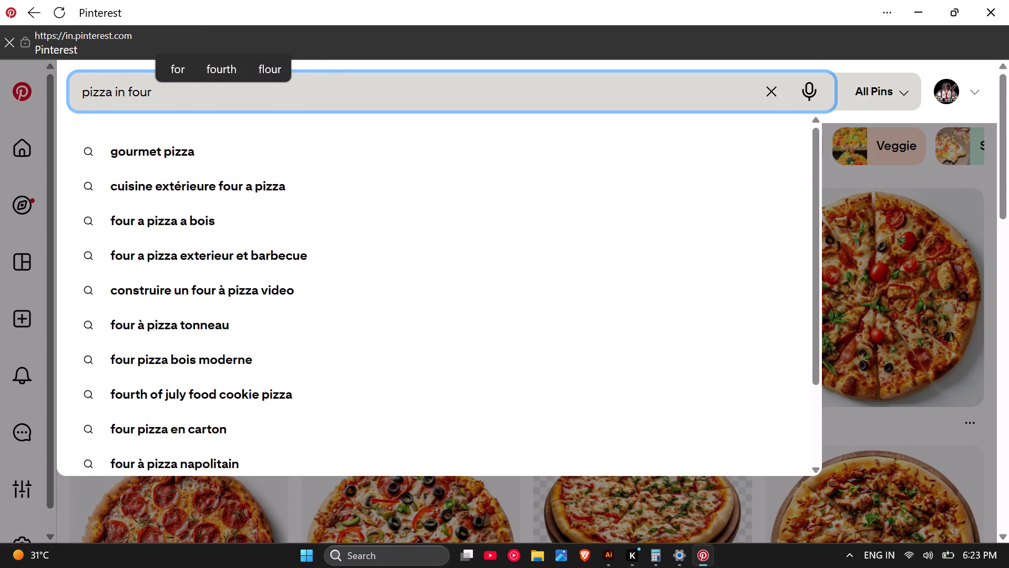
type("piece")
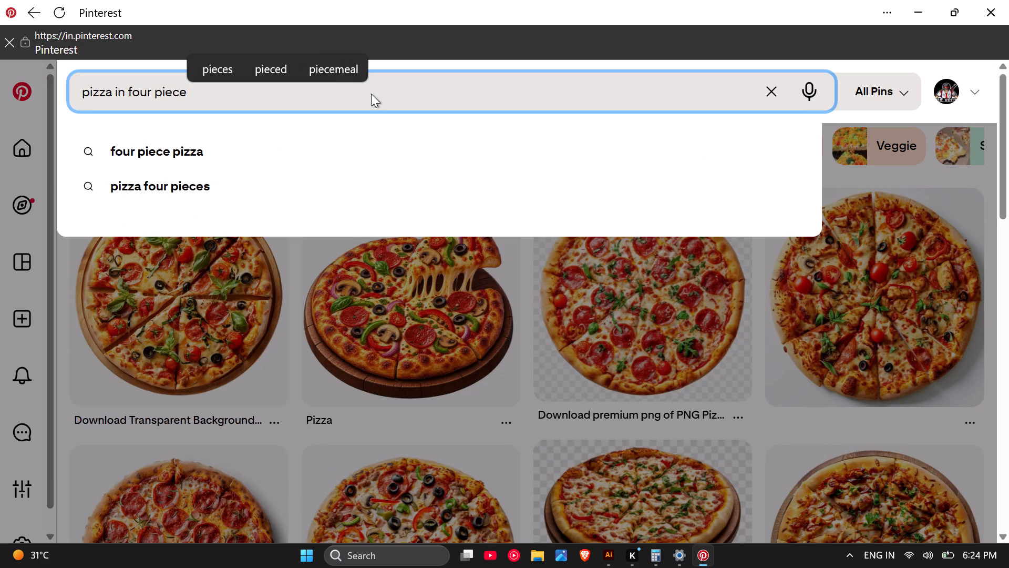
key("Return")
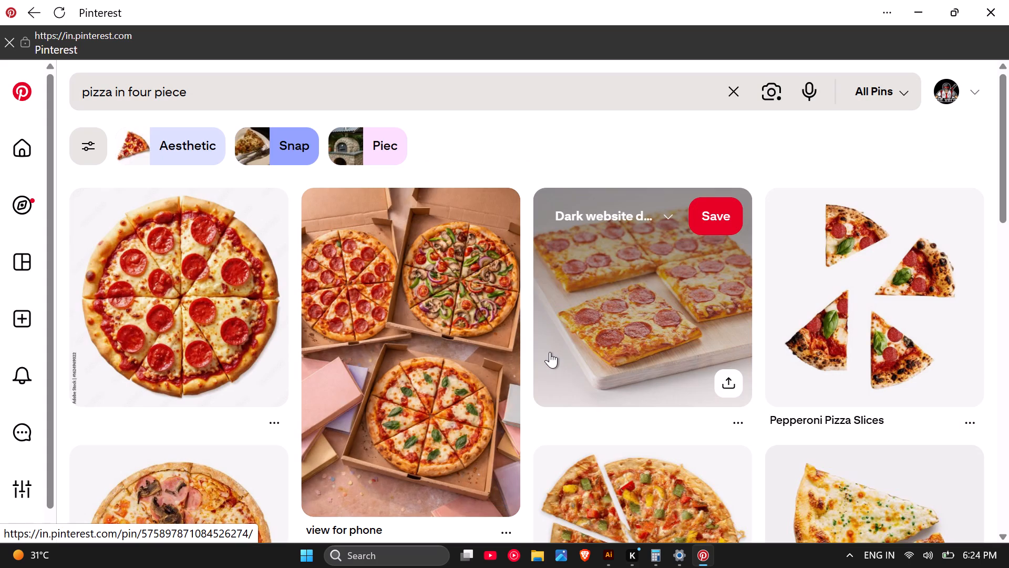
Find the illustrated pizza cut into four quarters among the results and open its "PP (Pizza Party)" pin.
scroll(550, 352, "down", 1)
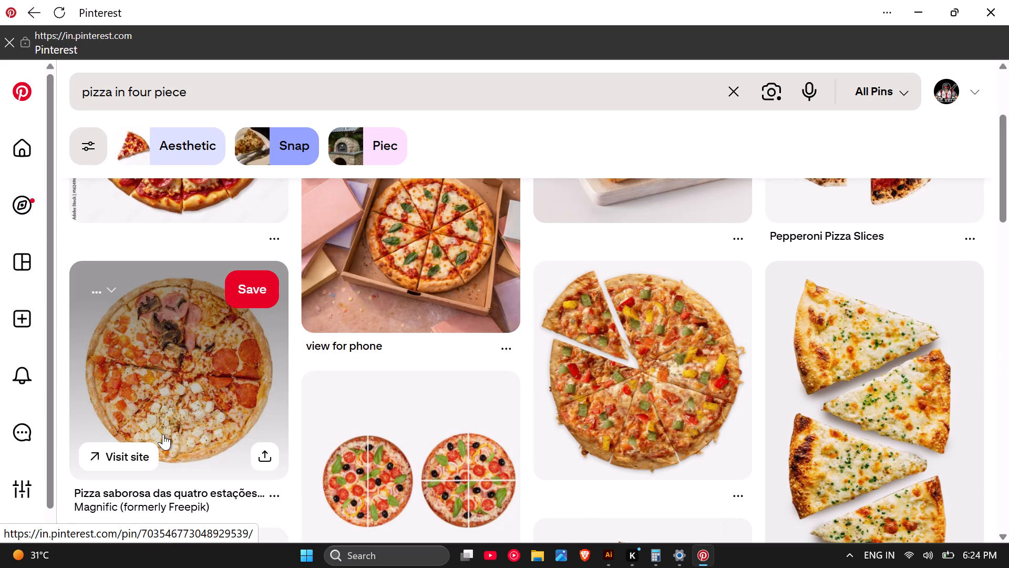
scroll(282, 370, "down", 1)
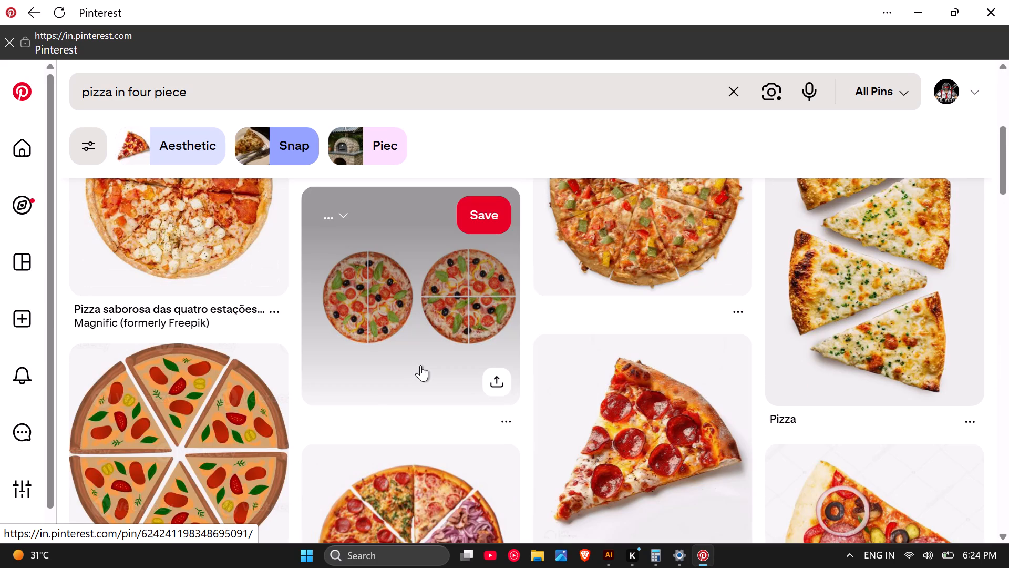
scroll(420, 365, "down", 1)
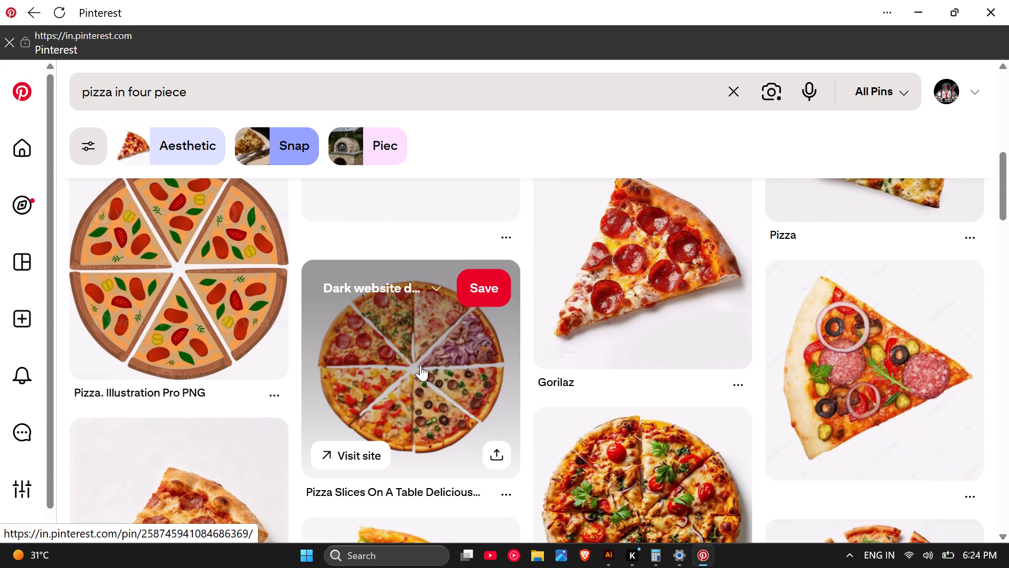
scroll(420, 365, "down", 1)
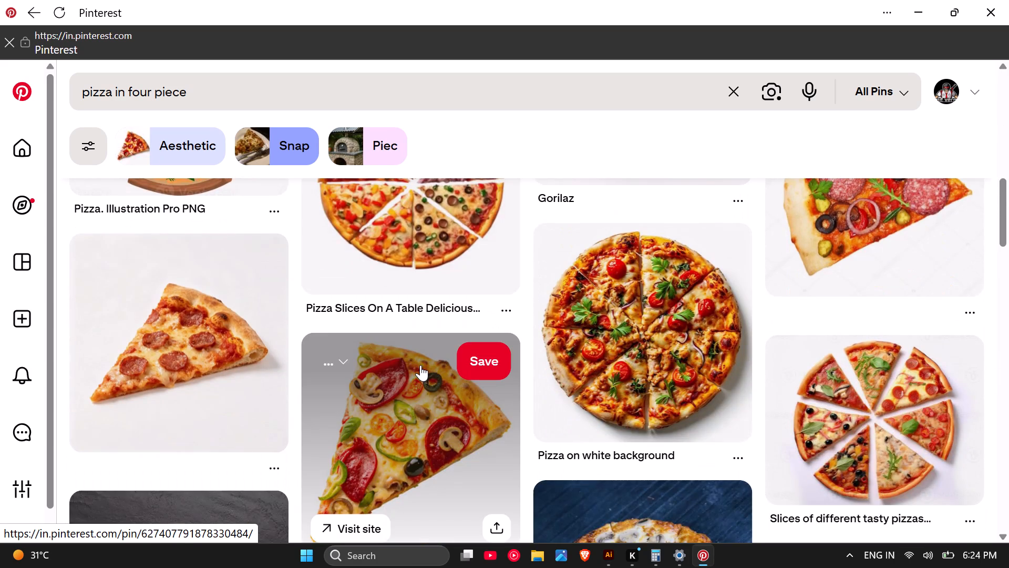
scroll(420, 365, "down", 3)
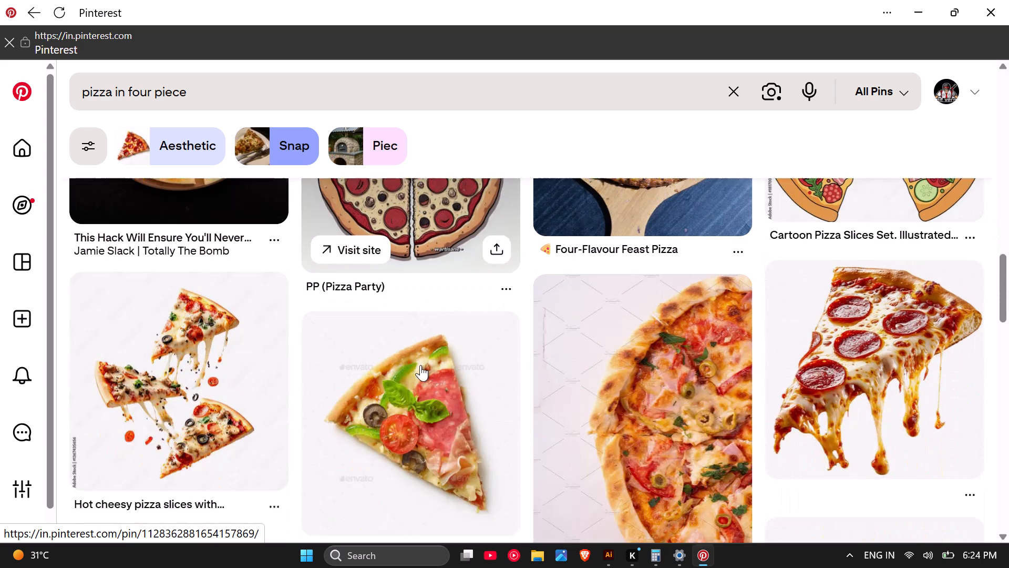
scroll(420, 365, "up", 1)
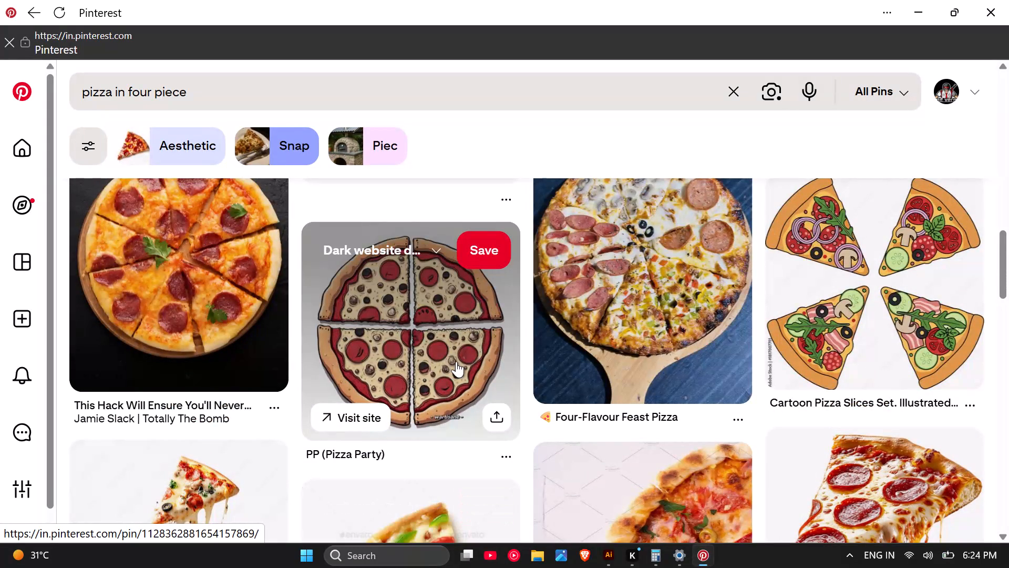
left_click(456, 361)
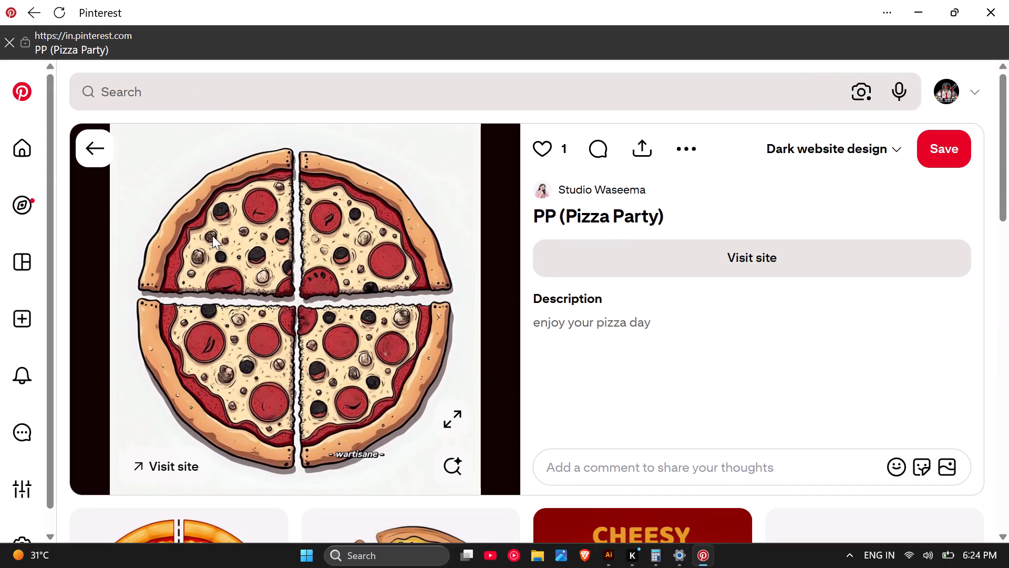
Look over the related pins of the "PP (Pizza Party)" pin for other sliced-pizza illustrations and return to the main image.
scroll(212, 236, "up", 1)
scroll(407, 384, "down", 1)
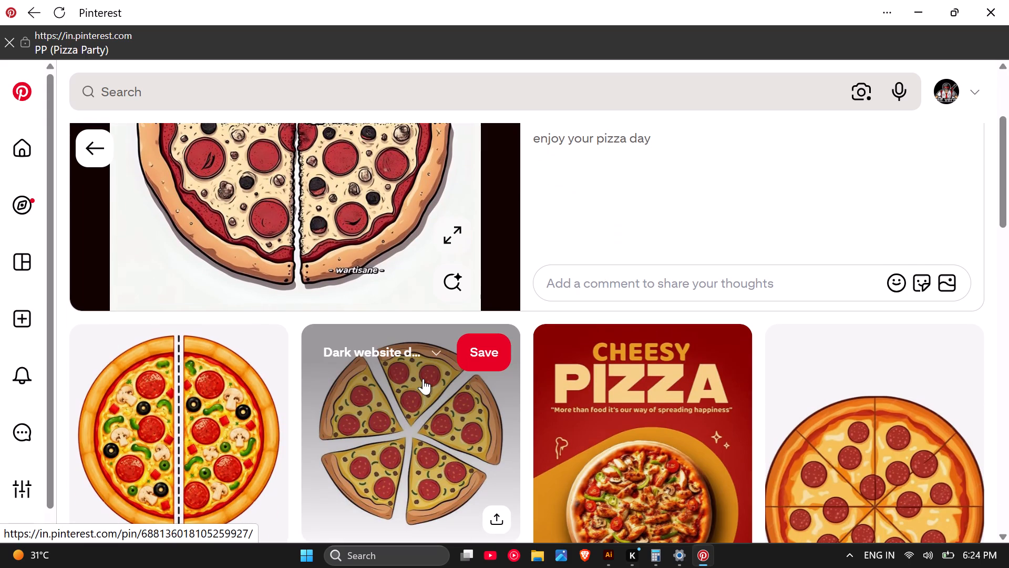
scroll(412, 373, "up", 1)
scroll(412, 373, "down", 3)
scroll(412, 373, "up", 1)
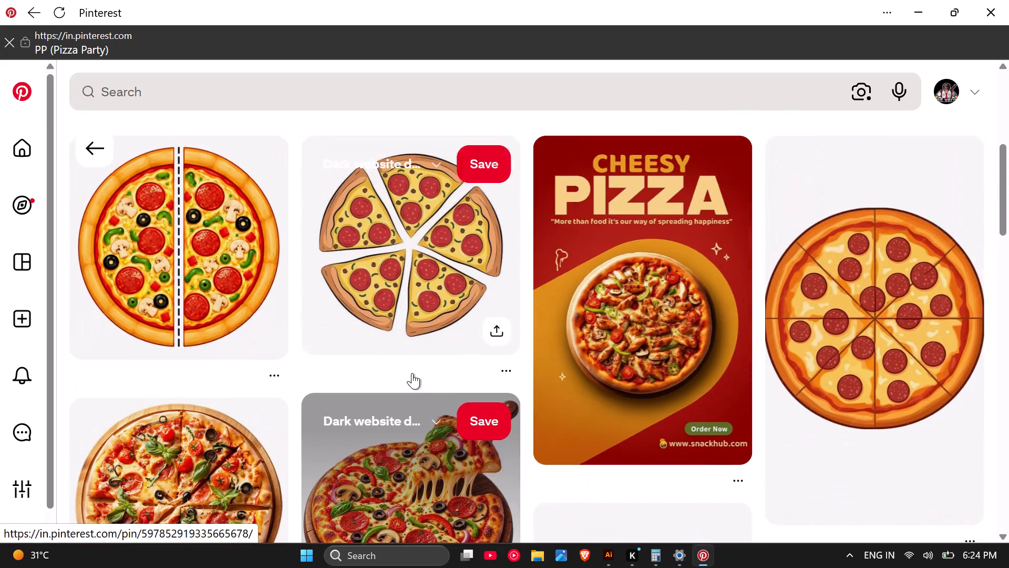
scroll(412, 373, "up", 2)
scroll(412, 373, "down", 3)
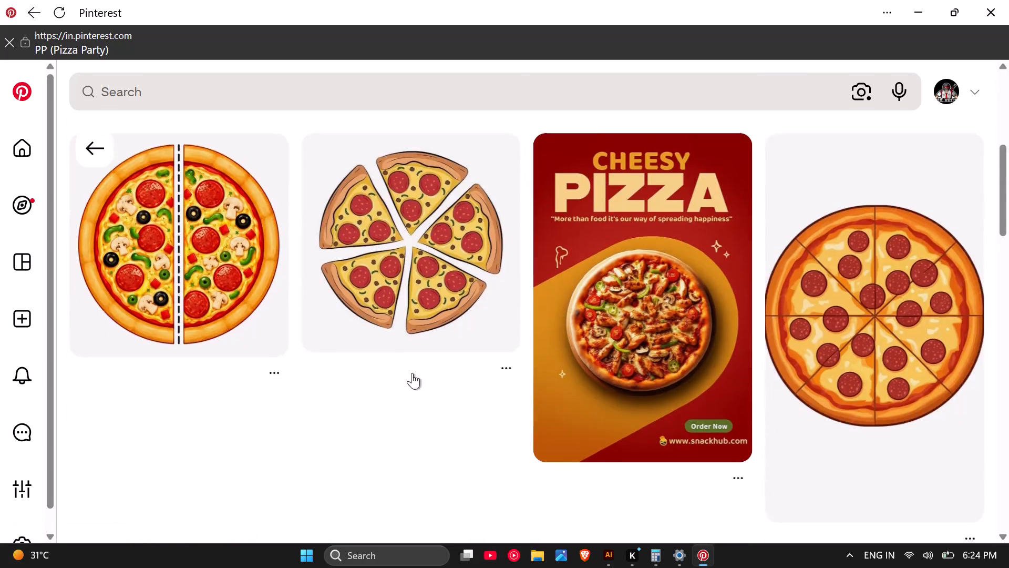
scroll(412, 373, "down", 1)
scroll(552, 315, "down", 1)
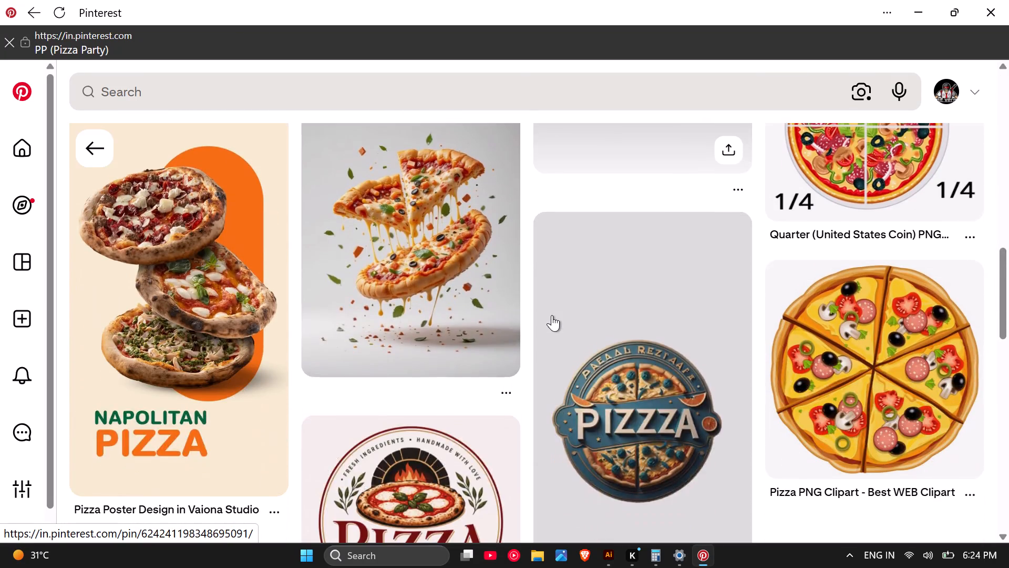
scroll(552, 315, "down", 2)
scroll(552, 315, "up", 1)
scroll(552, 315, "down", 2)
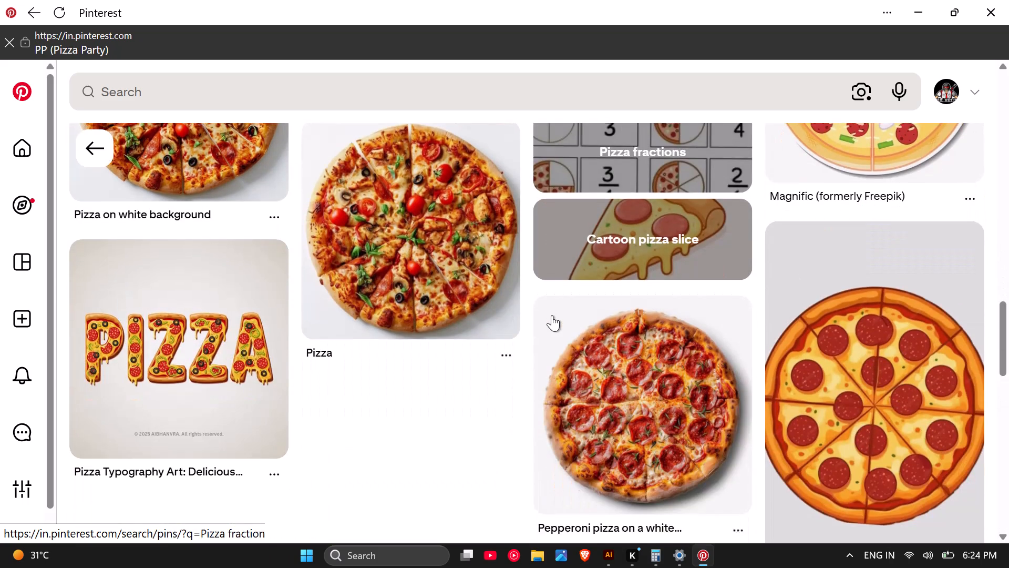
scroll(552, 315, "down", 4)
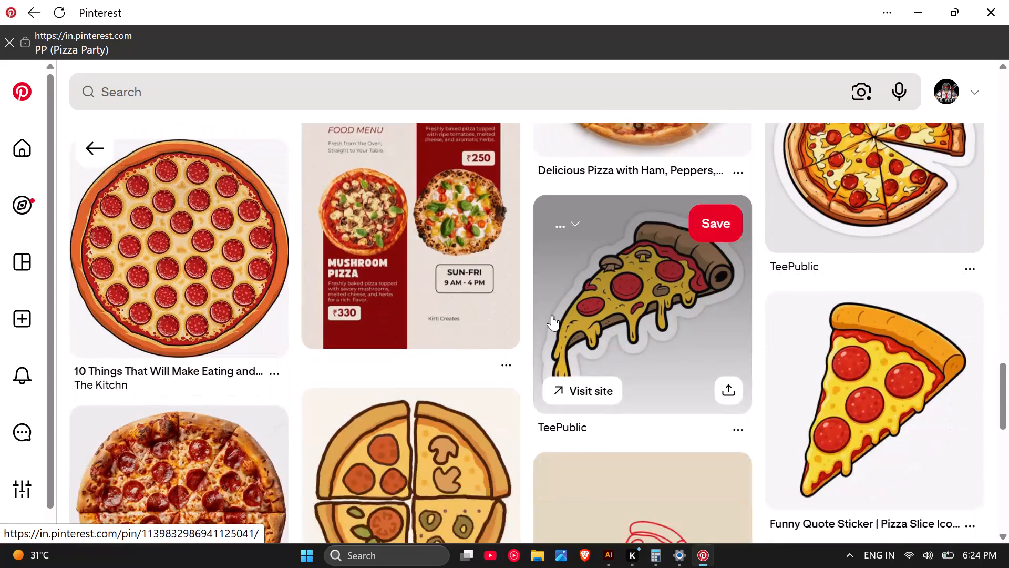
scroll(552, 315, "down", 1)
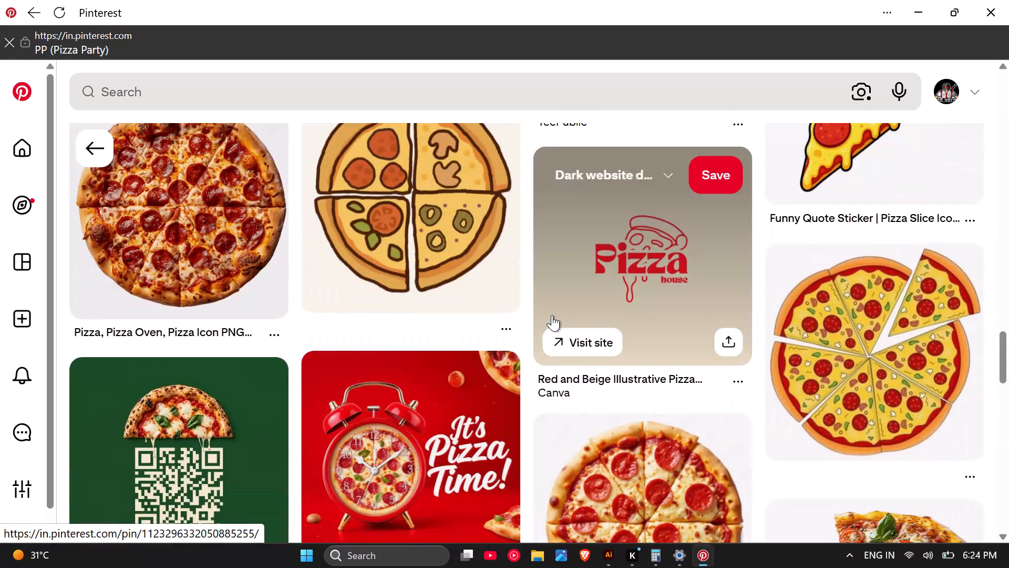
scroll(523, 329, "down", 1)
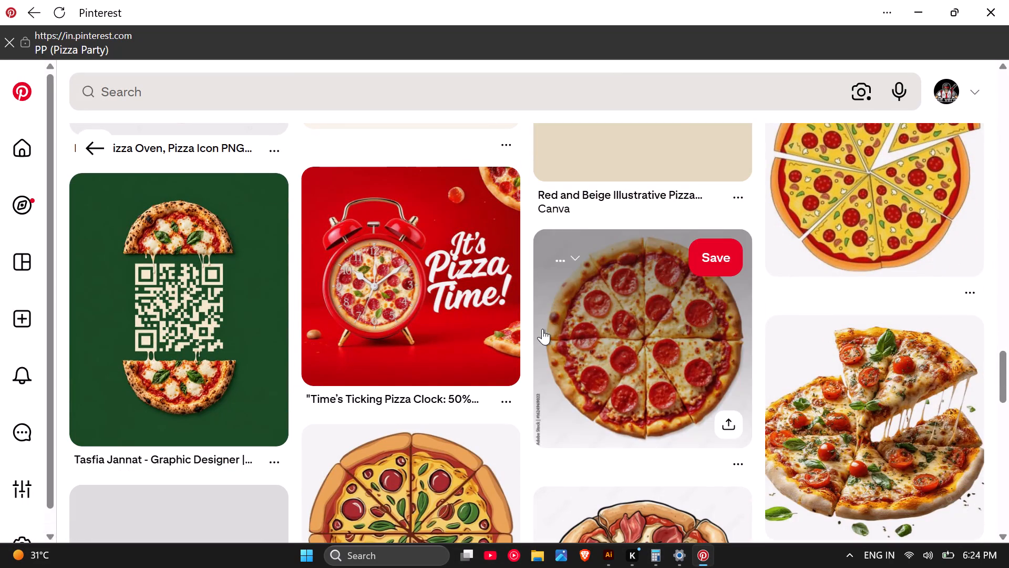
scroll(542, 329, "up", 11)
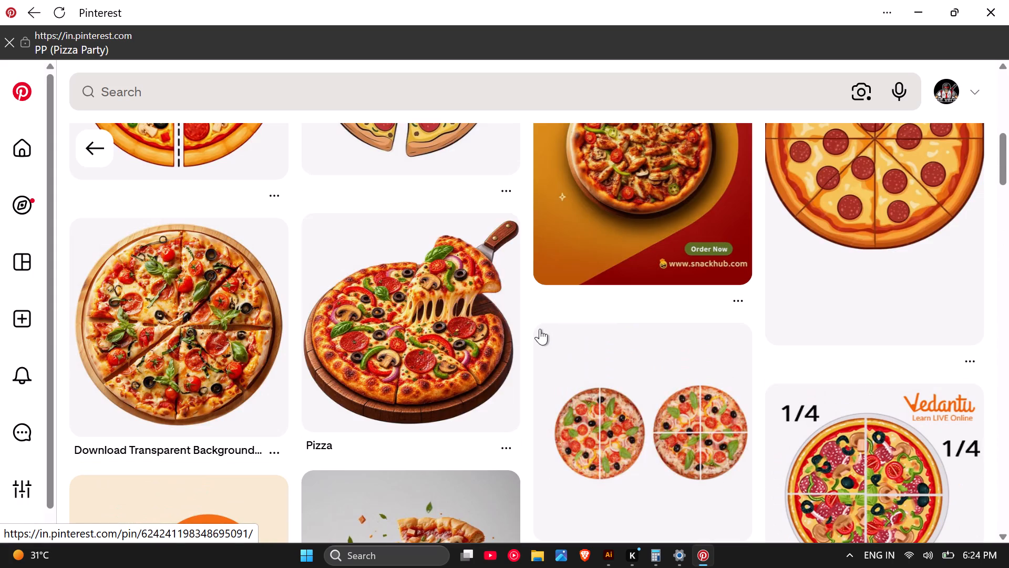
scroll(312, 272, "up", 3)
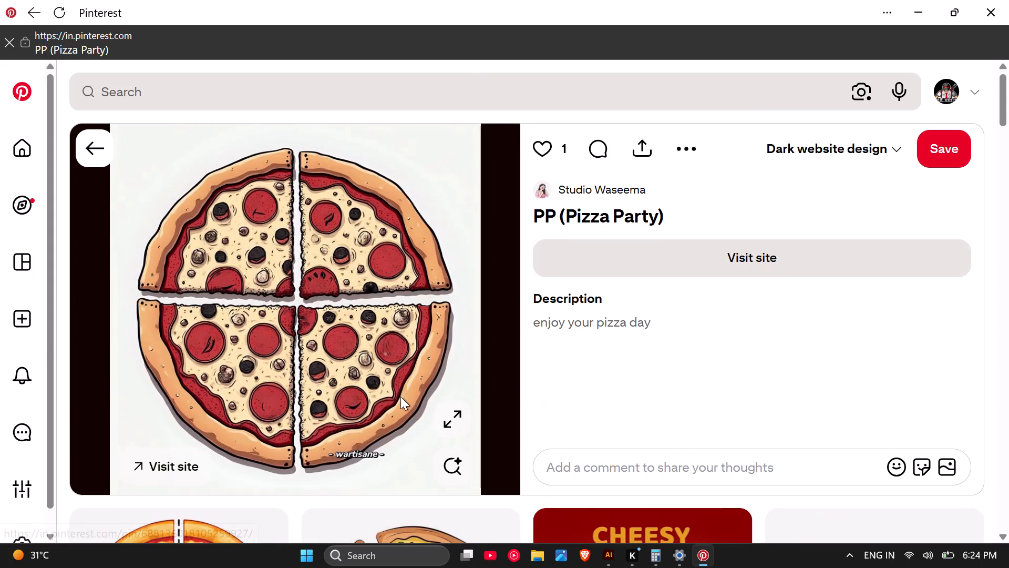
Copy the four-quarter pizza image from the "PP (Pizza Party)" pin.
left_click(382, 334)
right_click(447, 156)
left_click(366, 129)
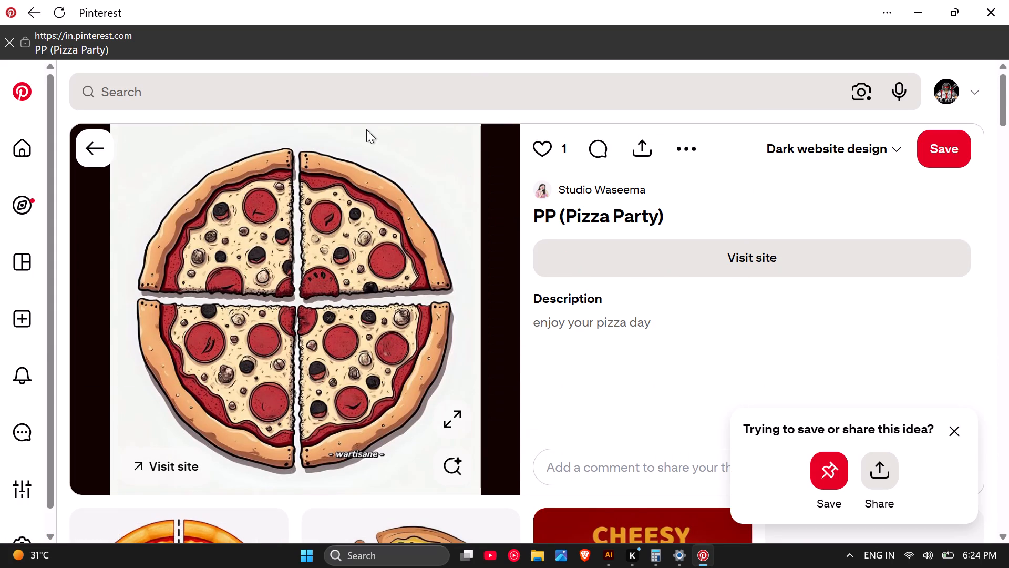
right_click(351, 202)
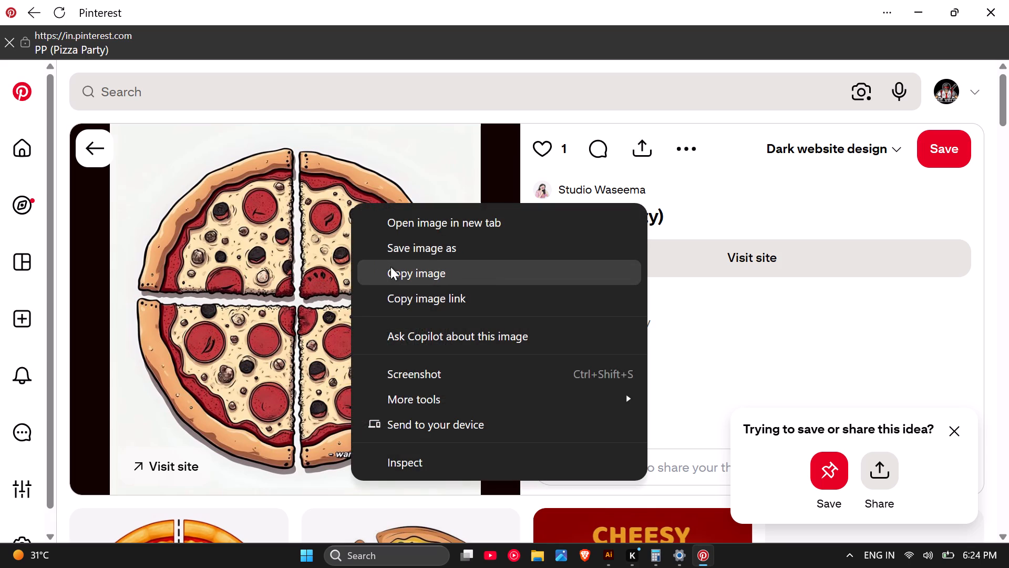
left_click(390, 268)
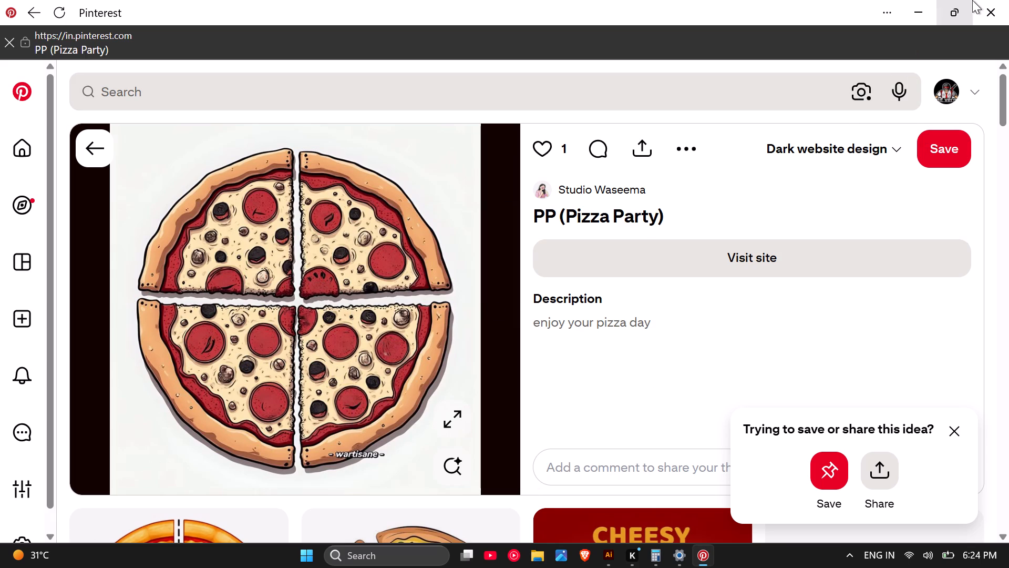
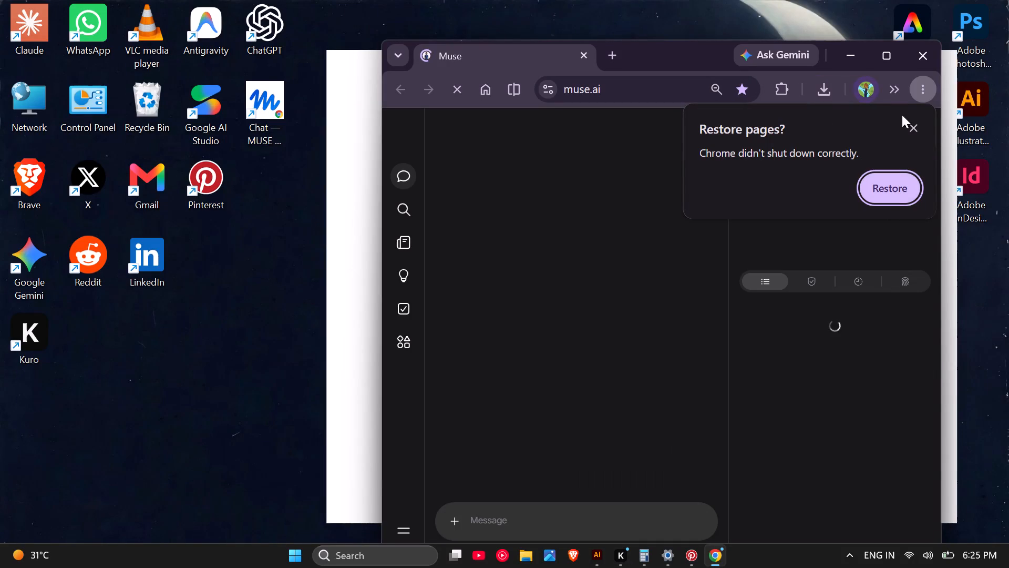
In Muse in Chrome, dismiss the page-restore offer and open the "graphics designs" side chat.
left_click(911, 129)
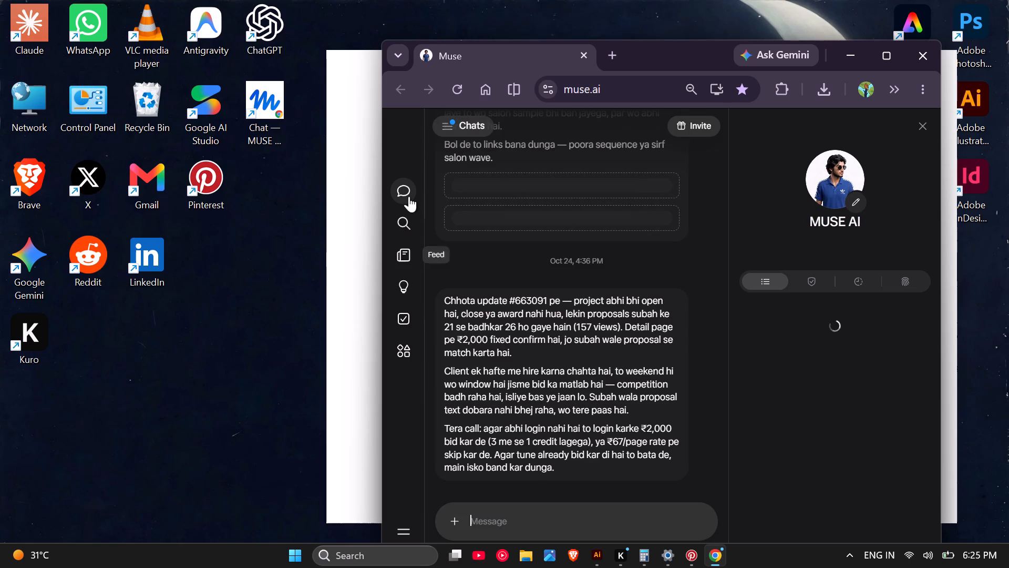
left_click(443, 127)
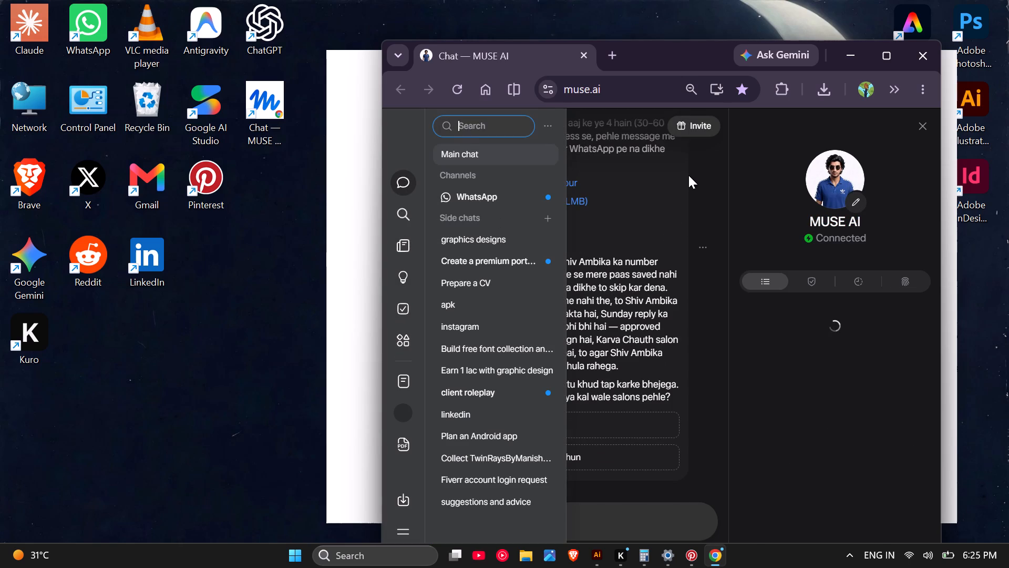
left_click(689, 179)
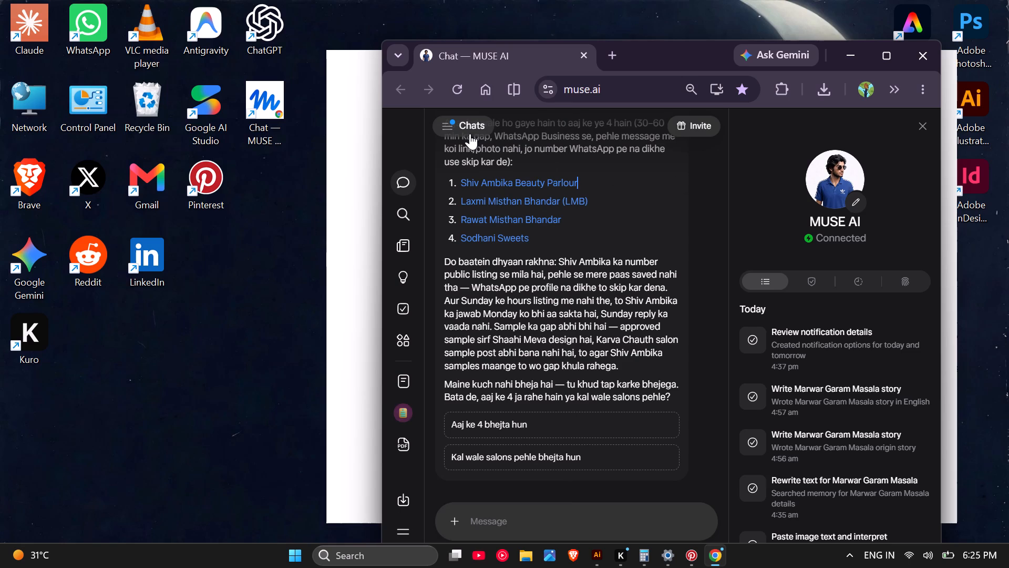
left_click(447, 124)
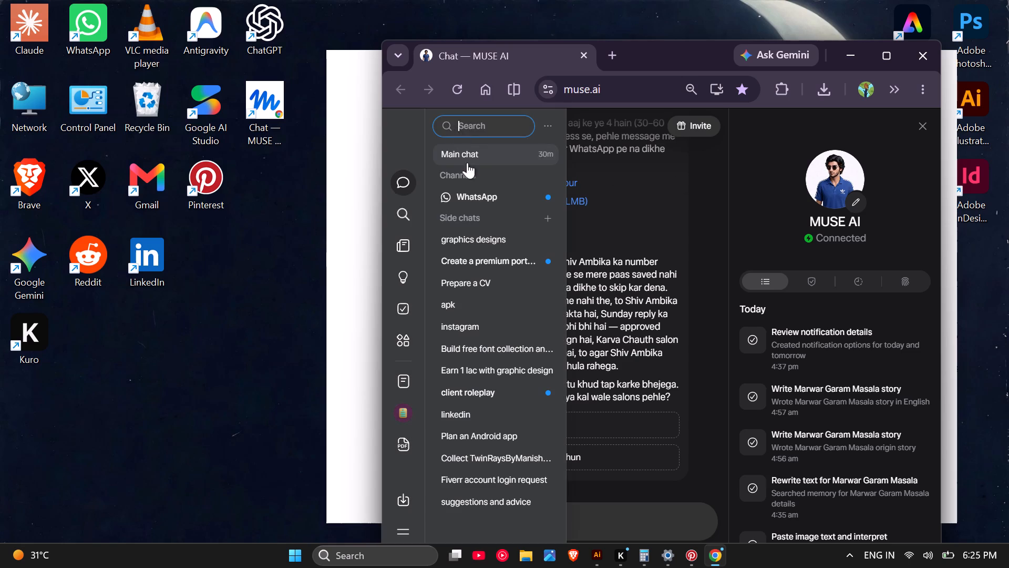
left_click(470, 236)
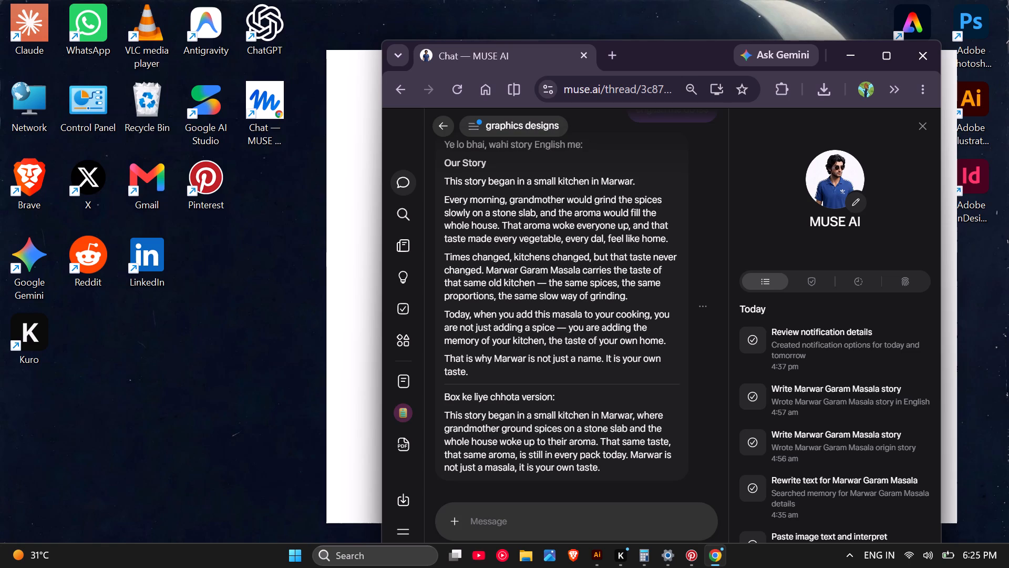
scroll(514, 424, "up", 1)
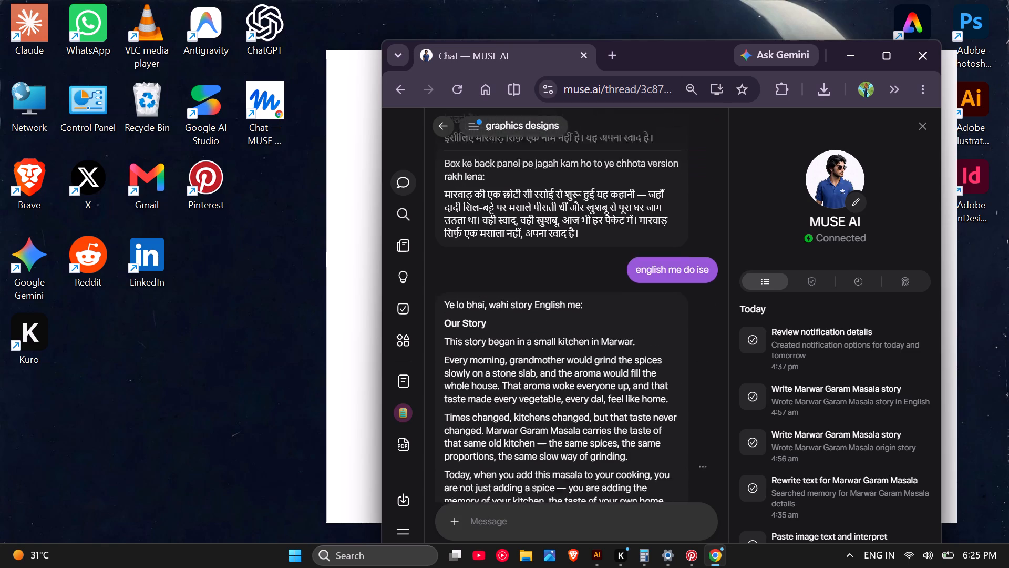
left_click_drag(526, 332, 542, 331)
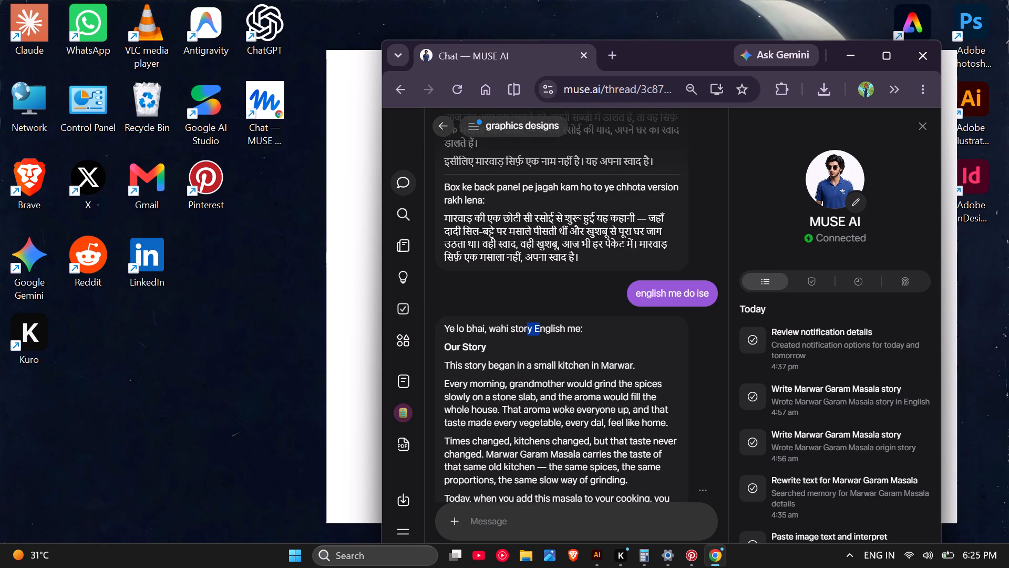
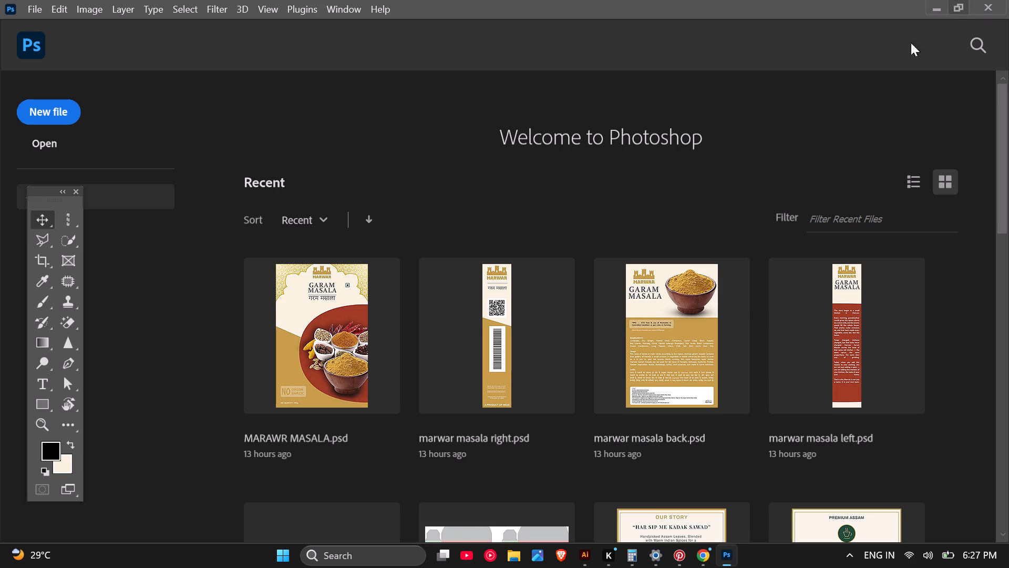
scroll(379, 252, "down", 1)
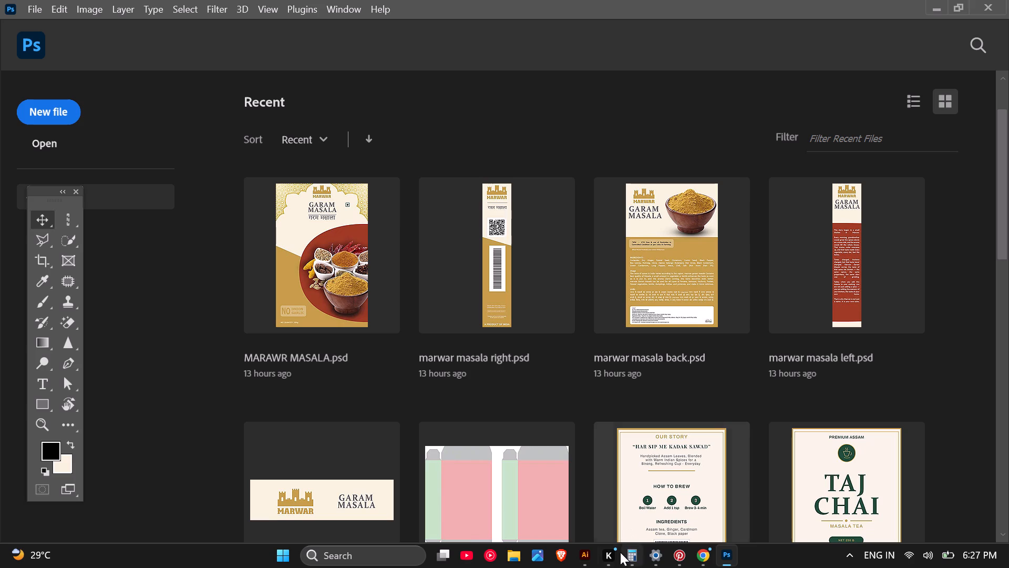
Switch to the PIZZA BOX.ai document in Illustrator and ungroup the FRONT box template.
left_click(582, 556)
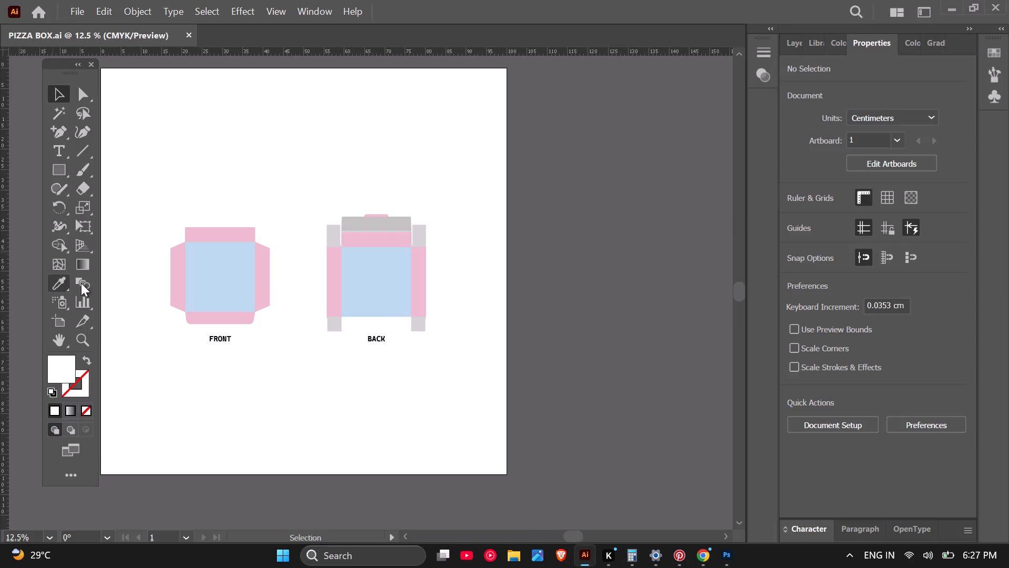
left_click(201, 284)
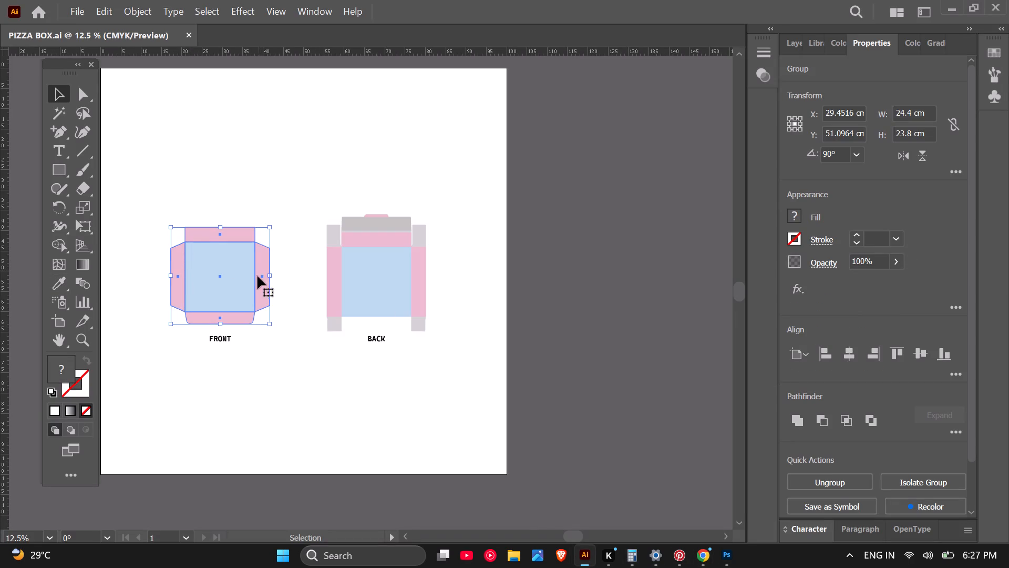
right_click(240, 278)
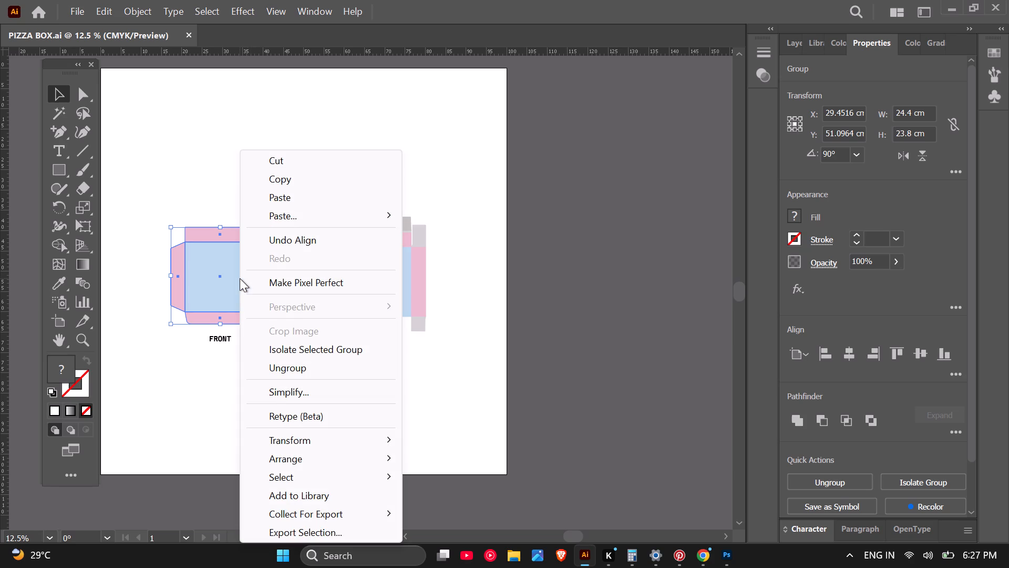
left_click(302, 375)
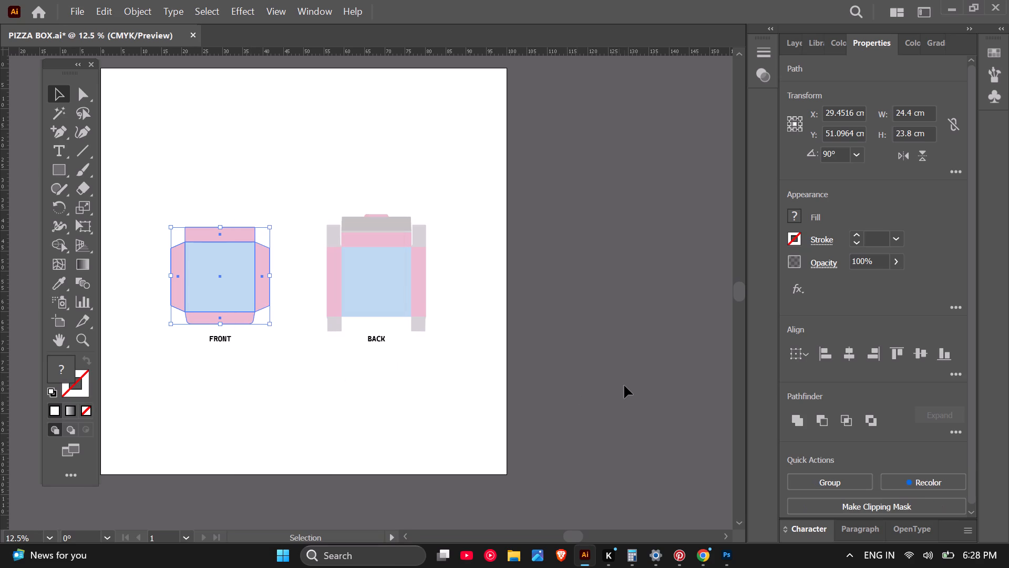
left_click(624, 386)
Copy the width value of the blue square panel in the FRONT template.
left_click(245, 286)
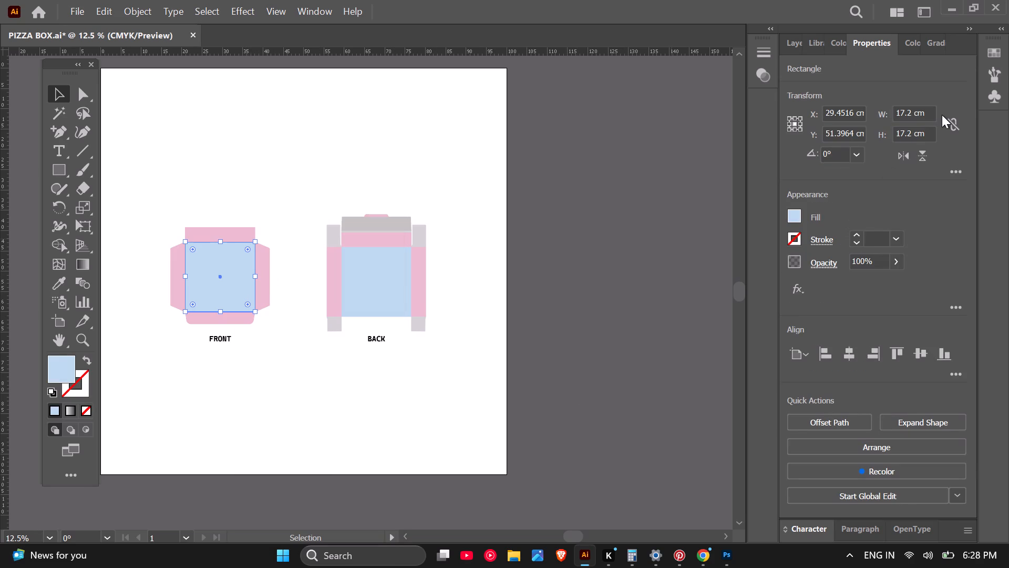
left_click_drag(929, 114, 881, 126)
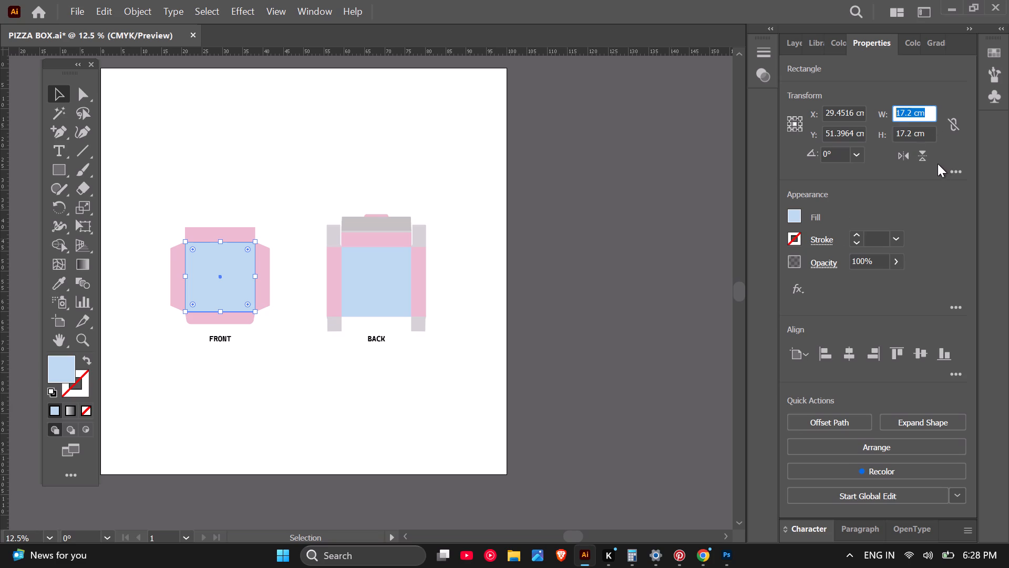
key("ctrl+c")
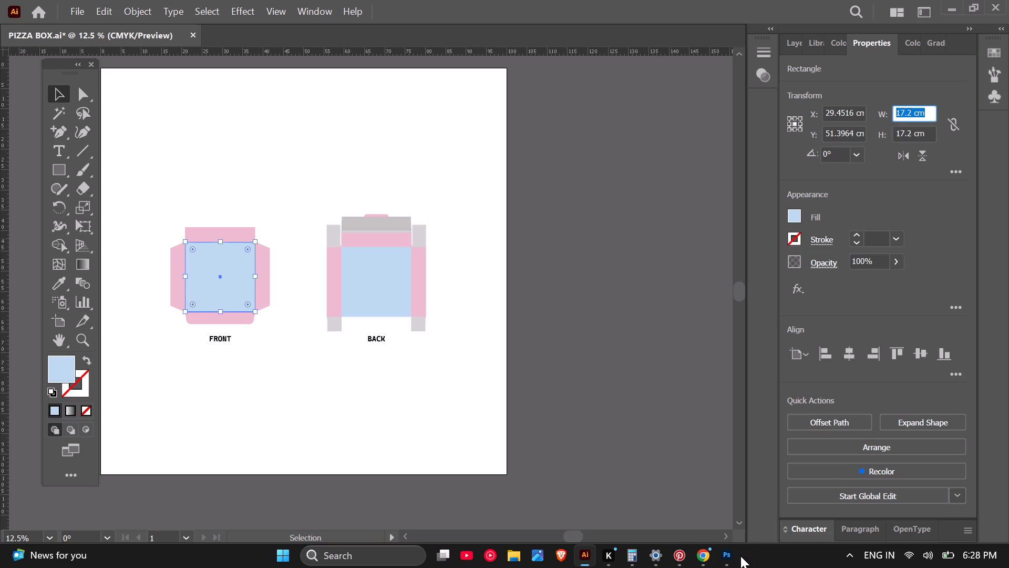
Switch to Photoshop and start a new document 17.2 cm wide and 17.2 cm high.
left_click(732, 557)
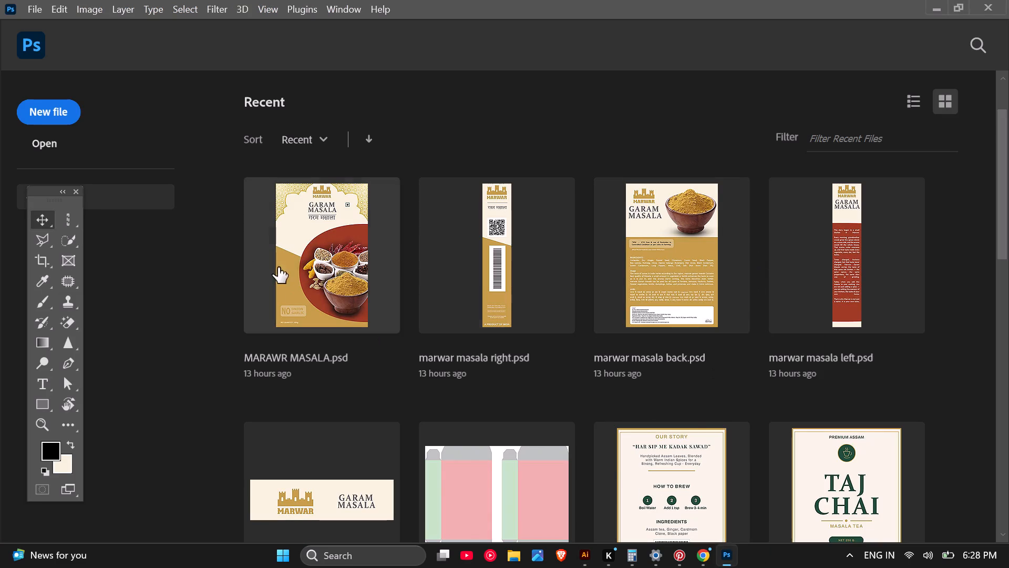
left_click(57, 116)
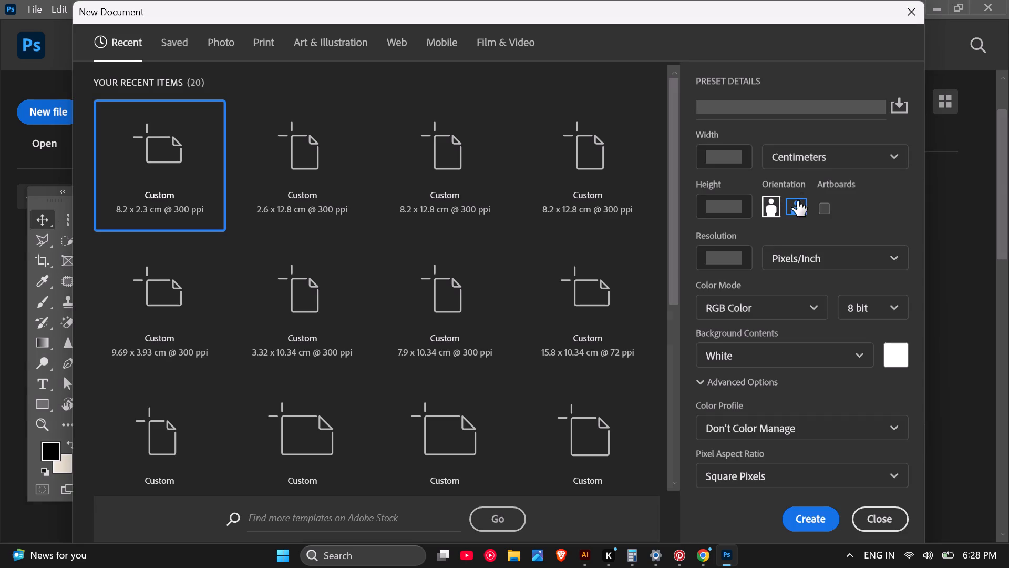
left_click_drag(739, 158, 689, 158)
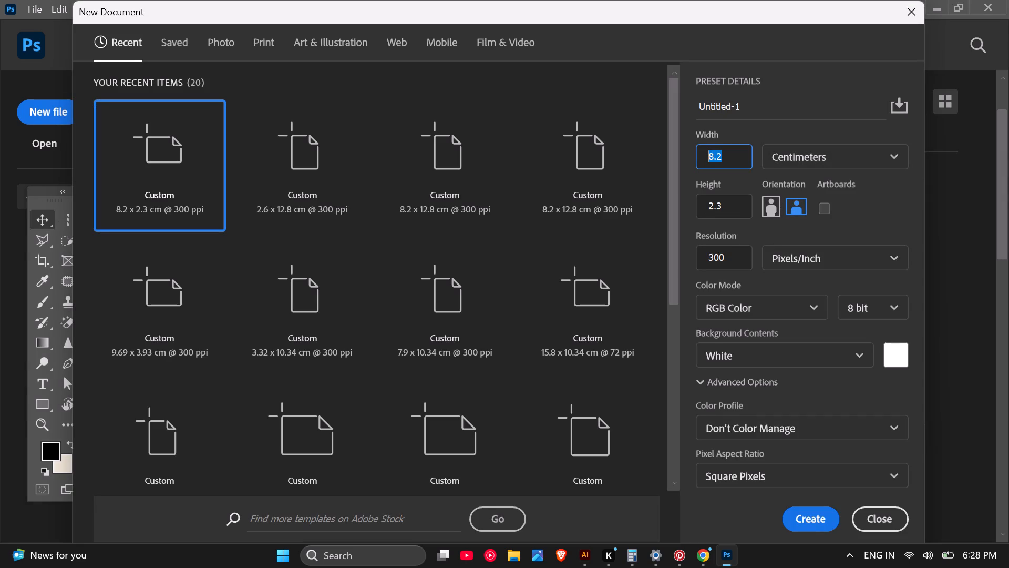
key("ctrl+v")
left_click_drag(733, 159, 714, 159)
left_click_drag(714, 159, 693, 161)
key("ctrl+v")
left_click(736, 148)
type("17.2")
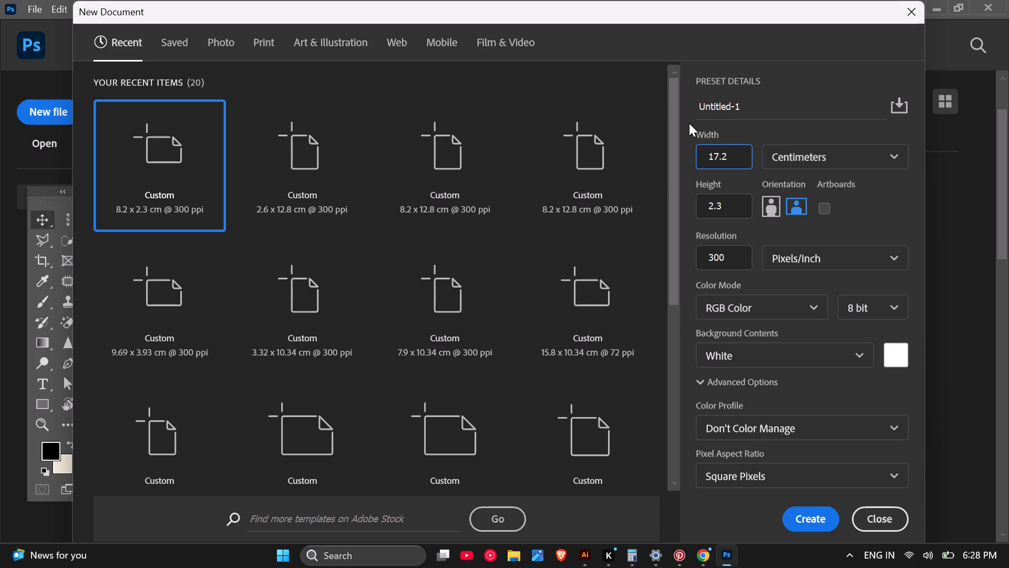
left_click_drag(731, 211, 694, 214)
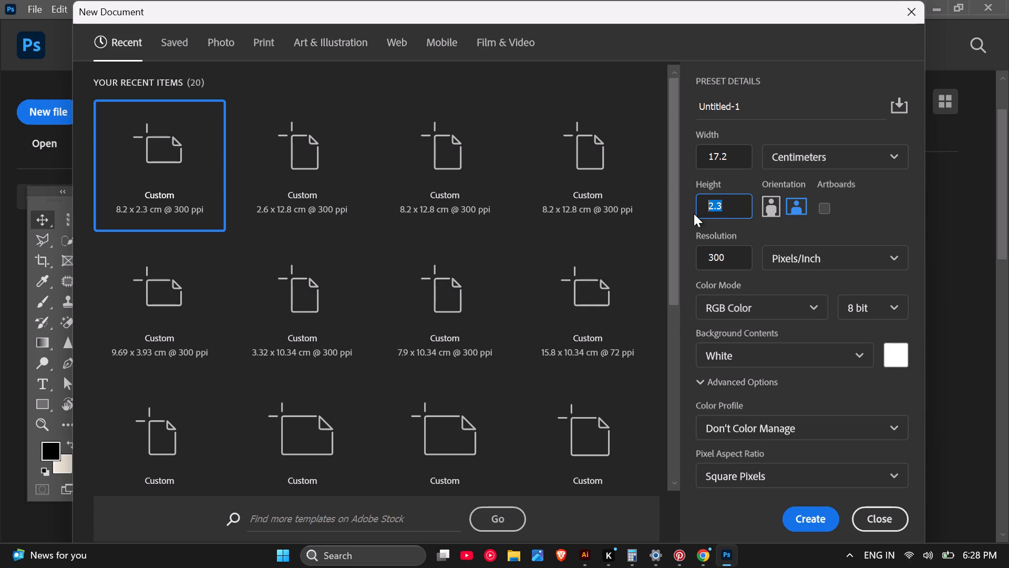
type("17")
key("period")
key("2")
Set the new document's resolution unit to Pixels/Centimeter and create the document.
left_click(862, 263)
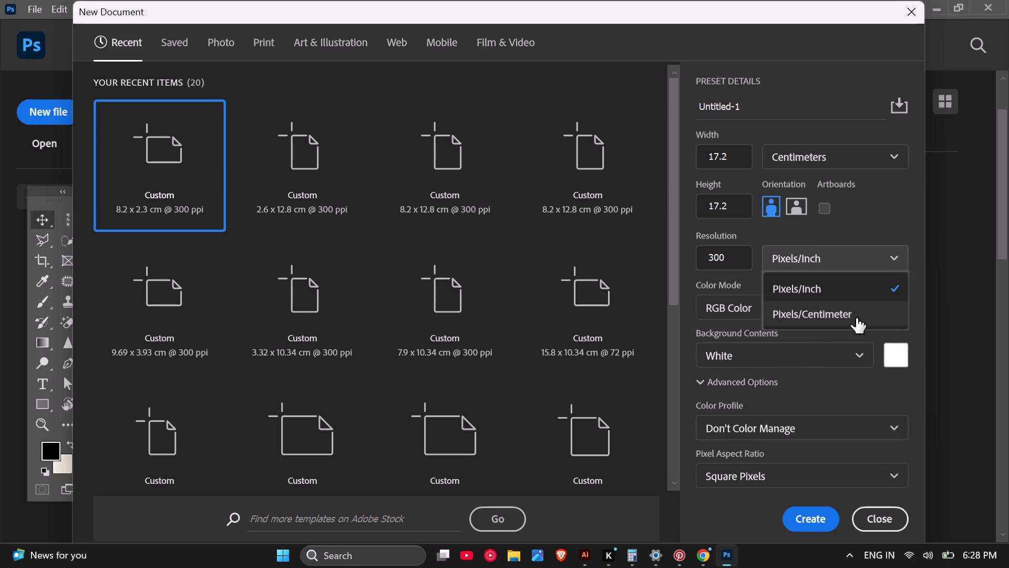
left_click(856, 318)
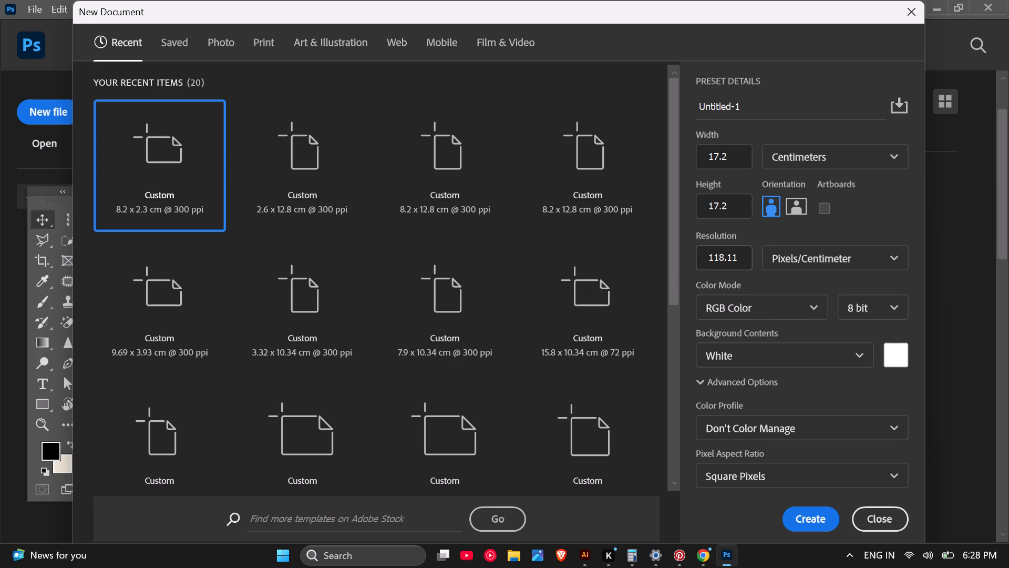
left_click(781, 257)
left_click(787, 292)
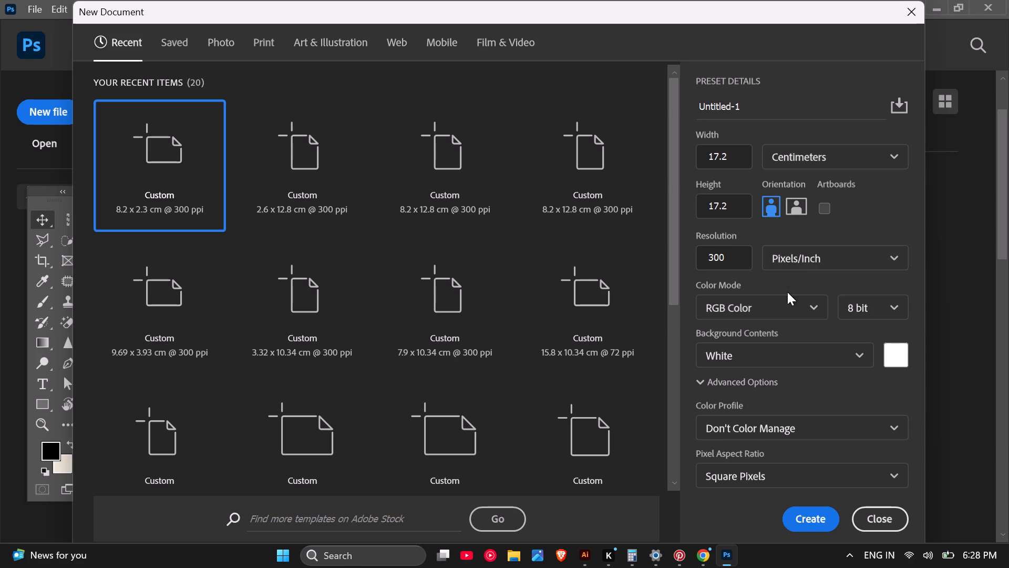
left_click(804, 260)
left_click(800, 307)
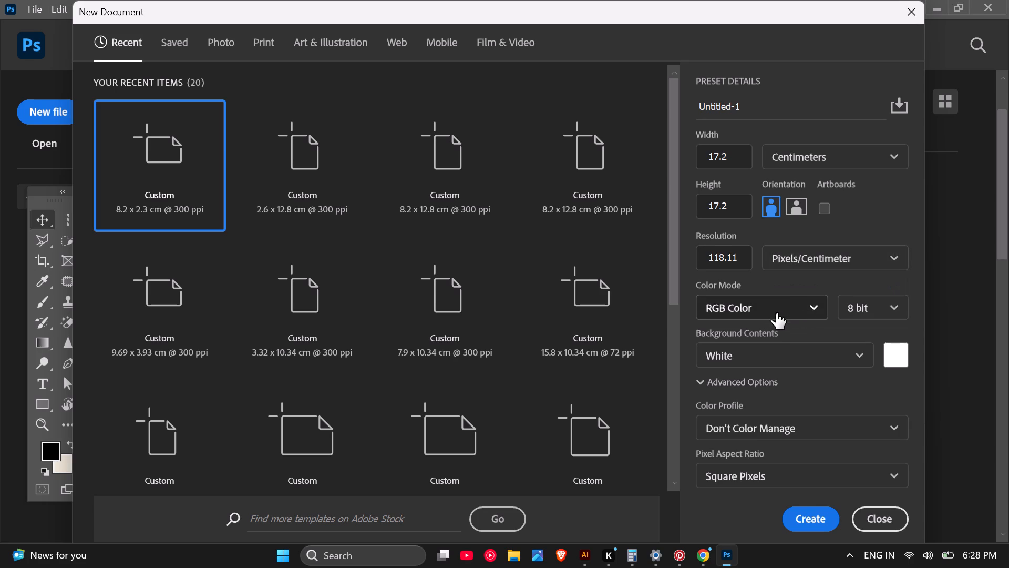
left_click(801, 512)
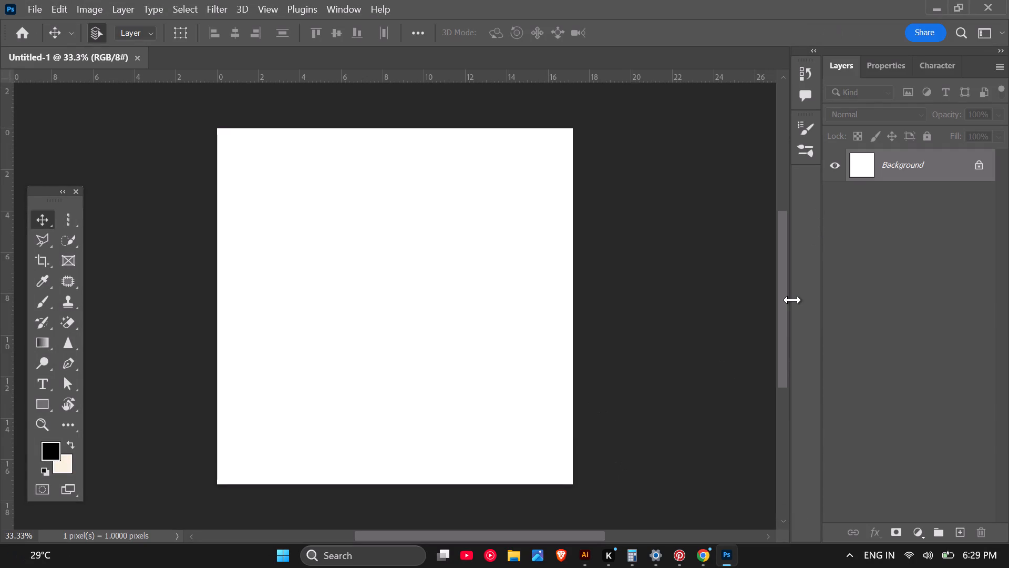
Start placing an embedded image and open the Resource Boy - Kraft Paper Textures folder within ASSESTS on Local Disk (D:).
key("ctrl+period")
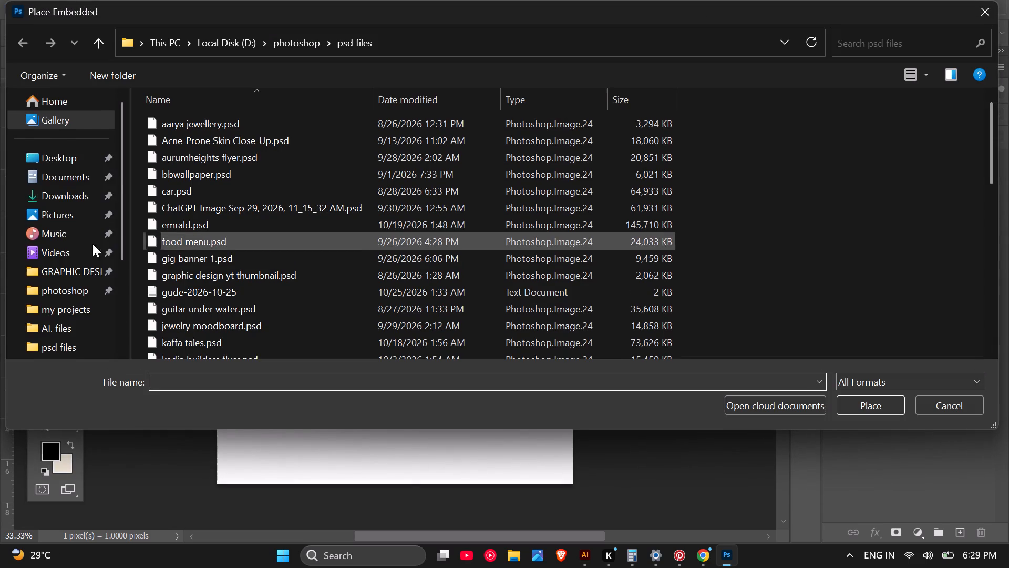
left_click(73, 303)
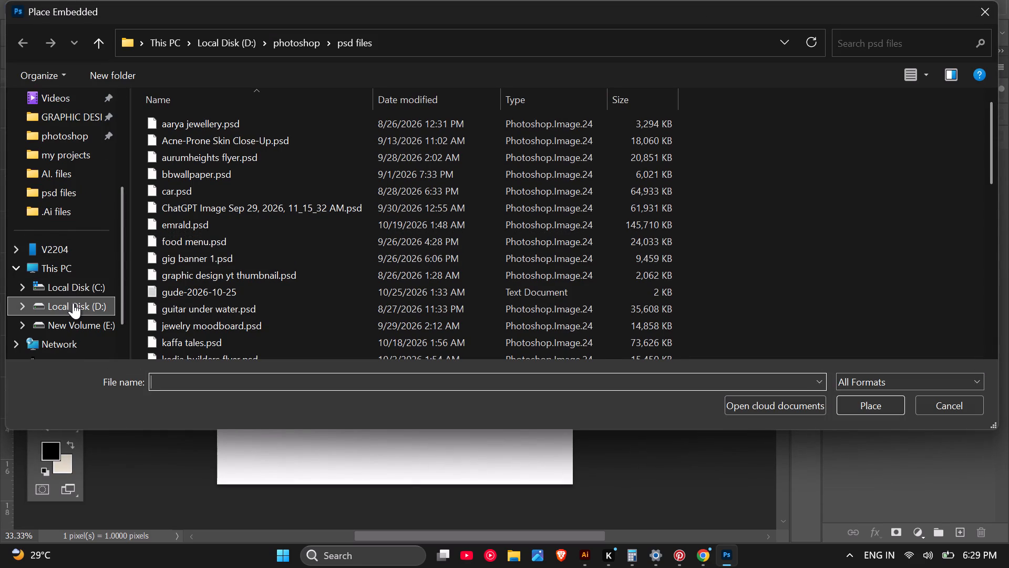
double_click(229, 124)
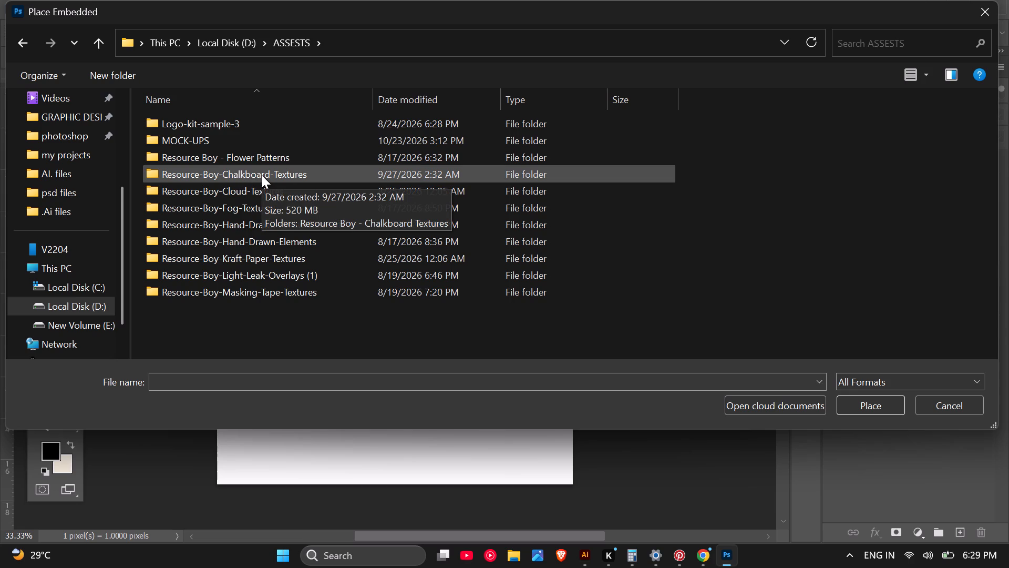
left_click(271, 257)
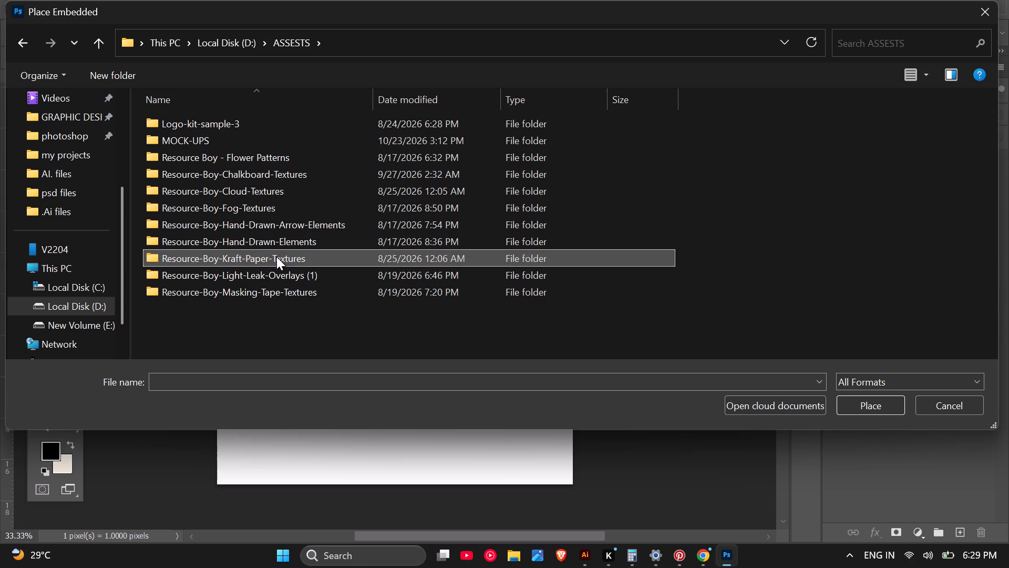
double_click(390, 256)
double_click(398, 125)
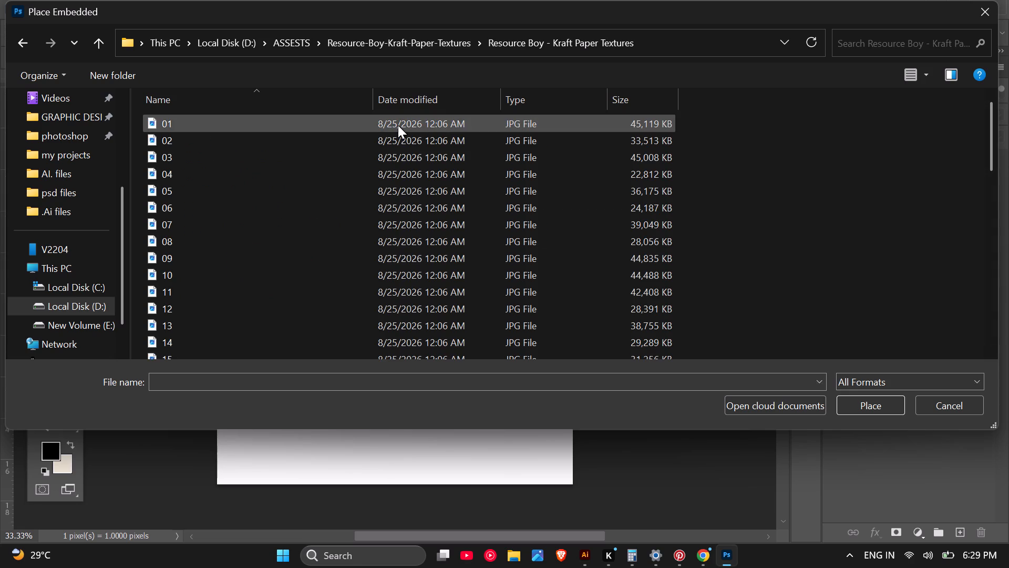
Show the kraft paper textures as extra large icons, browse them, and place texture 48 into the document.
left_click(921, 81)
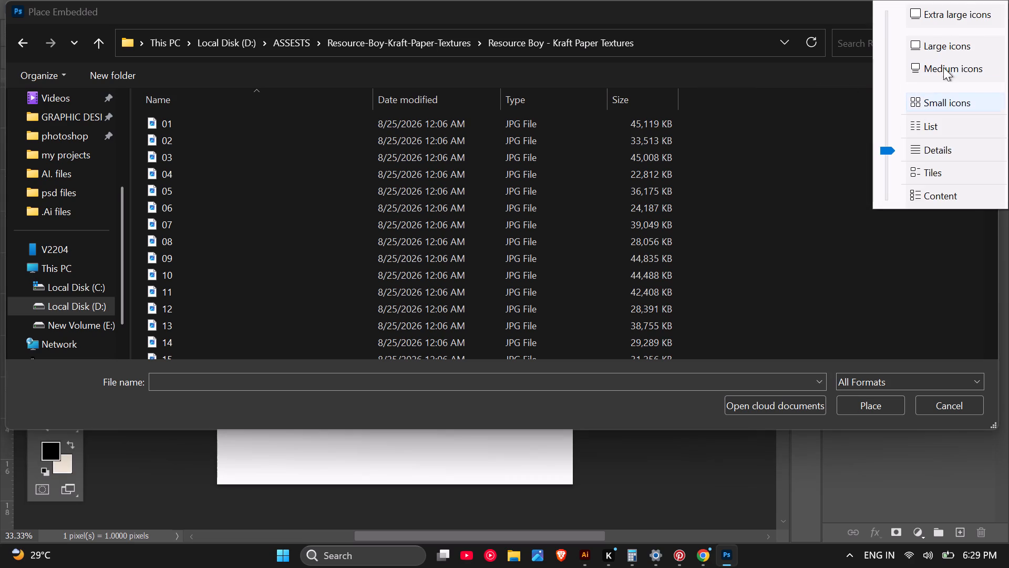
left_click(965, 5)
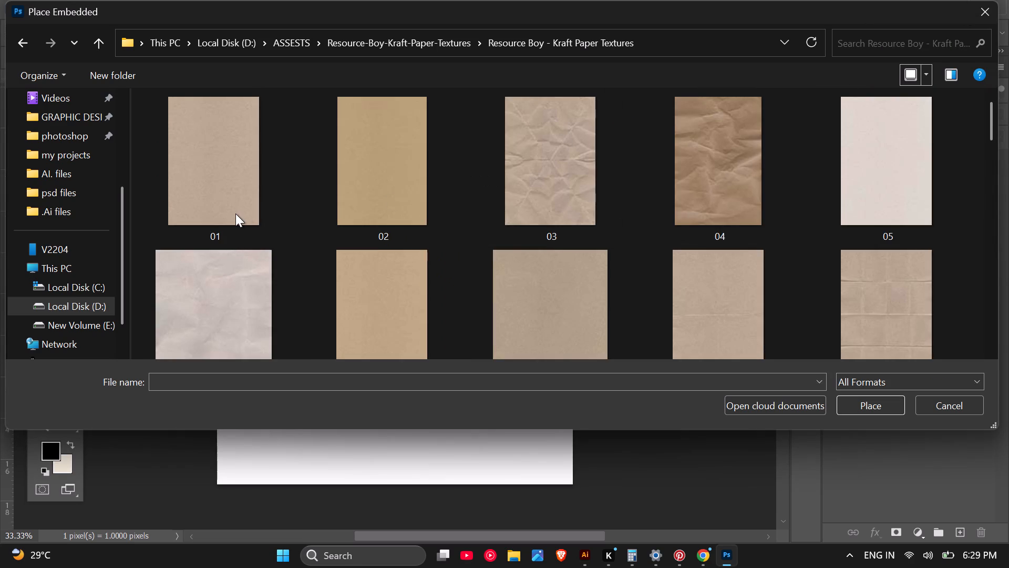
scroll(324, 282, "down", 2)
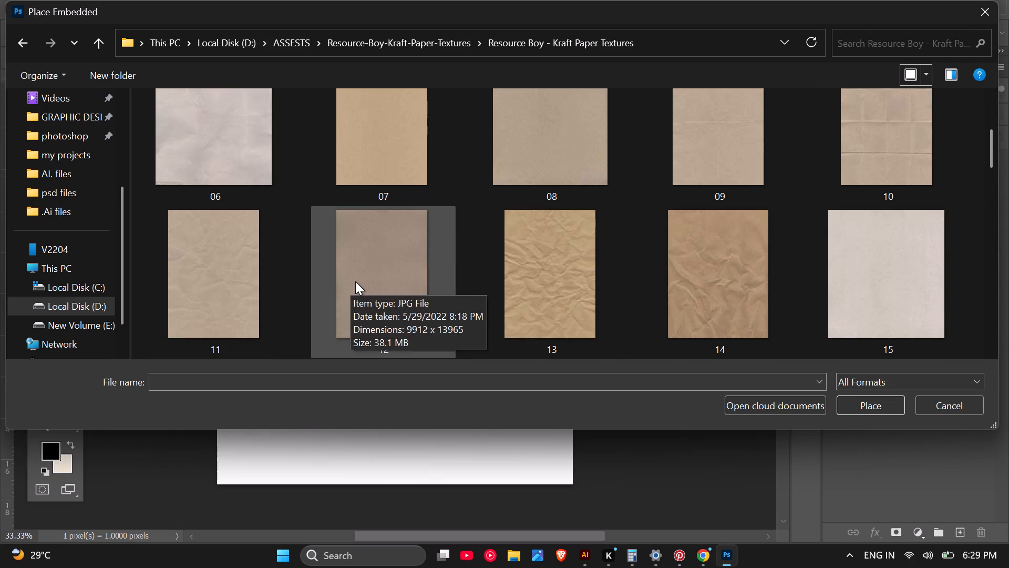
scroll(430, 281, "down", 1)
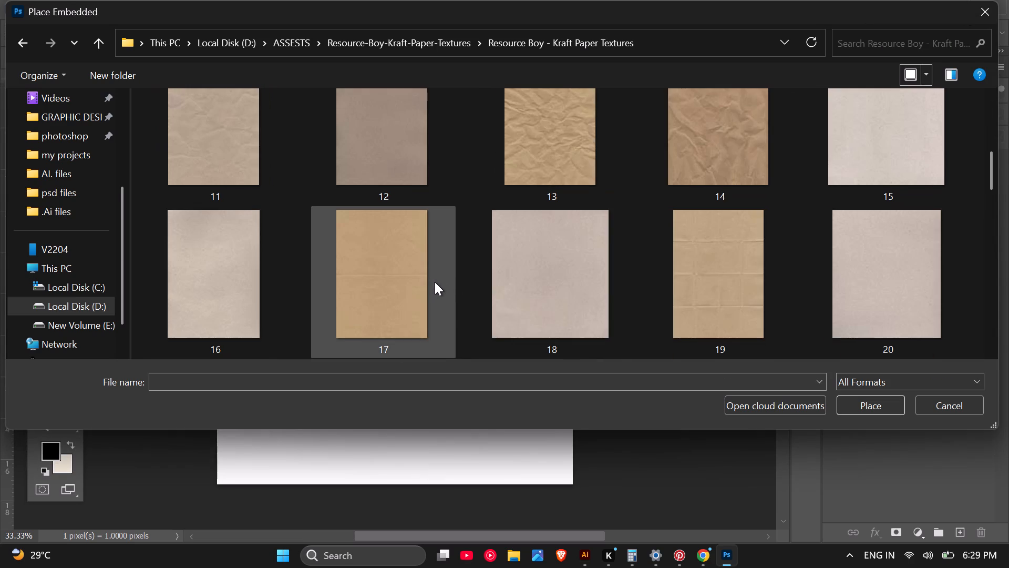
scroll(645, 269, "down", 1)
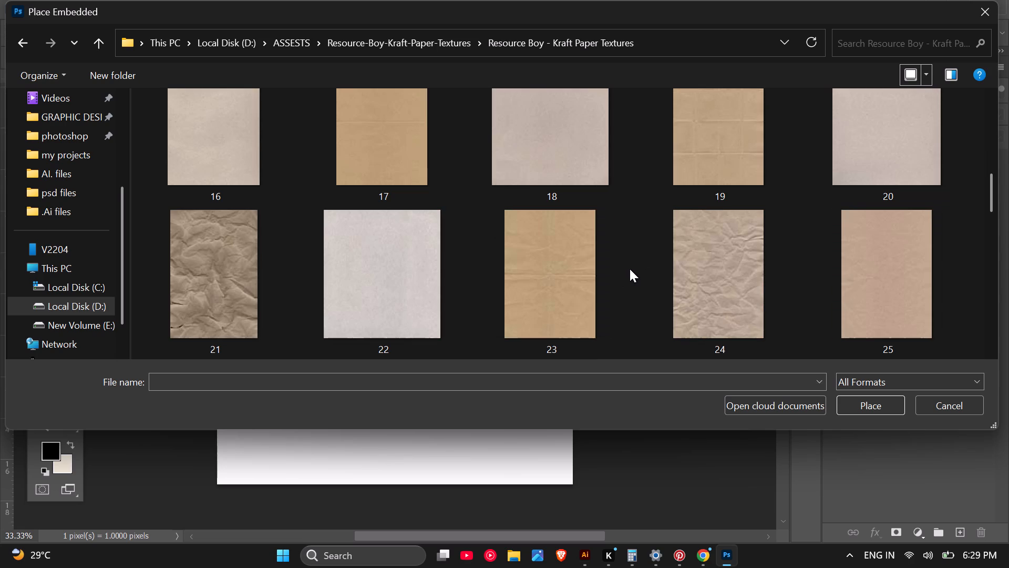
scroll(510, 234, "down", 1)
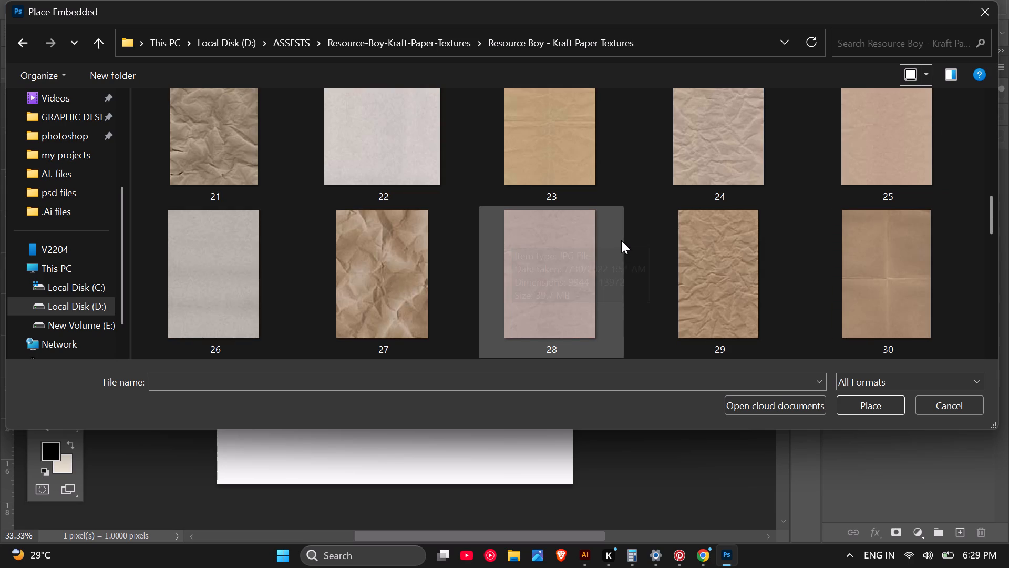
scroll(621, 240, "down", 1)
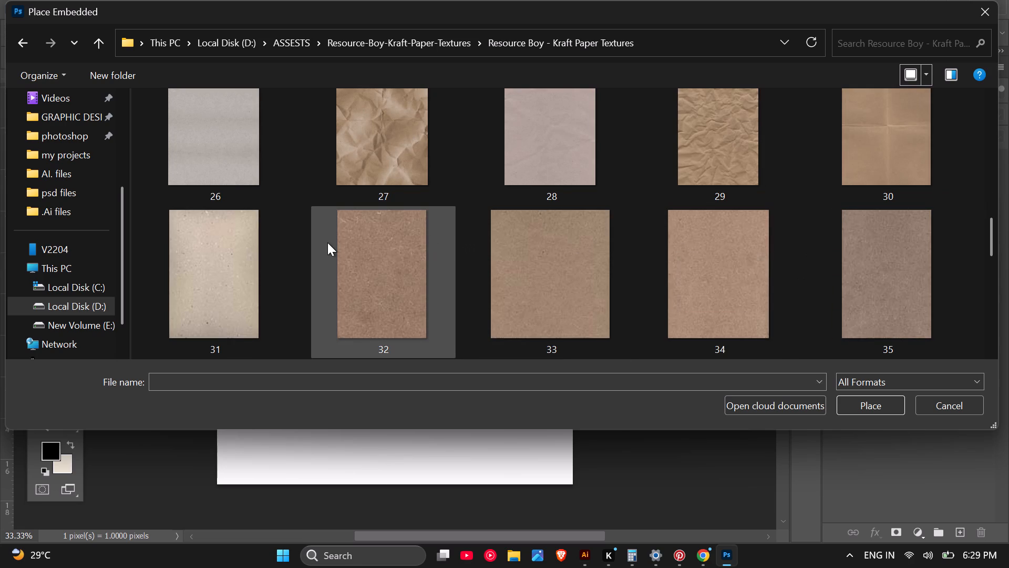
scroll(327, 242, "down", 2)
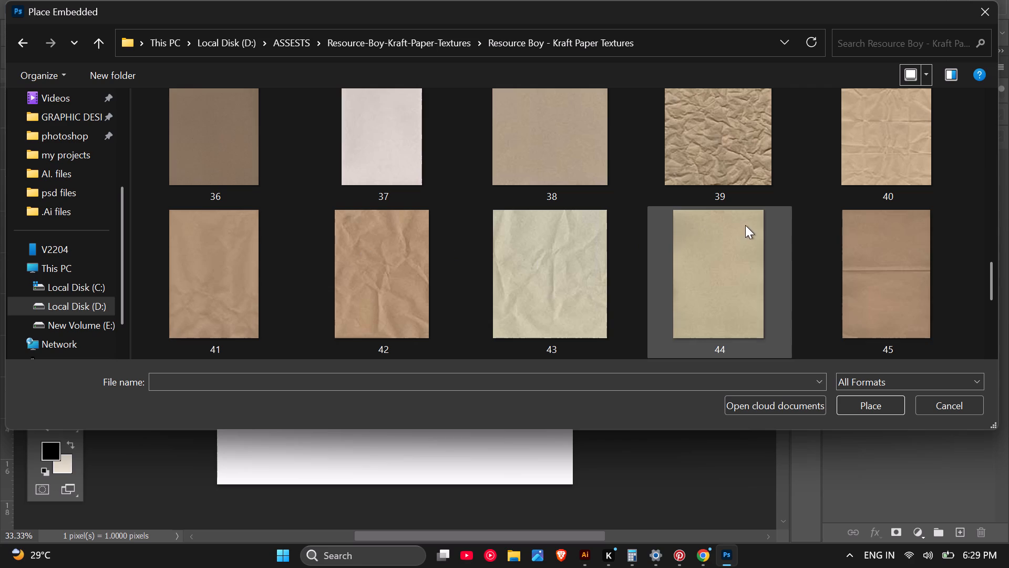
scroll(400, 290, "down", 1)
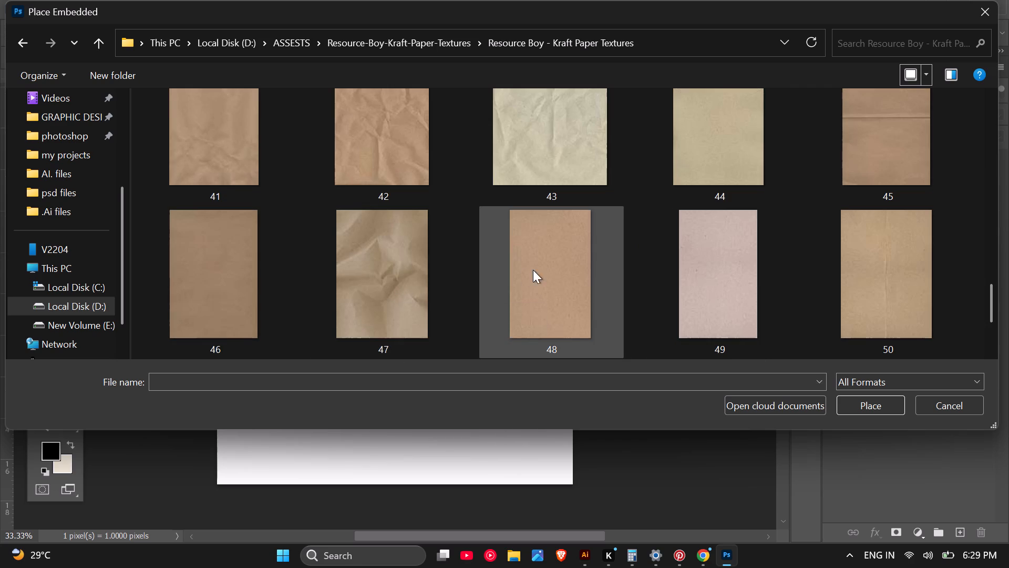
scroll(603, 274, "down", 1)
scroll(407, 246, "up", 1)
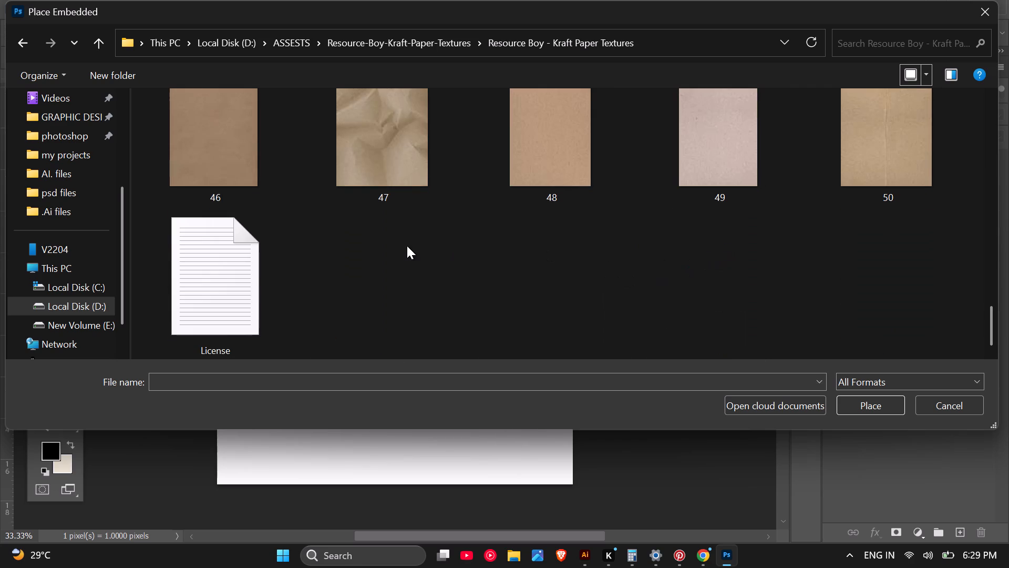
scroll(407, 246, "up", 1)
scroll(508, 277, "down", 1)
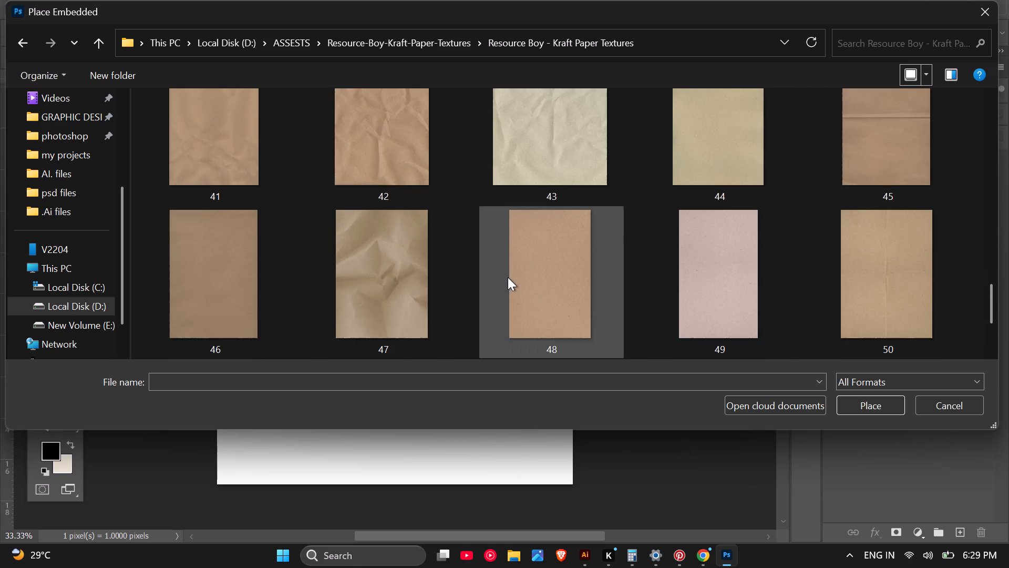
left_click(551, 277)
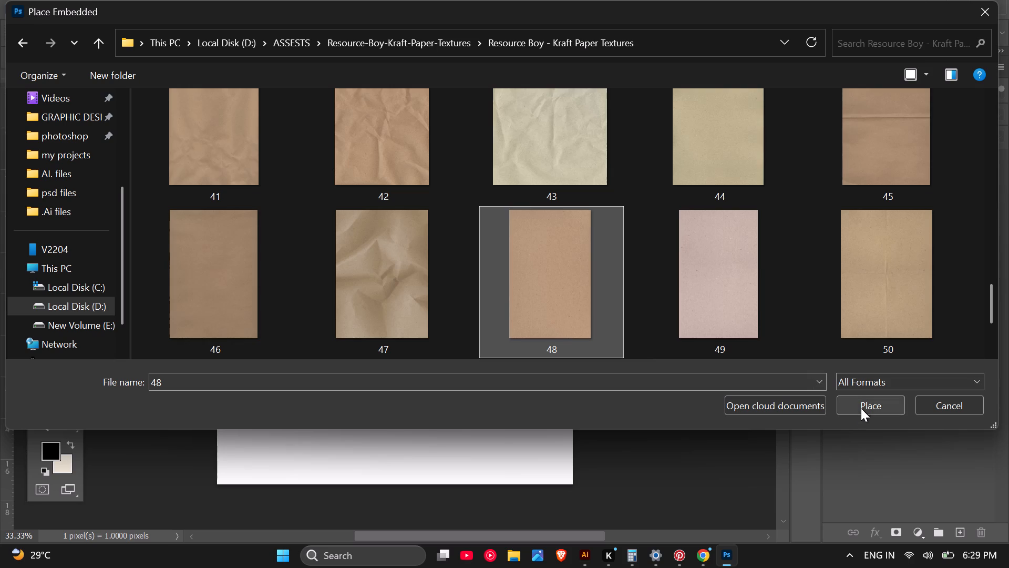
left_click(861, 407)
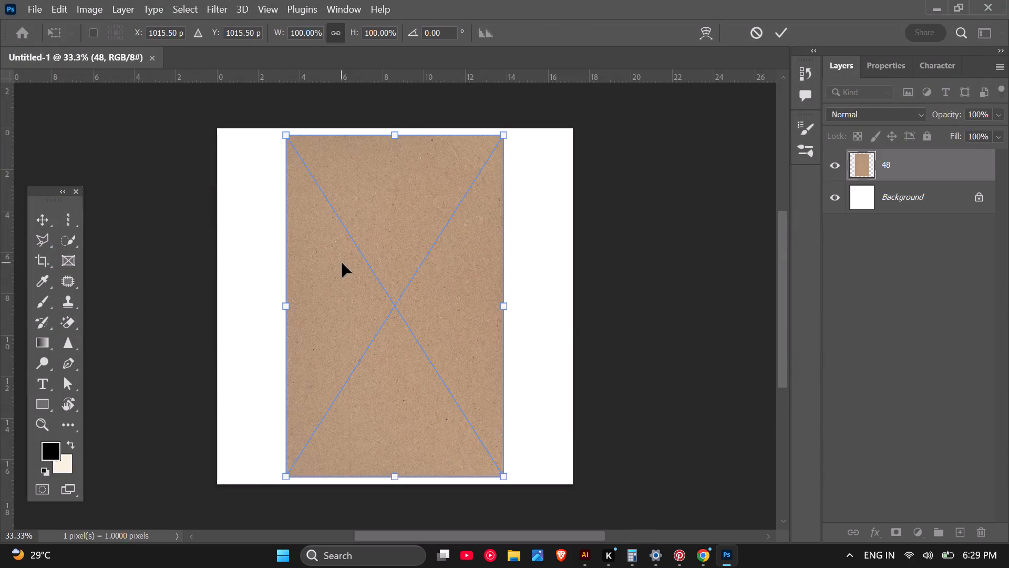
Enlarge the placed kraft texture proportionally to about 173.5% so it covers the whole square canvas, and apply the transform.
left_click_drag(503, 478, 524, 489)
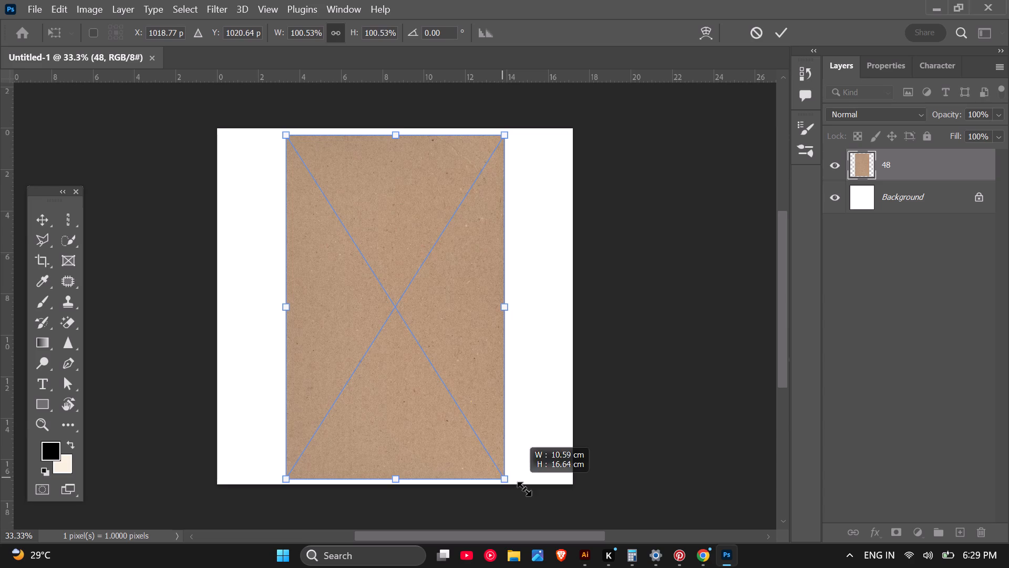
left_click_drag(524, 489, 544, 503)
scroll(445, 298, "down", 1)
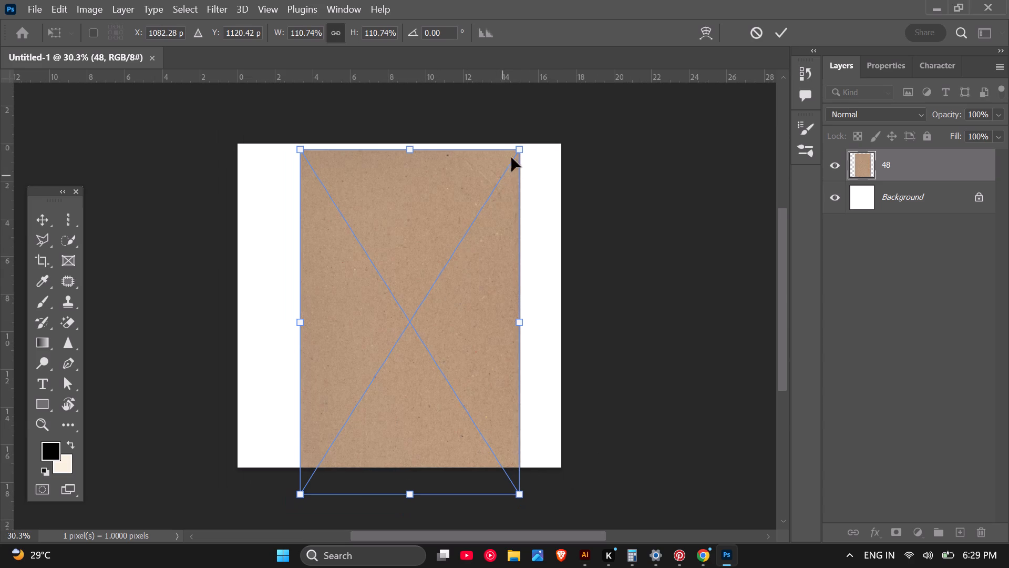
left_click_drag(522, 153, 573, 116)
left_click_drag(555, 297, 573, 297)
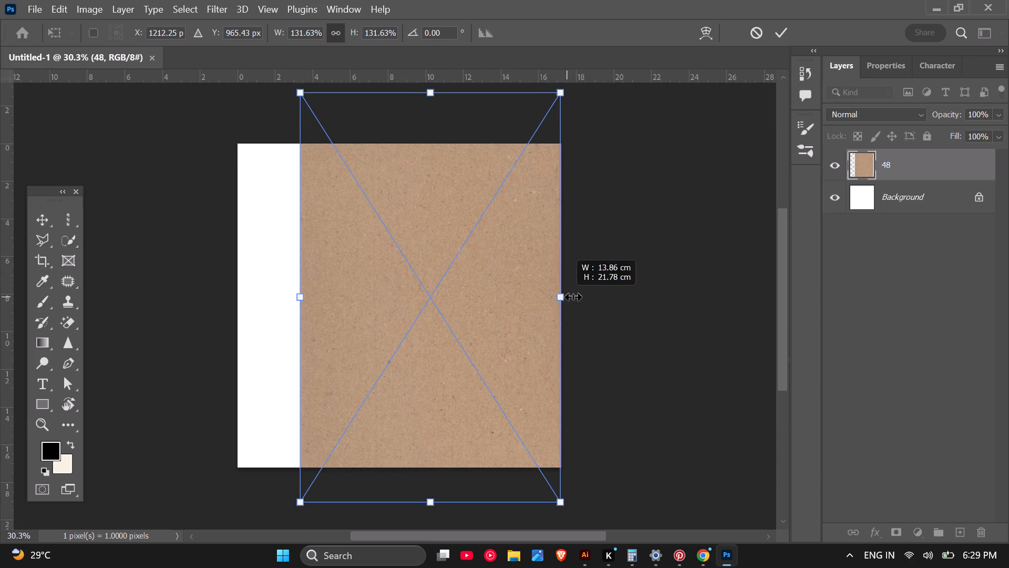
left_click_drag(573, 297, 574, 297)
left_click_drag(299, 302, 258, 304)
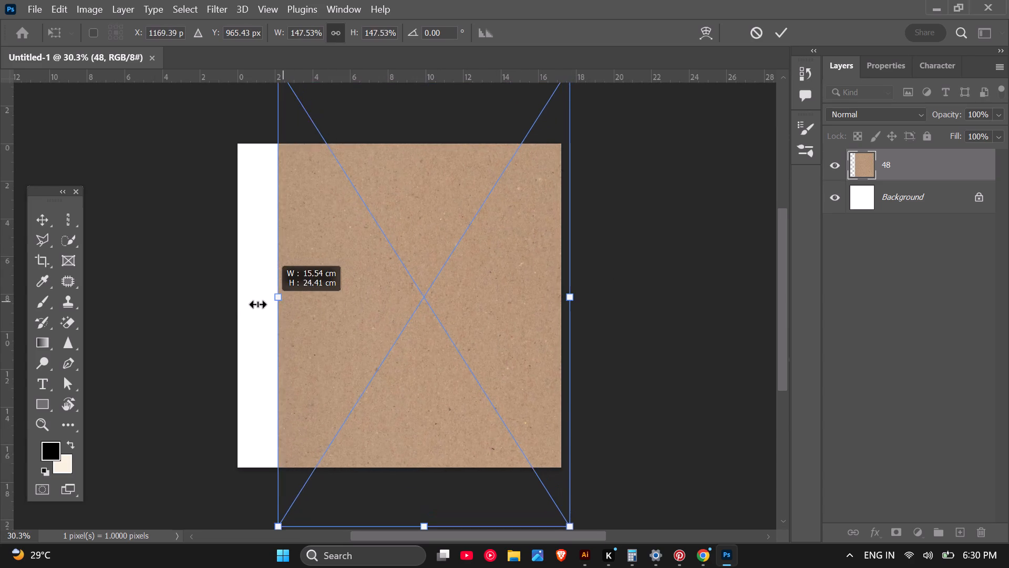
left_click_drag(258, 304, 225, 304)
scroll(228, 303, "down", 2)
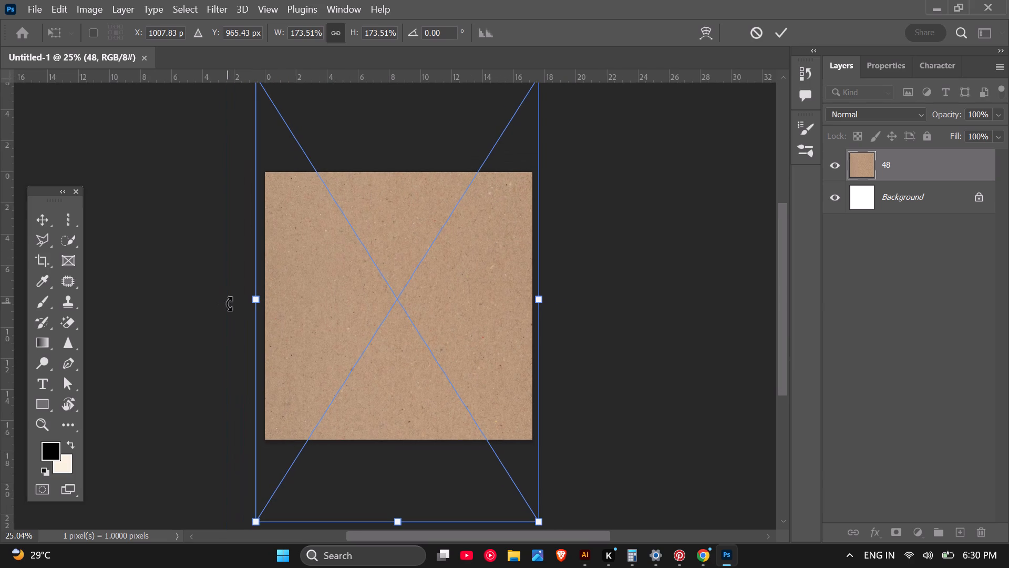
scroll(250, 293, "down", 2)
left_click(37, 217)
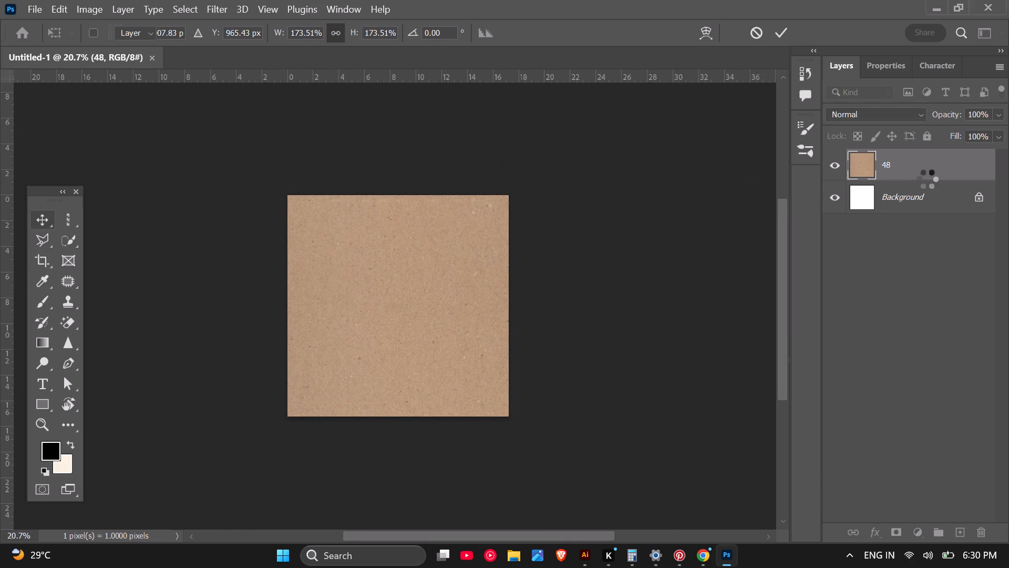
Unlock the Background layer and clip the kraft texture layer 48 to it with a clipping mask.
left_click(977, 202)
left_click(968, 163)
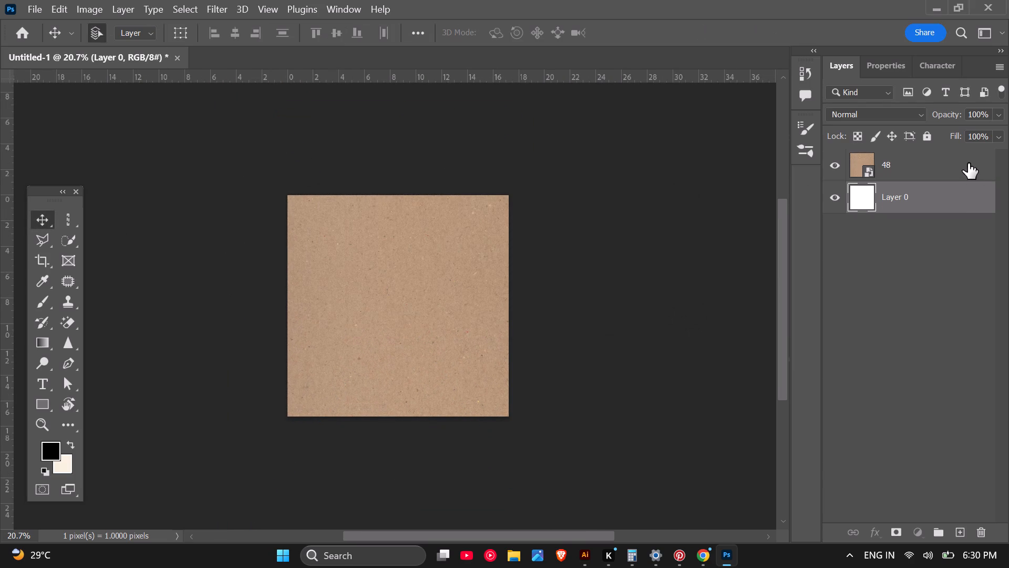
right_click(964, 164)
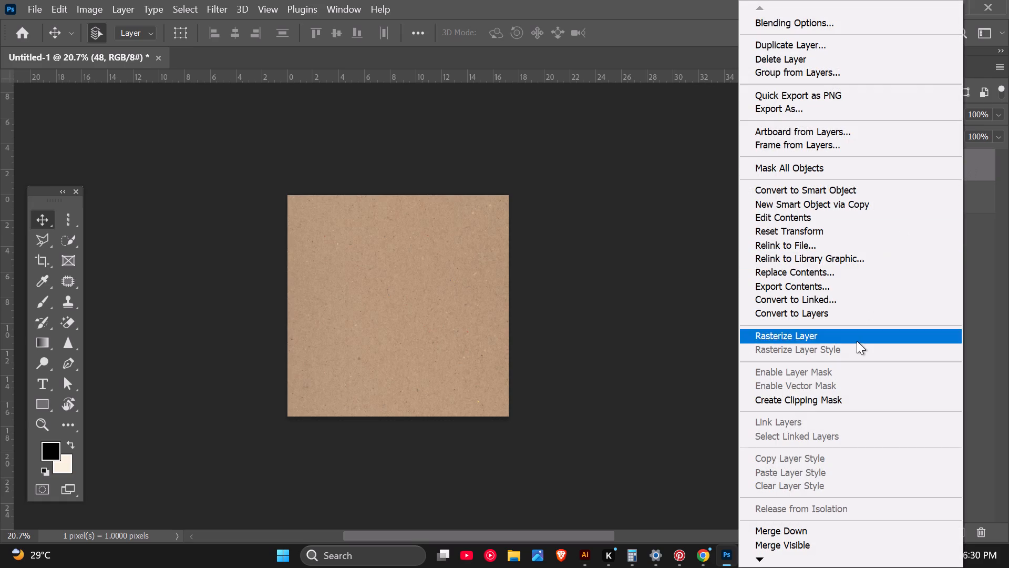
left_click(851, 395)
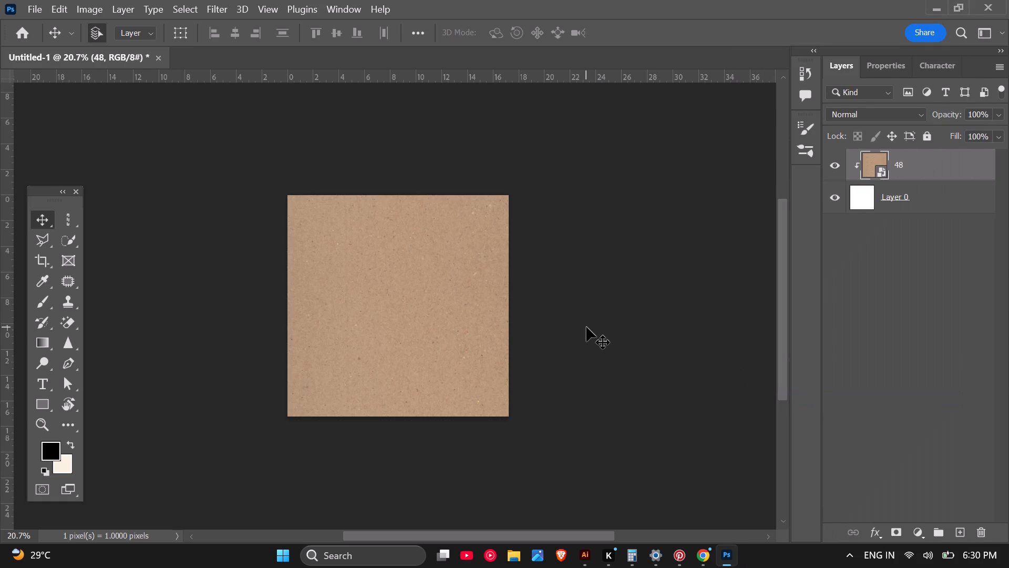
Lock the white base layer, Layer 0, and deselect all layers.
scroll(363, 290, "up", 1)
left_click(938, 204)
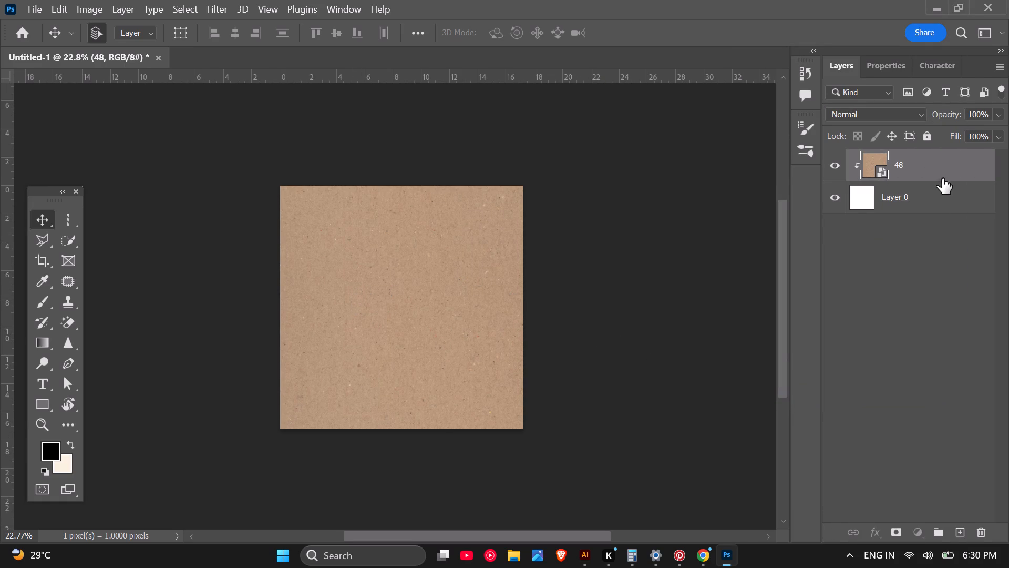
left_click(931, 134)
left_click(609, 299)
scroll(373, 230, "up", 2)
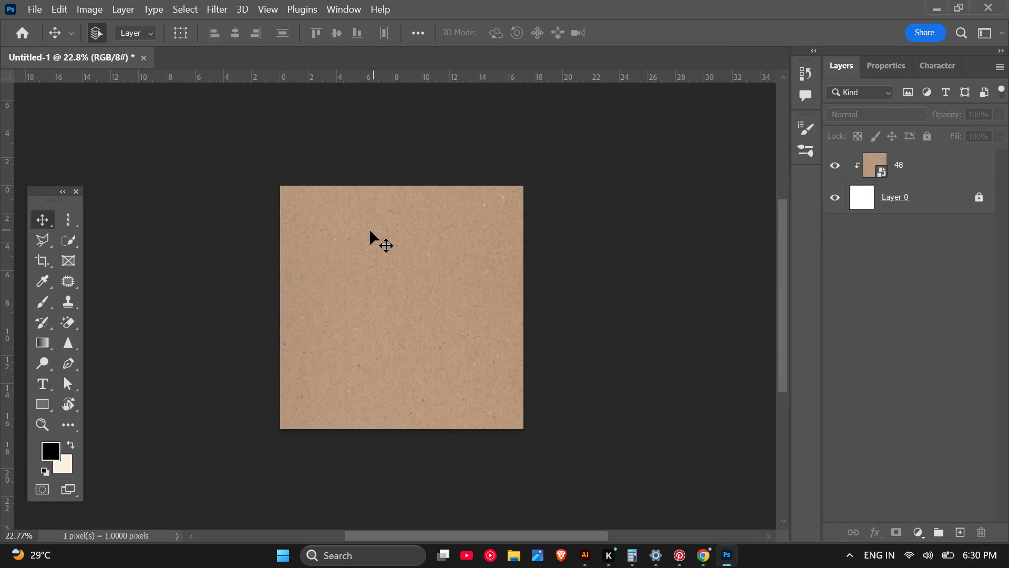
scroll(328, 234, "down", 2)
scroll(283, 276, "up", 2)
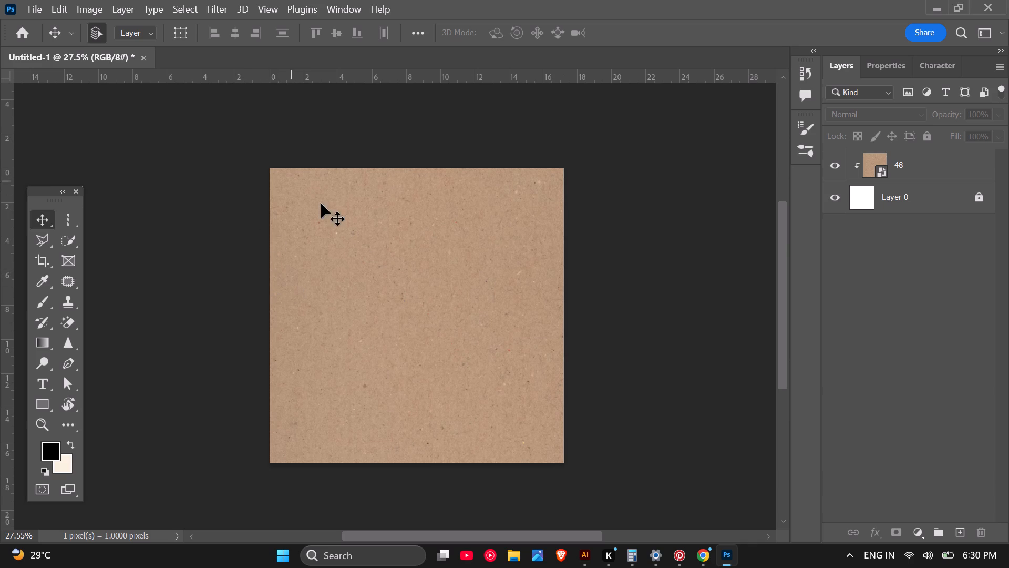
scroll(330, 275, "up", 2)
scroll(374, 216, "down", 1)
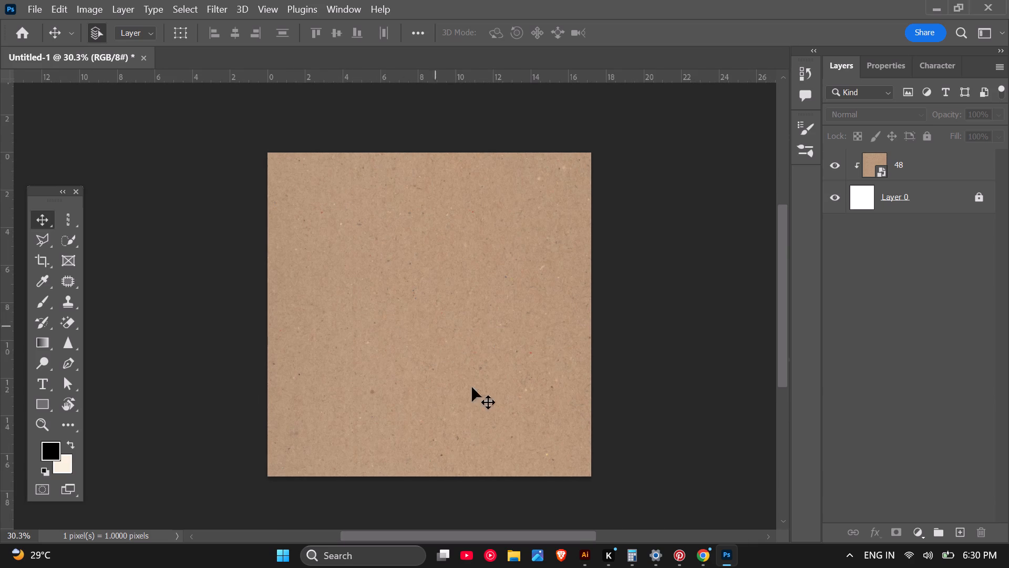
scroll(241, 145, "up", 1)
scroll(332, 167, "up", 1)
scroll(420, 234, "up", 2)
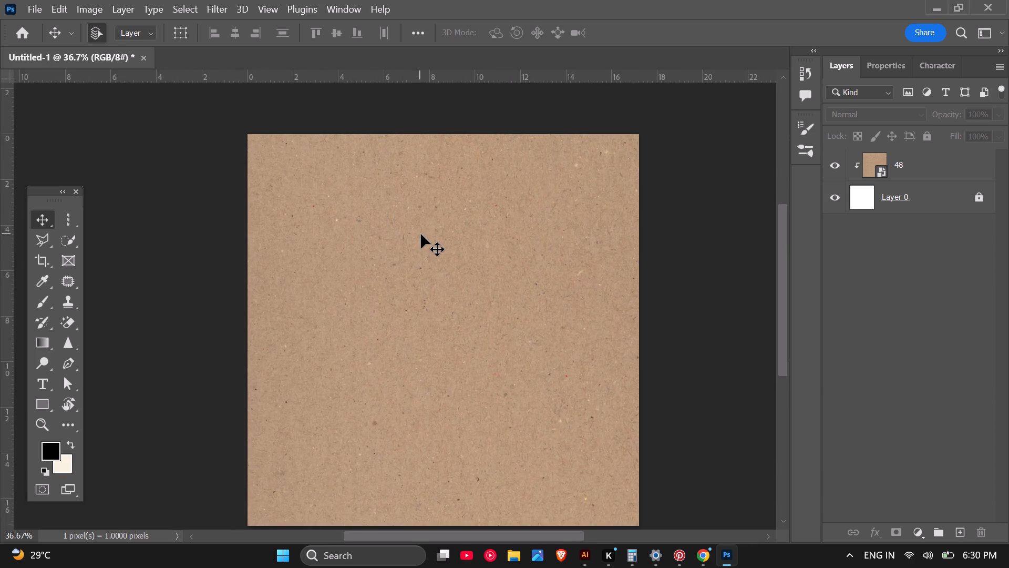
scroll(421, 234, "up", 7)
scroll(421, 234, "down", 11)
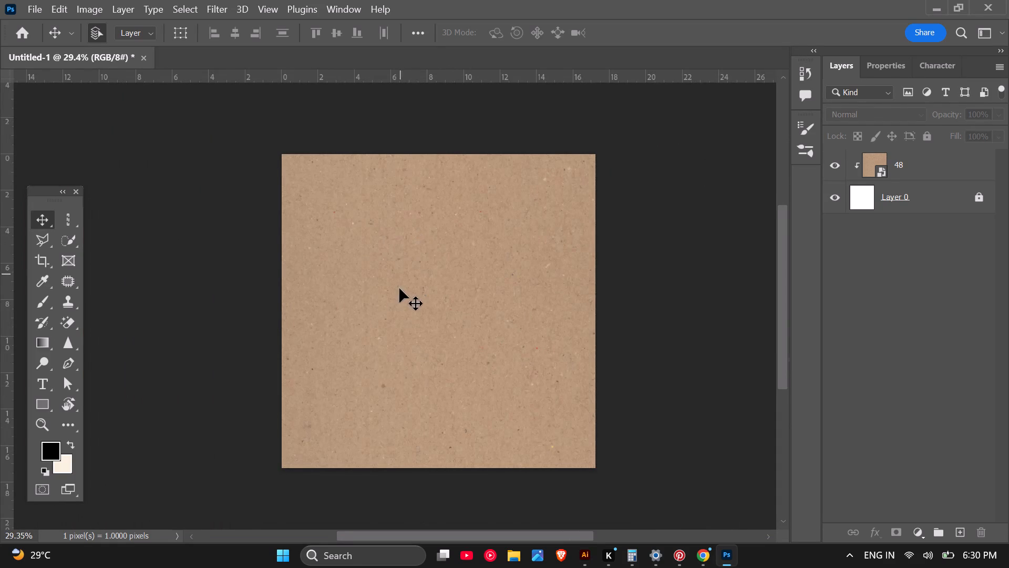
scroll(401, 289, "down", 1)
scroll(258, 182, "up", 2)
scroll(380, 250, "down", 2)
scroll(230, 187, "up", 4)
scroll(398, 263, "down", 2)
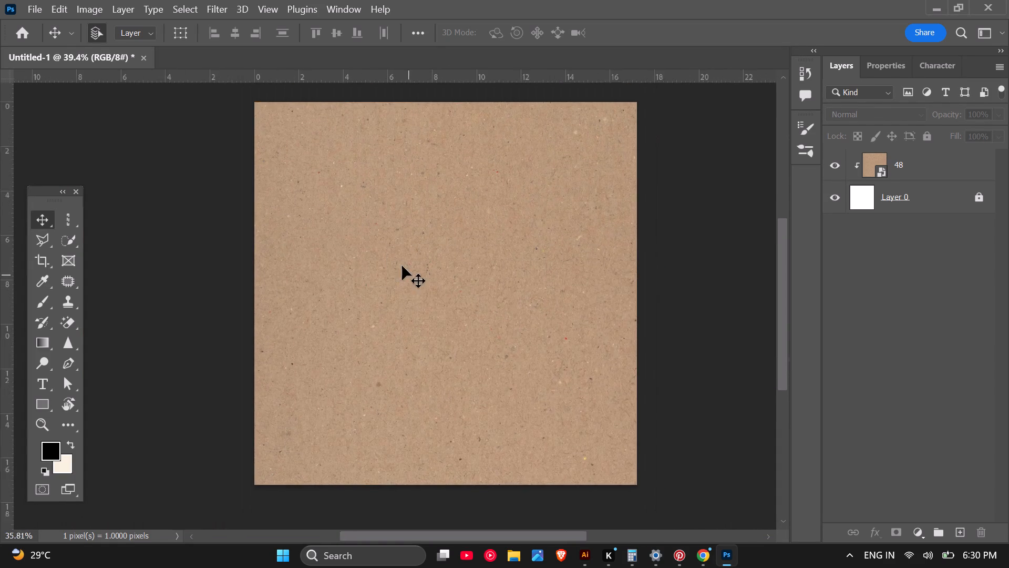
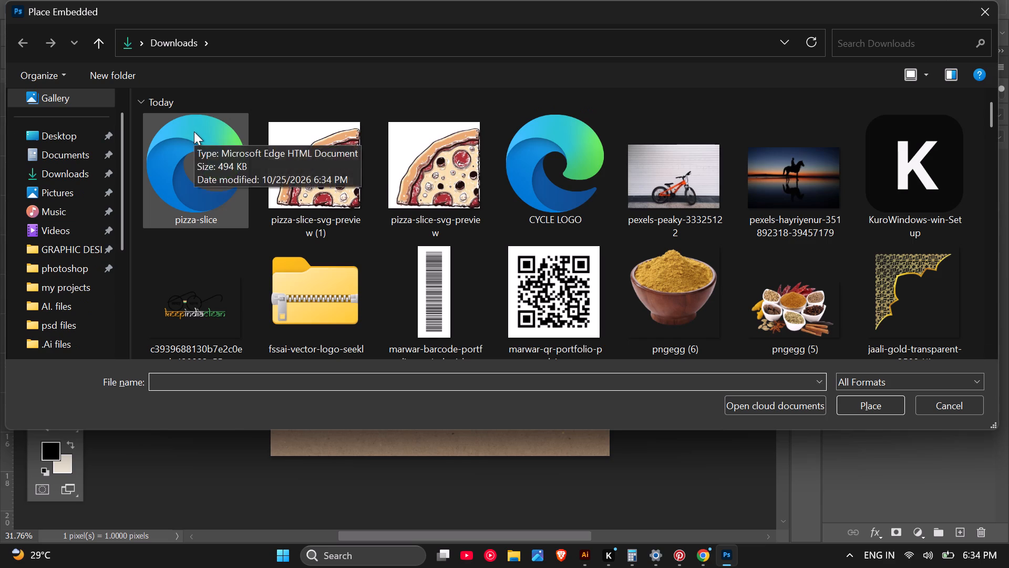
left_click(194, 131)
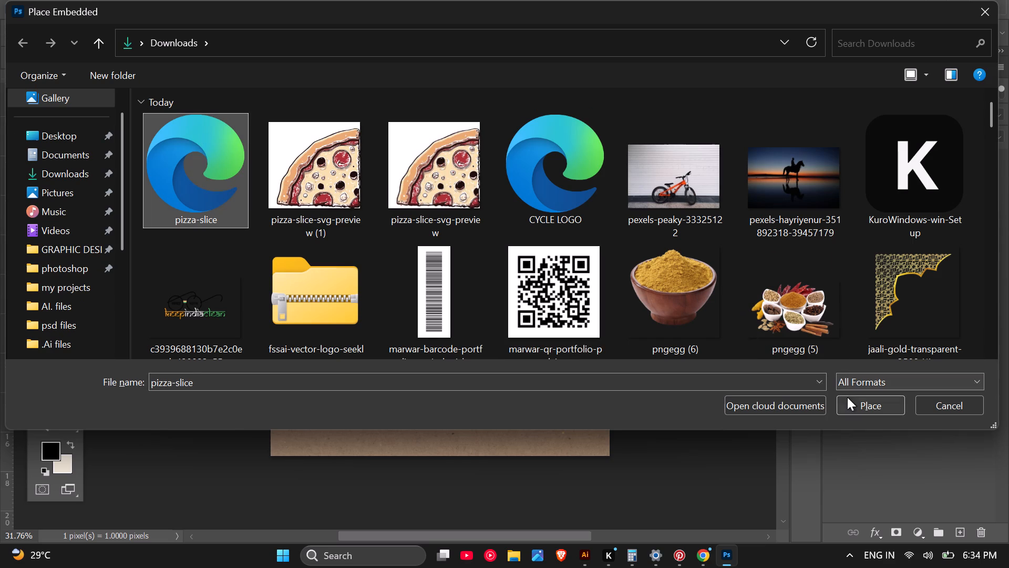
left_click(847, 397)
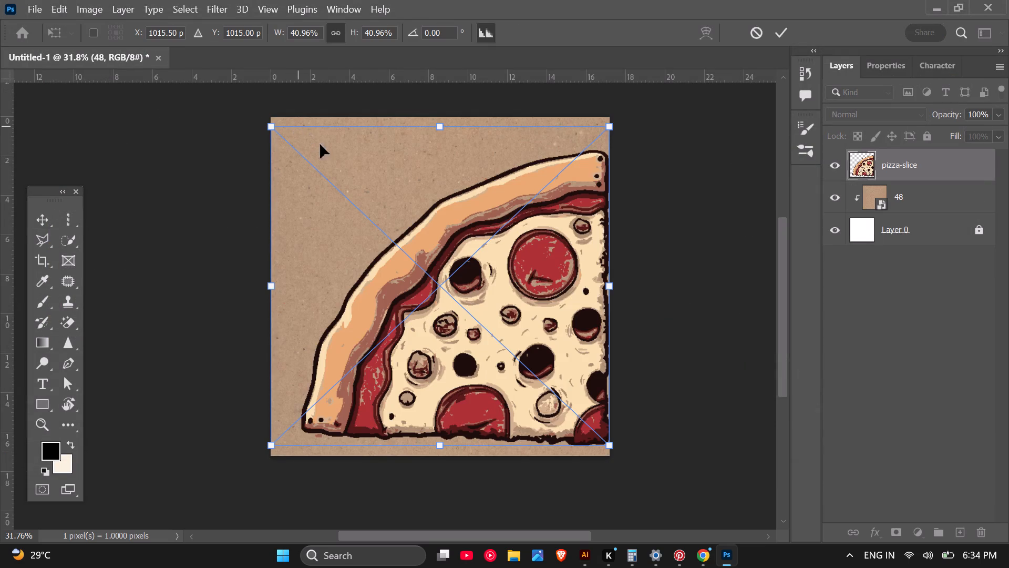
Scale the placed pizza slice to about 17.6% and move it so it slightly overhangs the panel's bottom-right corner.
scroll(357, 171, "down", 1)
scroll(391, 240, "up", 2)
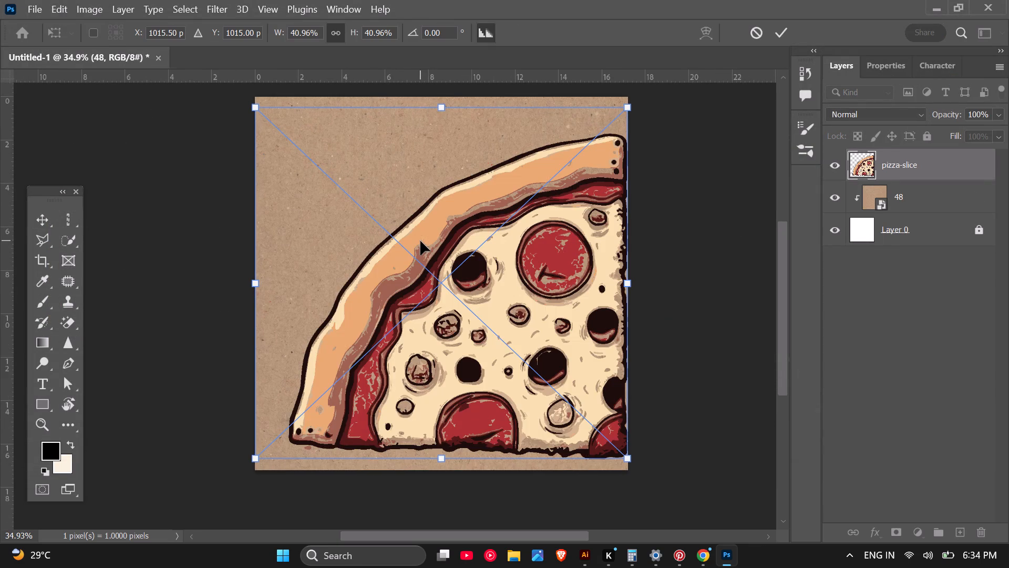
left_click_drag(252, 106, 266, 121)
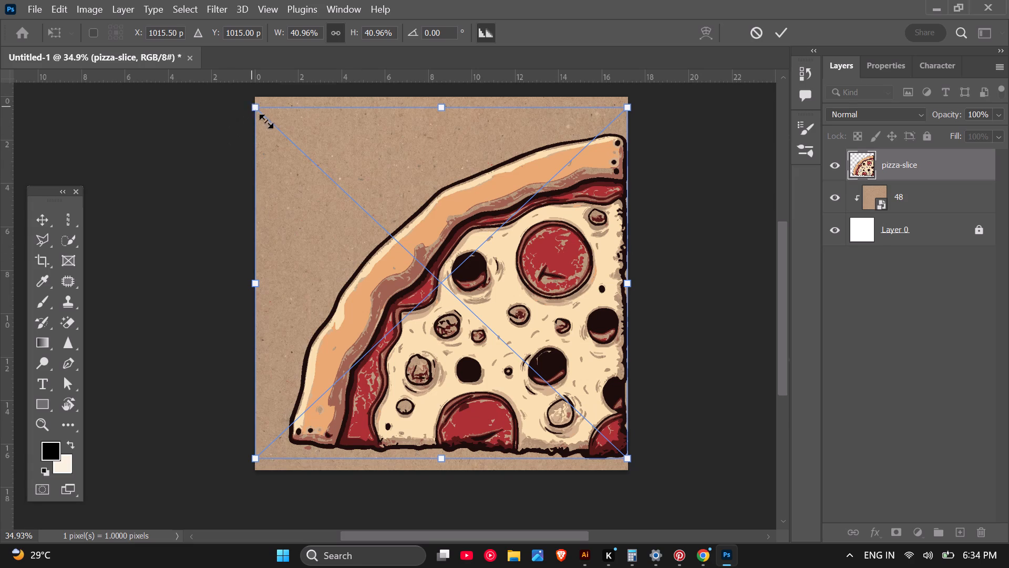
left_click_drag(266, 121, 457, 315)
scroll(502, 399, "up", 2)
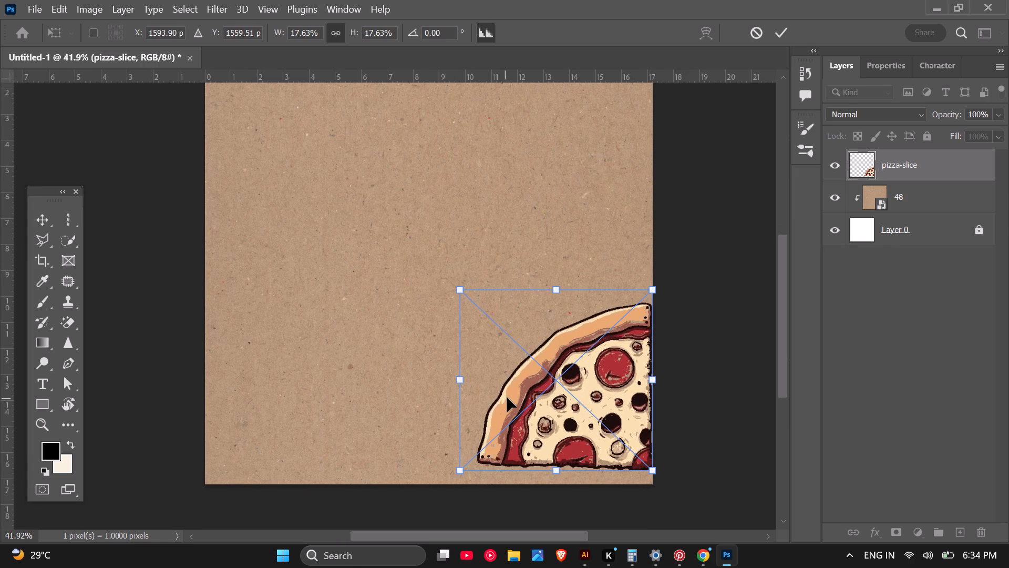
scroll(563, 339, "down", 2)
scroll(565, 474, "up", 1)
left_click_drag(639, 383, 634, 415)
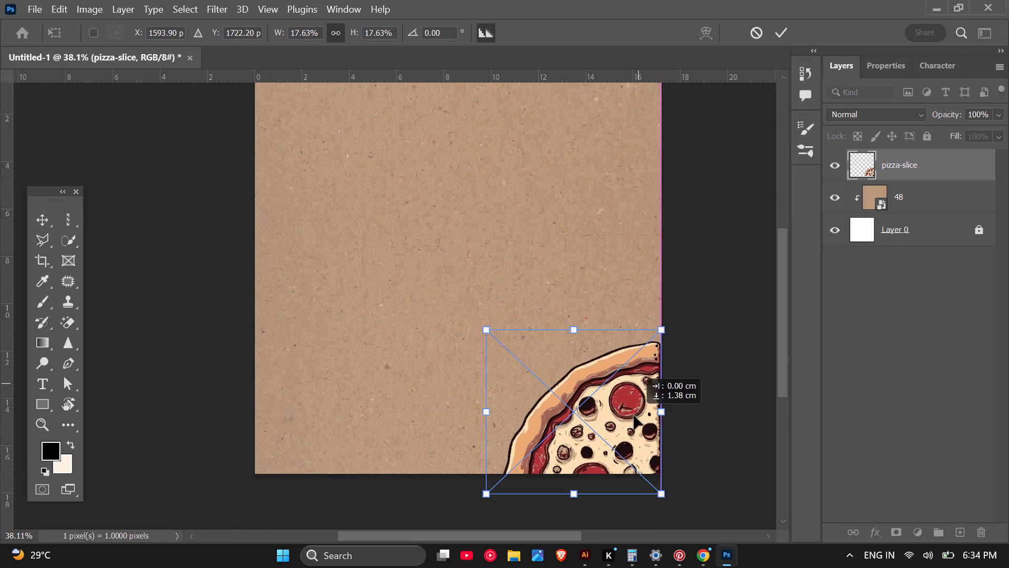
left_click_drag(634, 415, 629, 399)
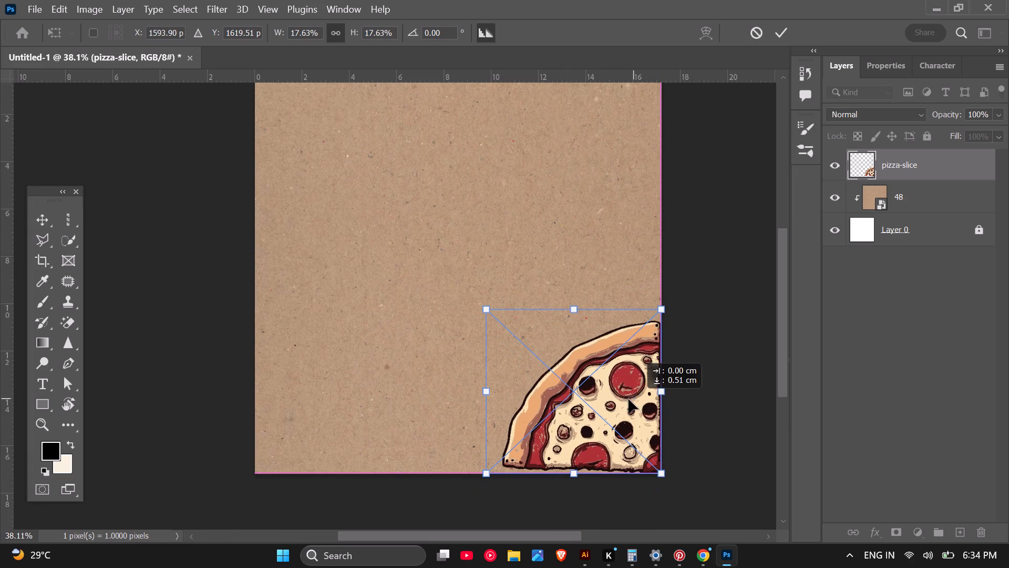
left_click_drag(629, 399, 640, 403)
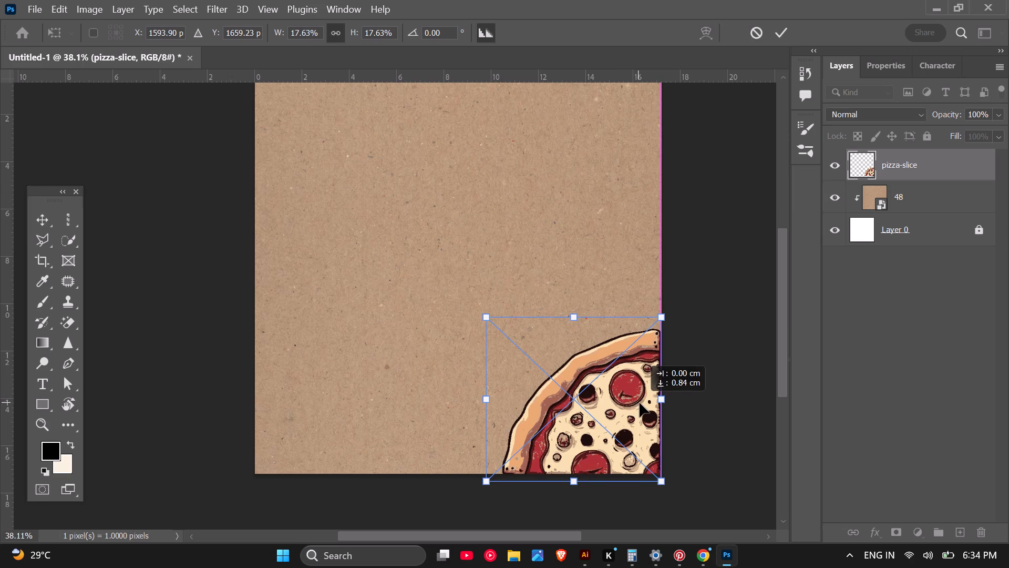
left_click_drag(640, 403, 647, 404)
Enlarge the corner pizza slice to about 20.1%, keeping its outer corner in place, and commit the placement.
scroll(526, 371, "down", 2)
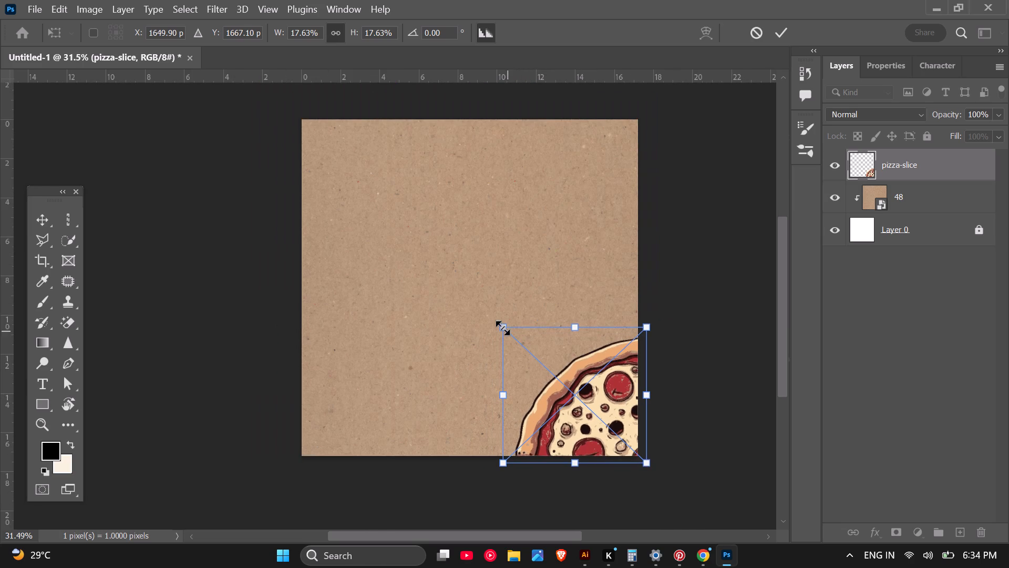
left_click_drag(500, 326, 478, 309)
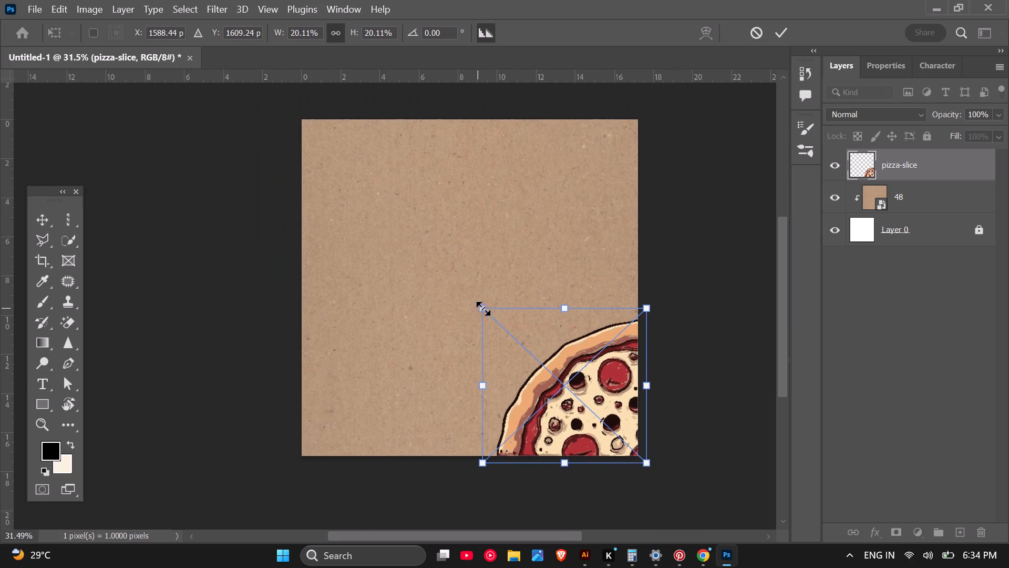
left_click(585, 408)
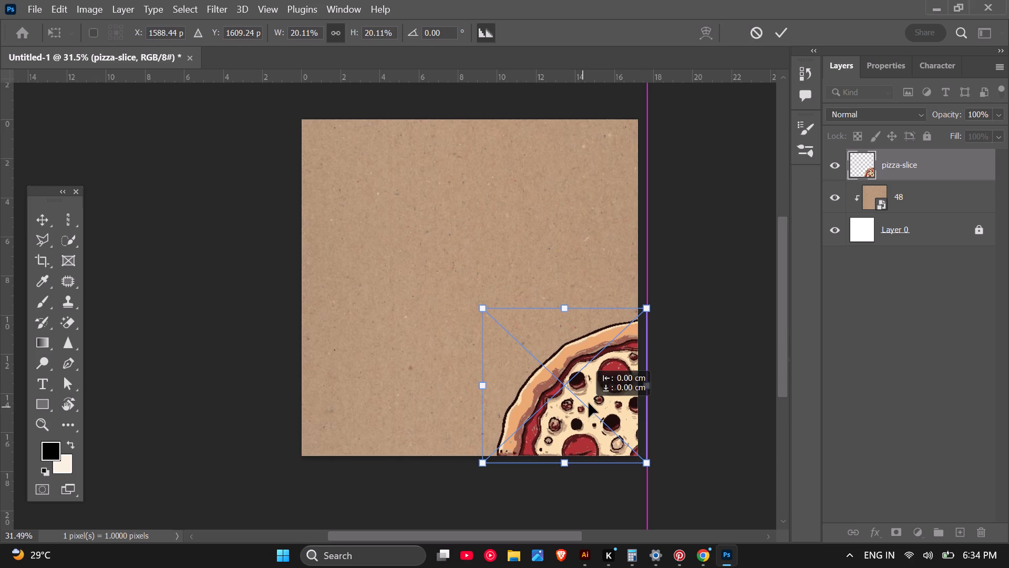
left_click(683, 382)
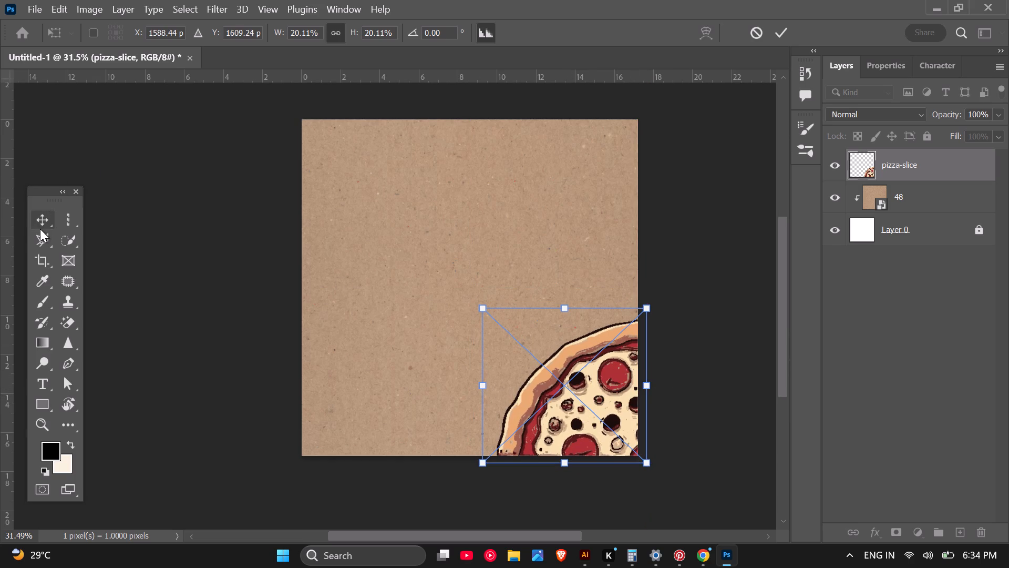
left_click(38, 221)
Duplicate the pizza-slice layer and place the copy in the panel's top-right corner.
scroll(572, 465, "down", 2)
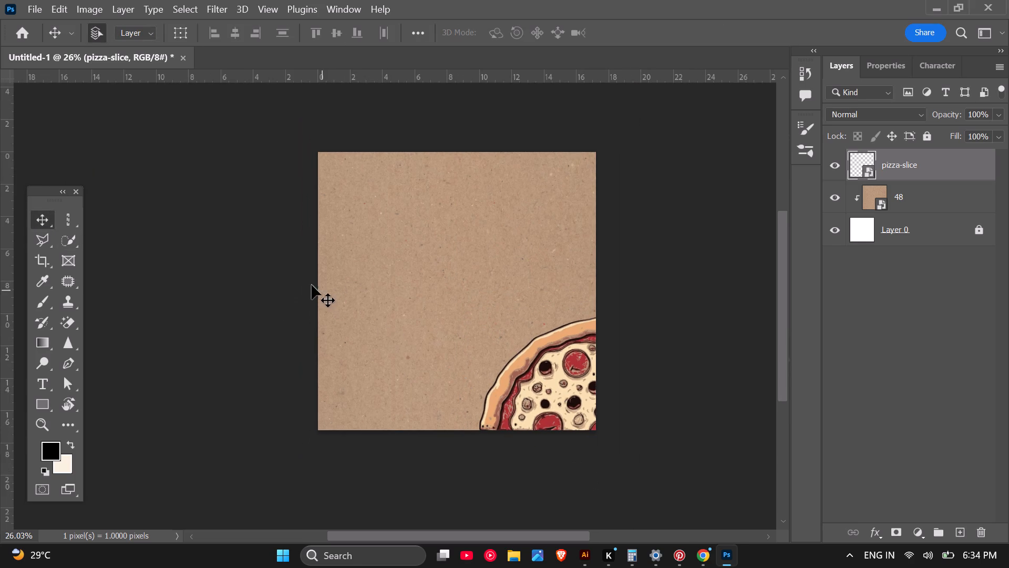
scroll(332, 301, "up", 3)
scroll(598, 415, "down", 2)
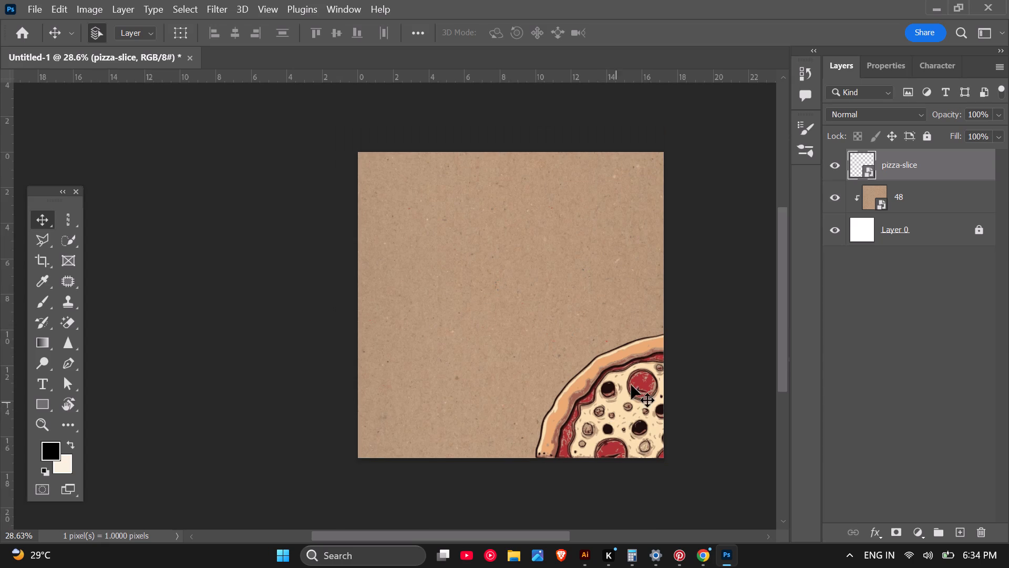
left_click_drag(625, 400, 620, 365, "alt")
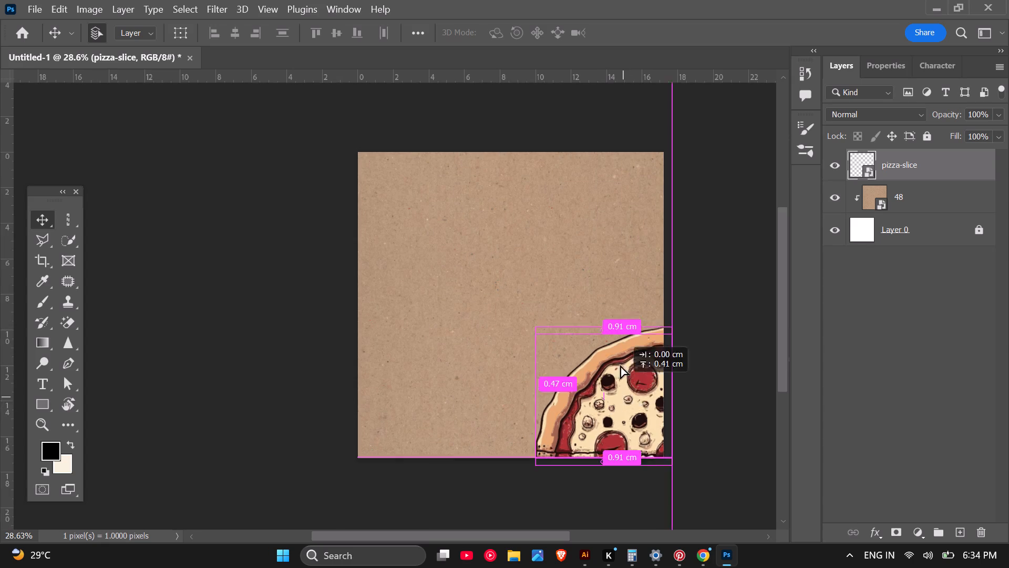
left_click_drag(620, 365, 616, 212, "alt")
left_click(616, 212)
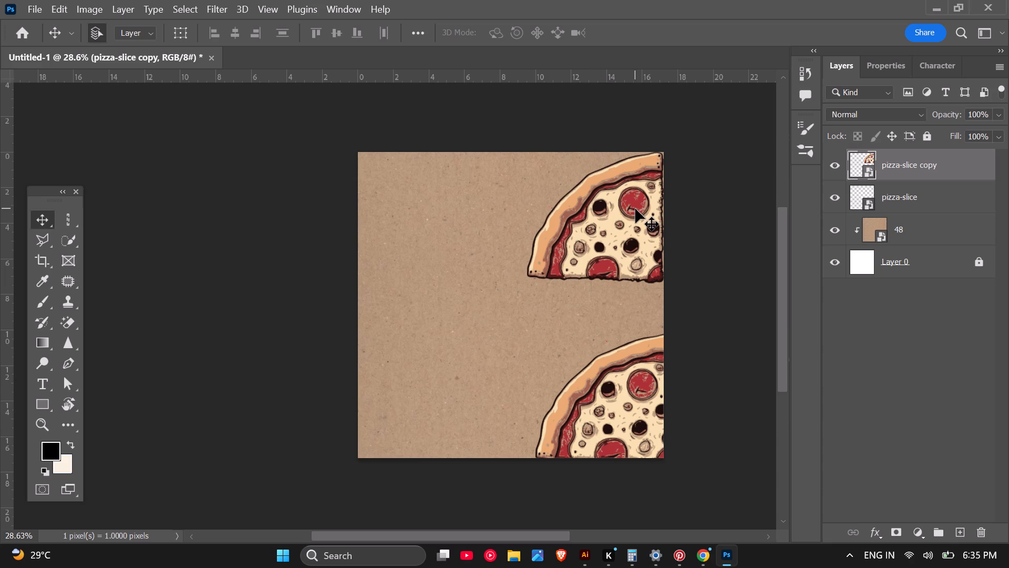
Flip the pizza-slice copy vertically, trying a horizontal flip as well and reversing it.
key("ctrl+t")
right_click(612, 198)
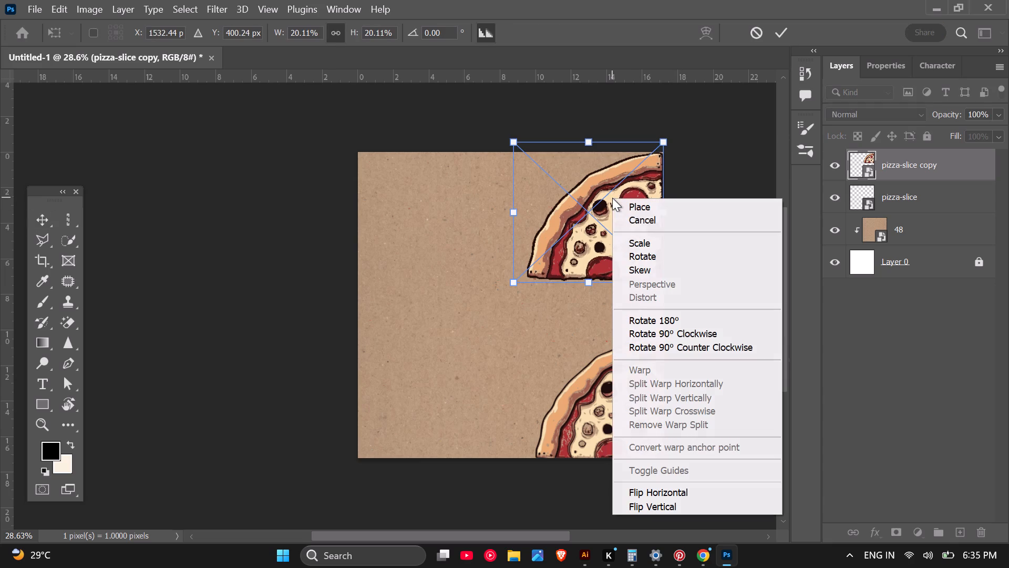
left_click(654, 494)
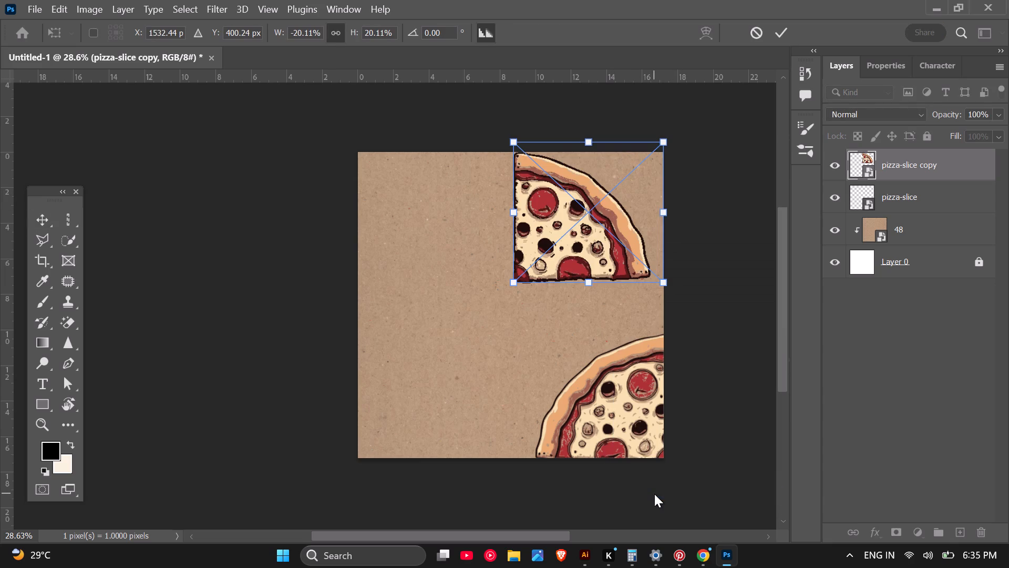
right_click(583, 251)
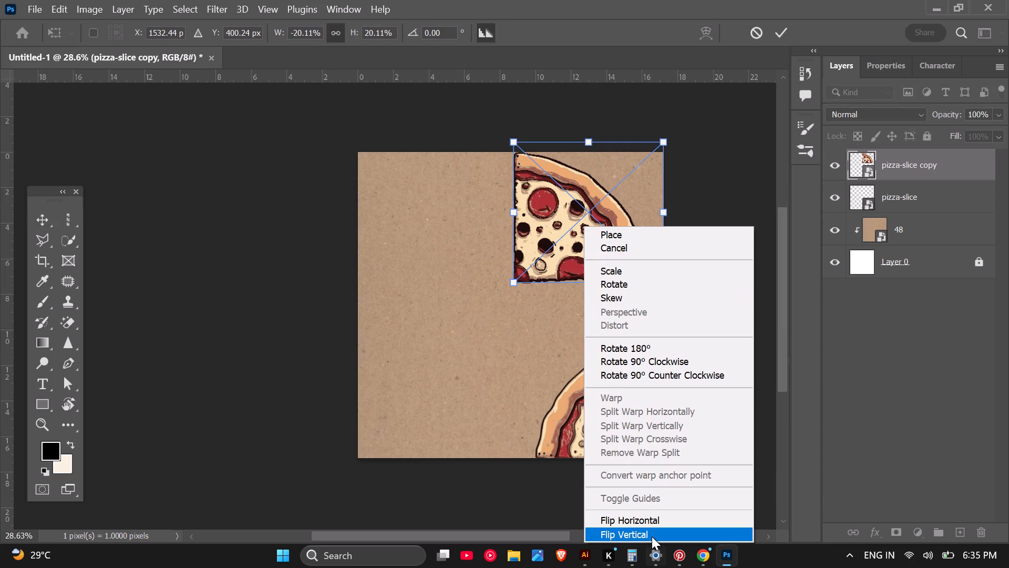
left_click(652, 536)
right_click(552, 158)
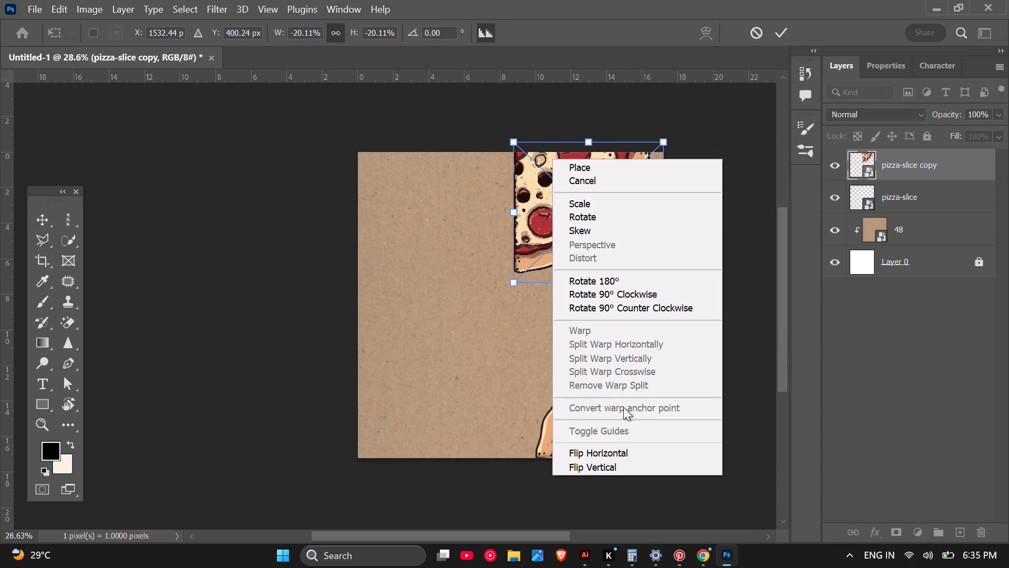
left_click(622, 452)
Shift the flipped copy about 0.47 cm right and 0.07 cm down, aligned with the lower slice and overhanging the corner, and commit it.
scroll(604, 406, "down", 1)
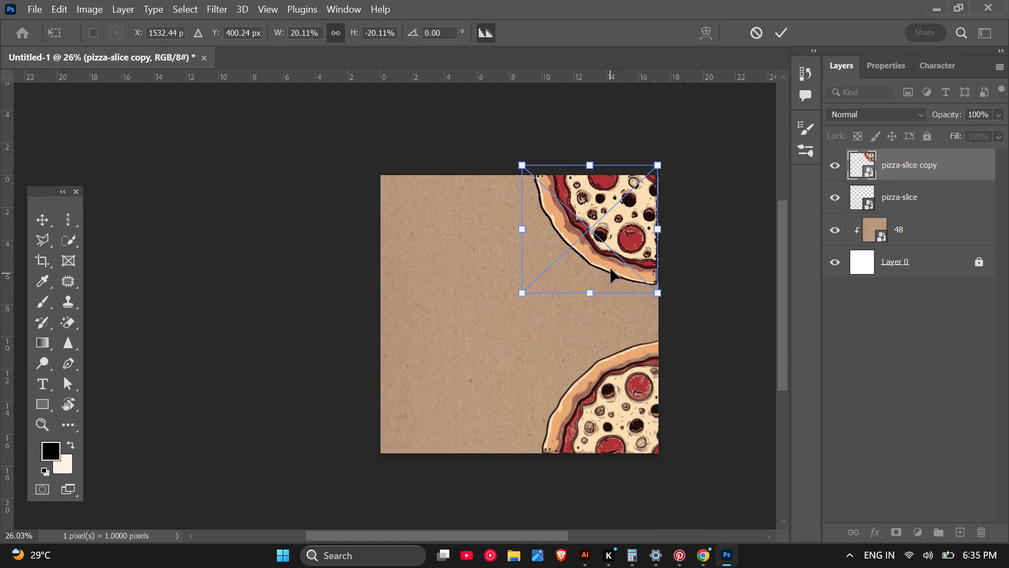
left_click_drag(624, 214, 624, 219)
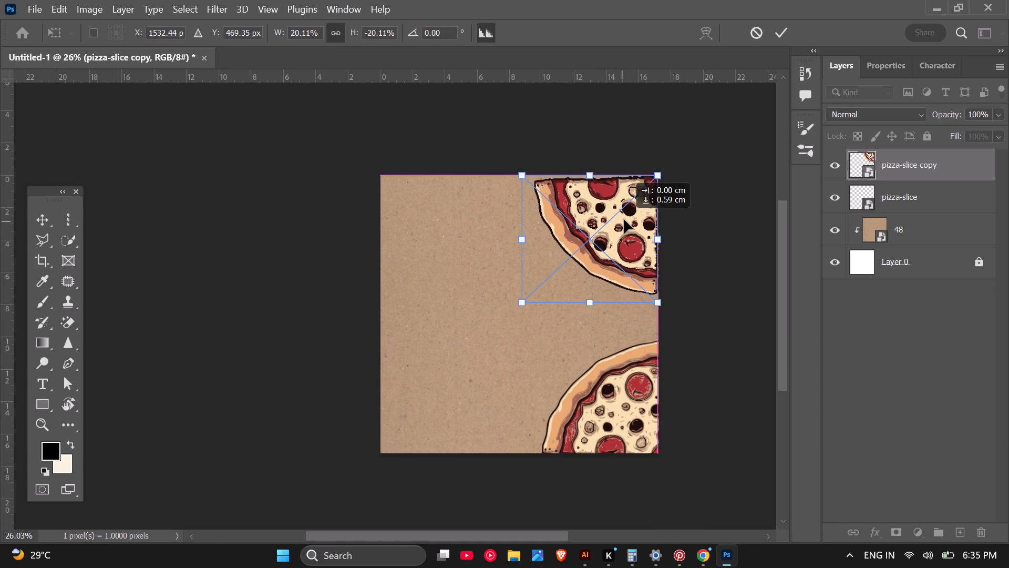
left_click_drag(624, 219, 627, 215)
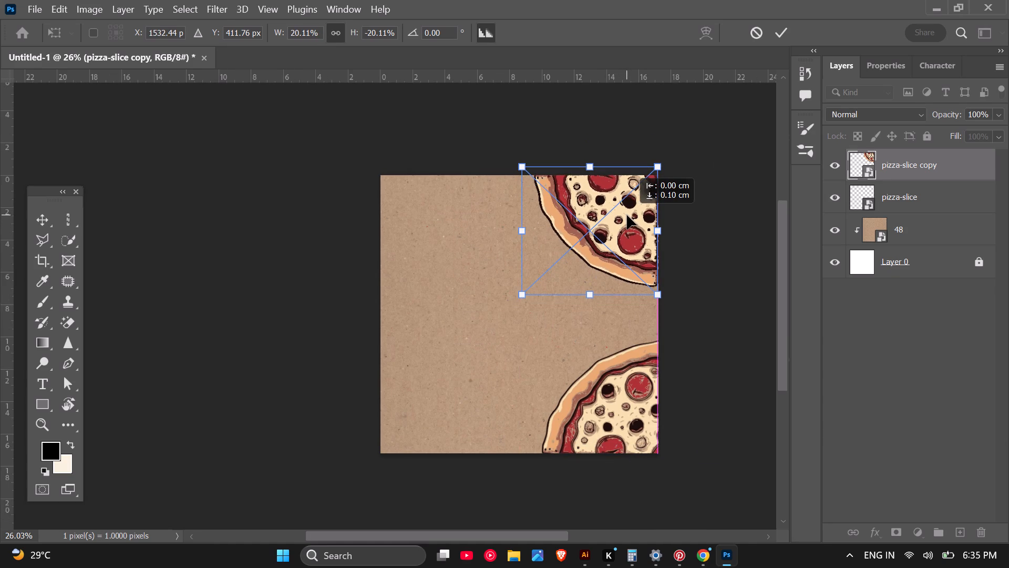
left_click_drag(627, 215, 629, 218)
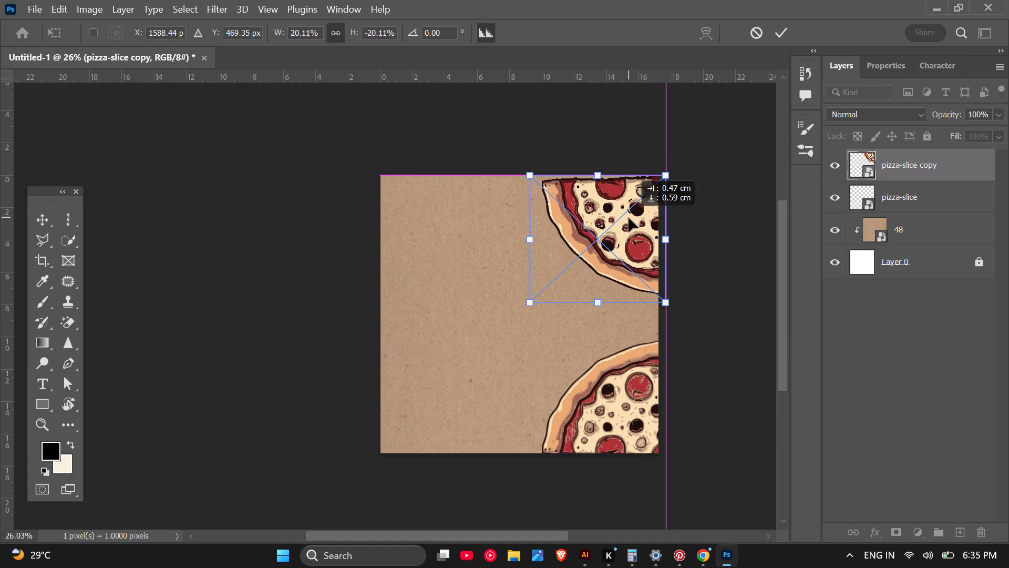
left_click_drag(629, 218, 629, 215)
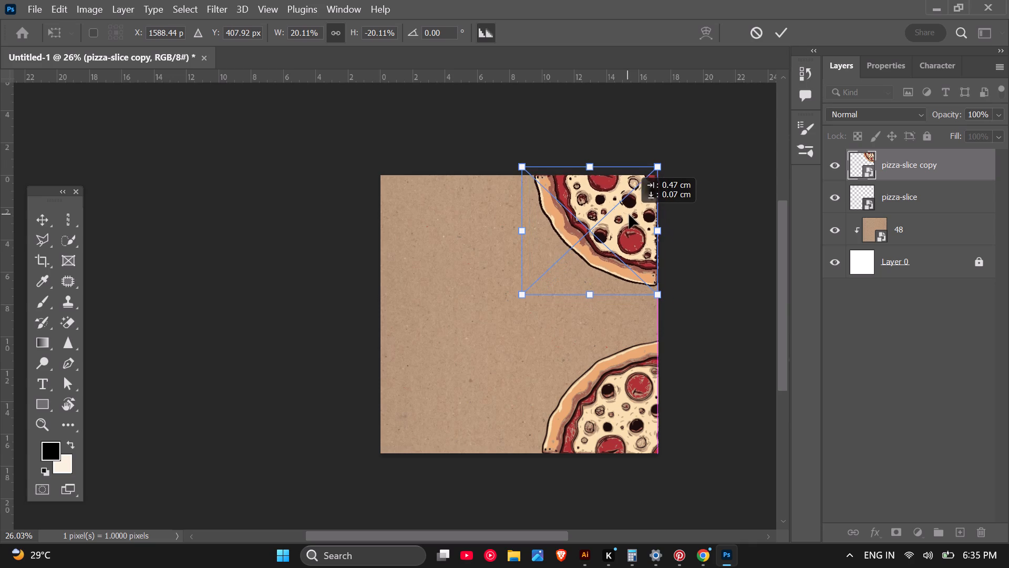
left_click_drag(629, 215, 632, 215)
left_click(750, 243)
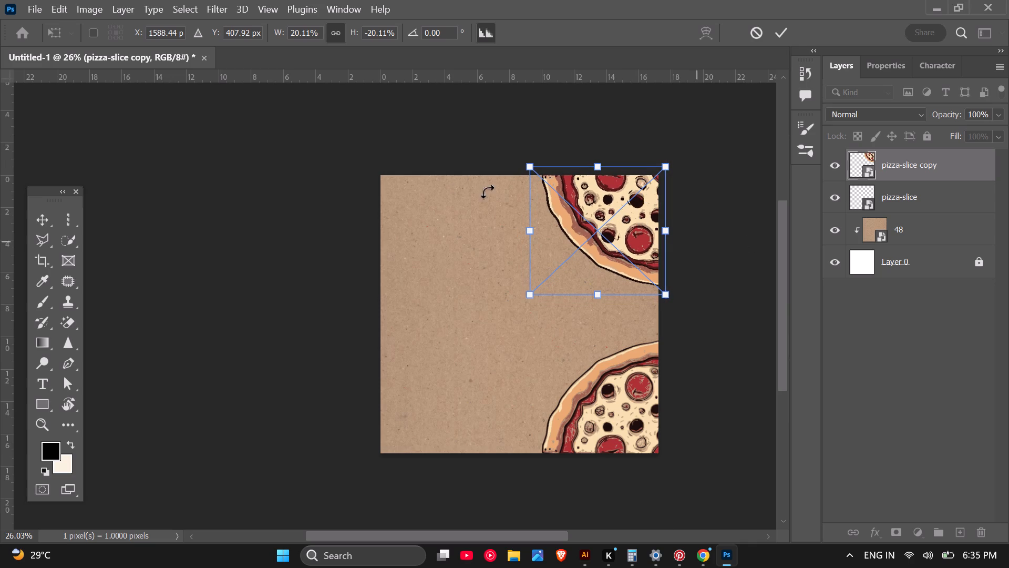
left_click(35, 222)
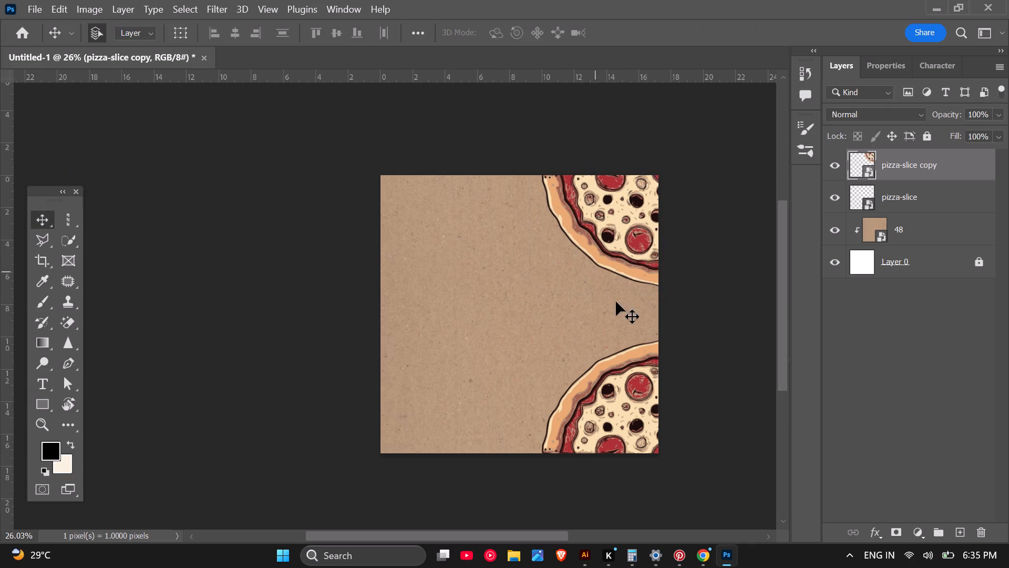
Examine the crust detail of the lower slice and the placement of both corner slices on the panel.
scroll(630, 372, "up", 11)
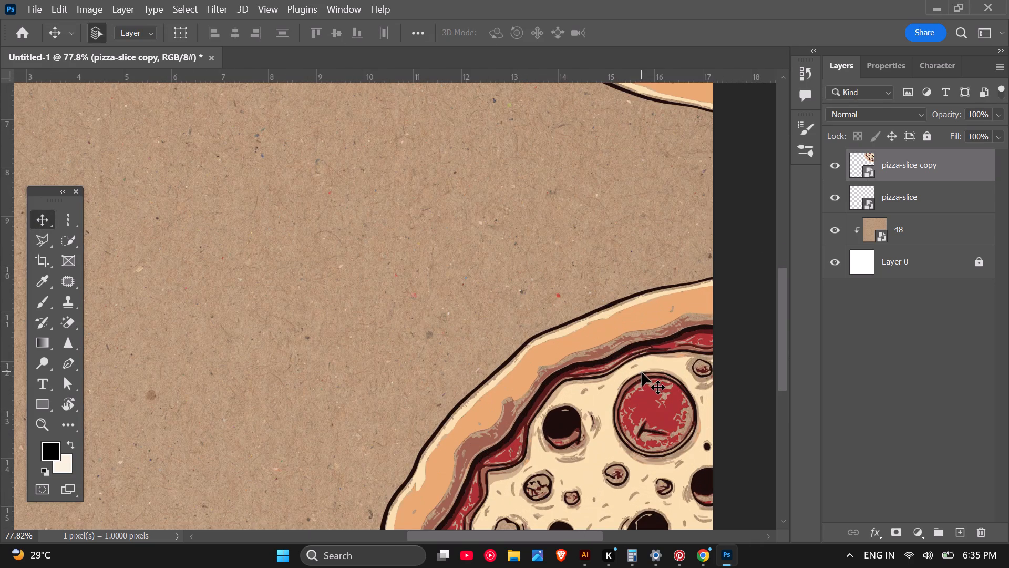
scroll(642, 372, "down", 5)
scroll(595, 348, "up", 12)
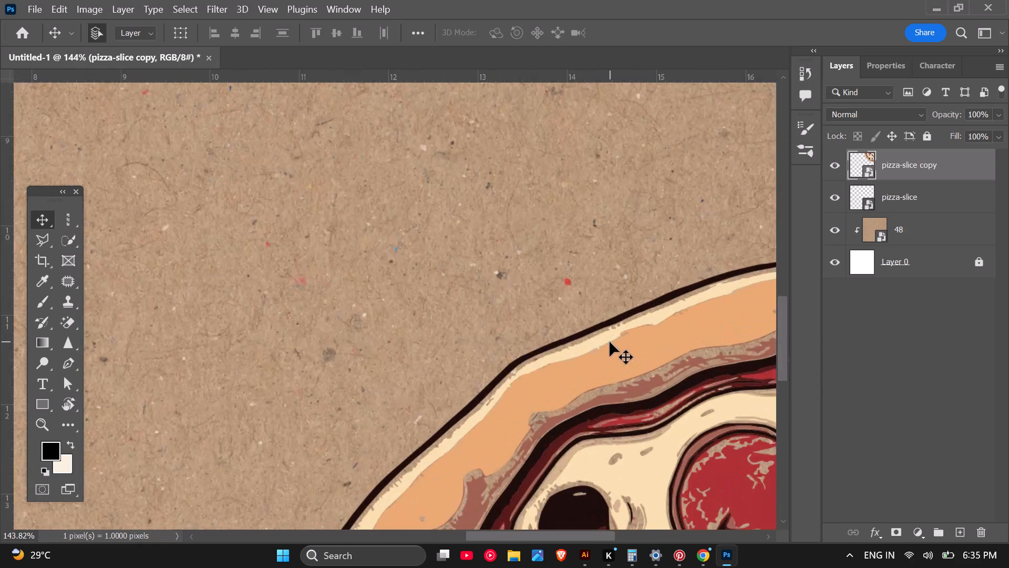
scroll(644, 322, "down", 19)
scroll(673, 361, "down", 2)
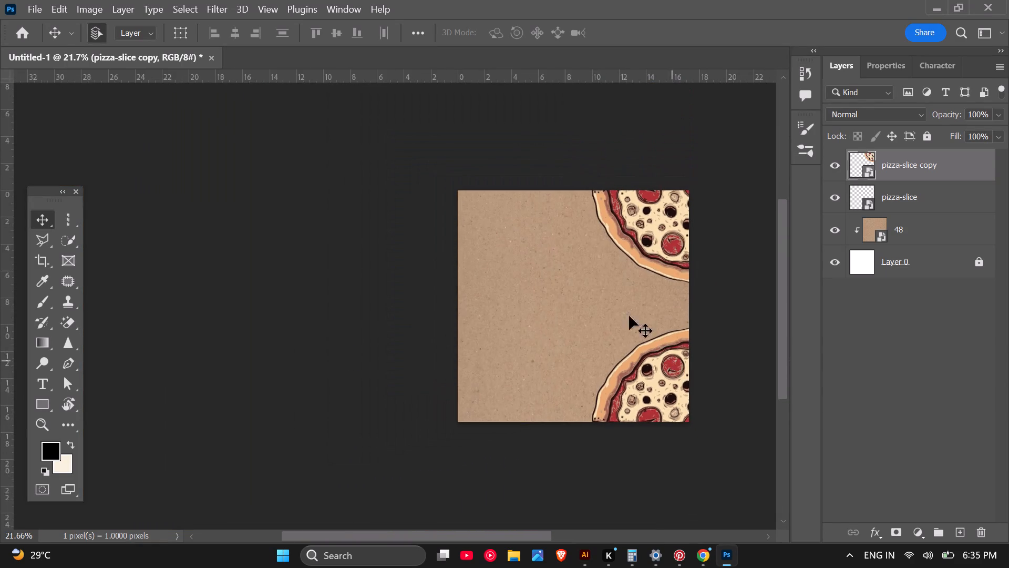
scroll(591, 214, "up", 5)
scroll(619, 227, "down", 3)
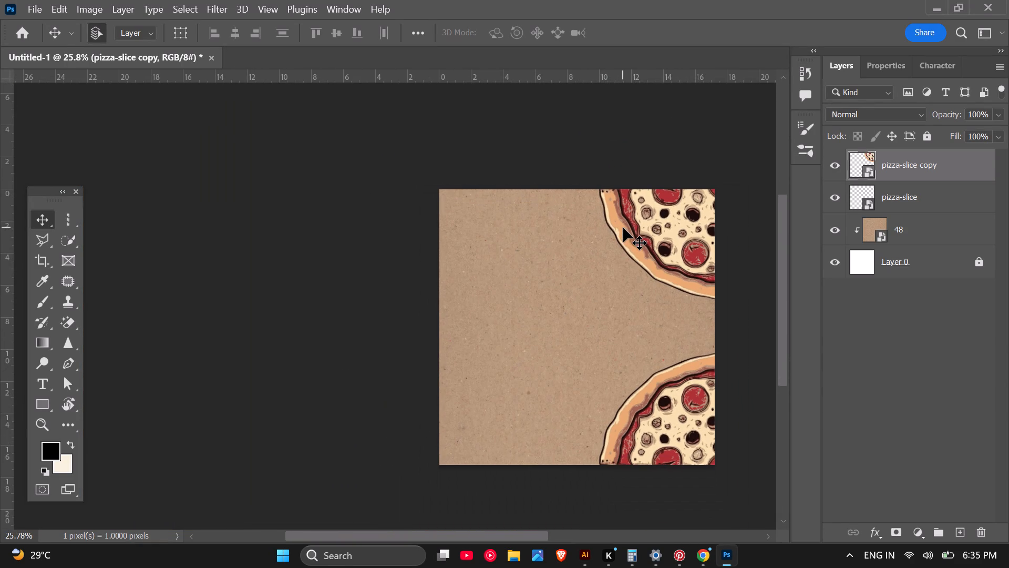
scroll(623, 228, "up", 3)
scroll(623, 228, "down", 3)
scroll(696, 231, "up", 1)
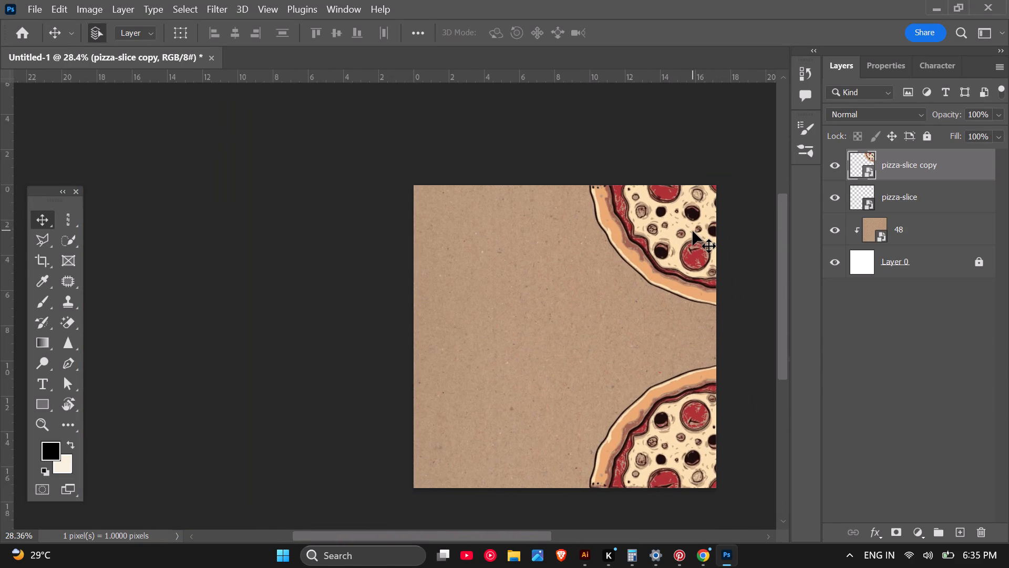
scroll(590, 504, "up", 1)
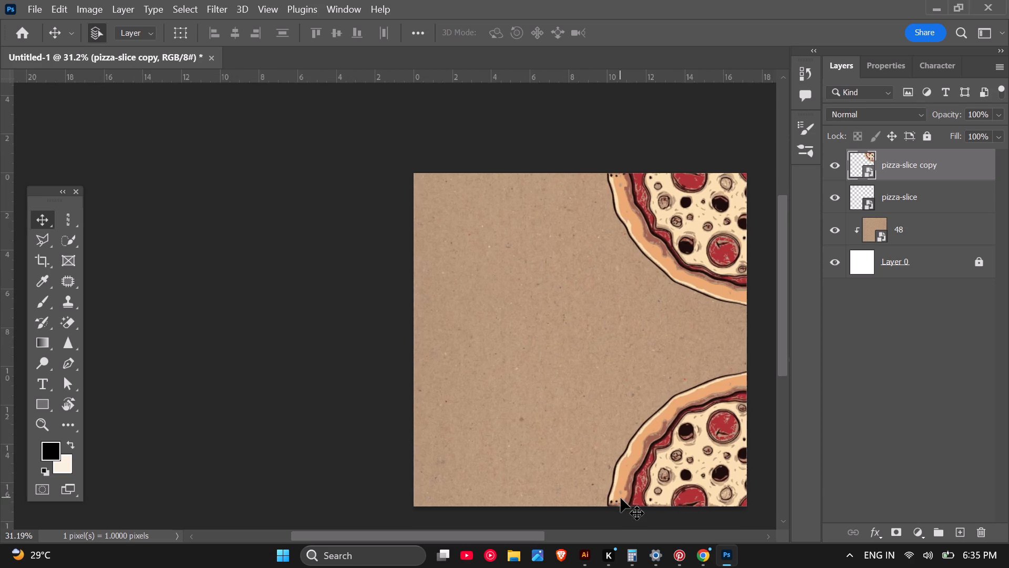
Nudge the pizza slice in the panel's bottom-right corner slightly downward in three small increments.
scroll(621, 498, "up", 2)
scroll(534, 354, "down", 2)
scroll(671, 435, "down", 2)
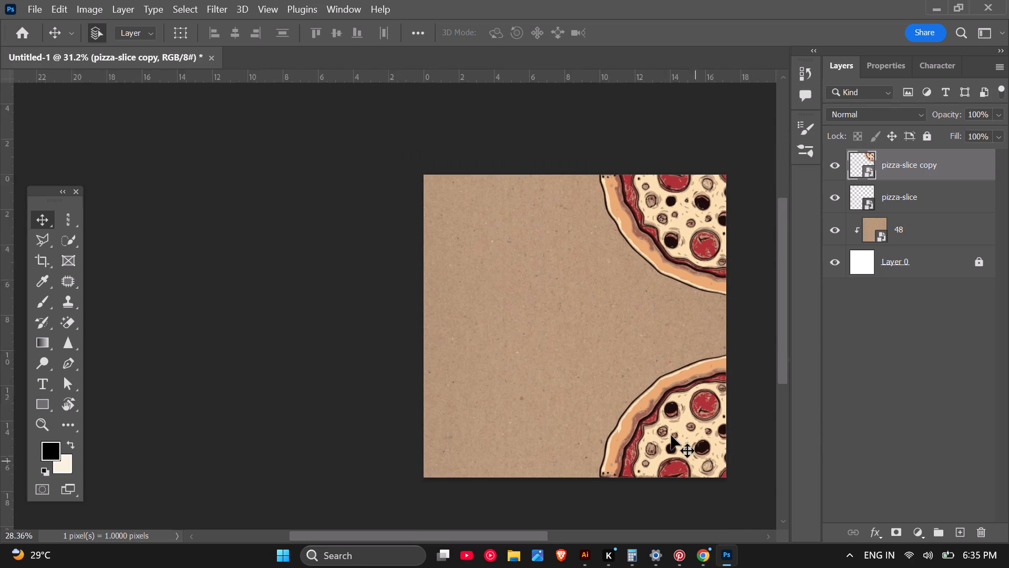
scroll(658, 490, "up", 3)
scroll(594, 303, "down", 4)
left_click(667, 418)
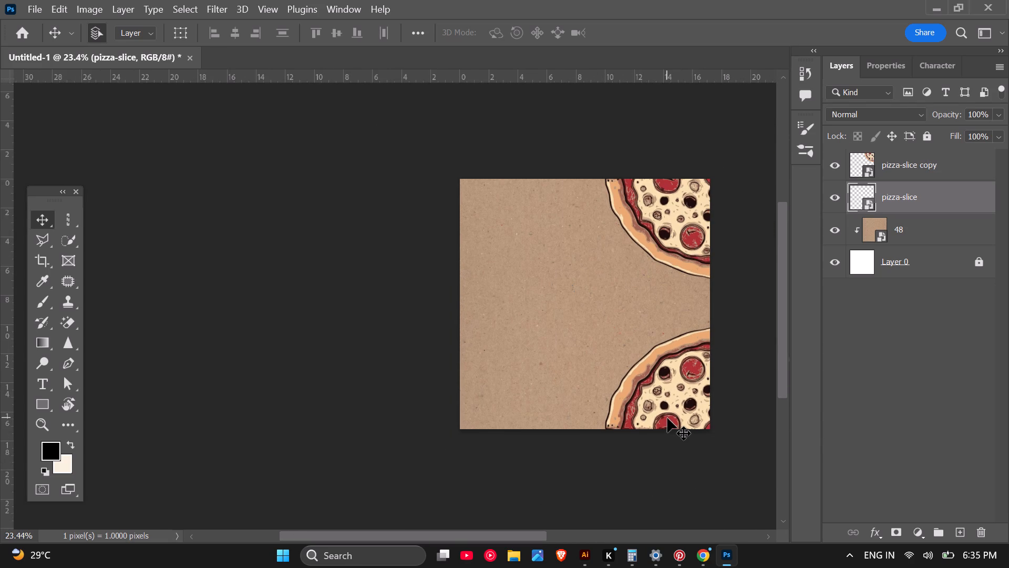
key("Down")
key("Down")
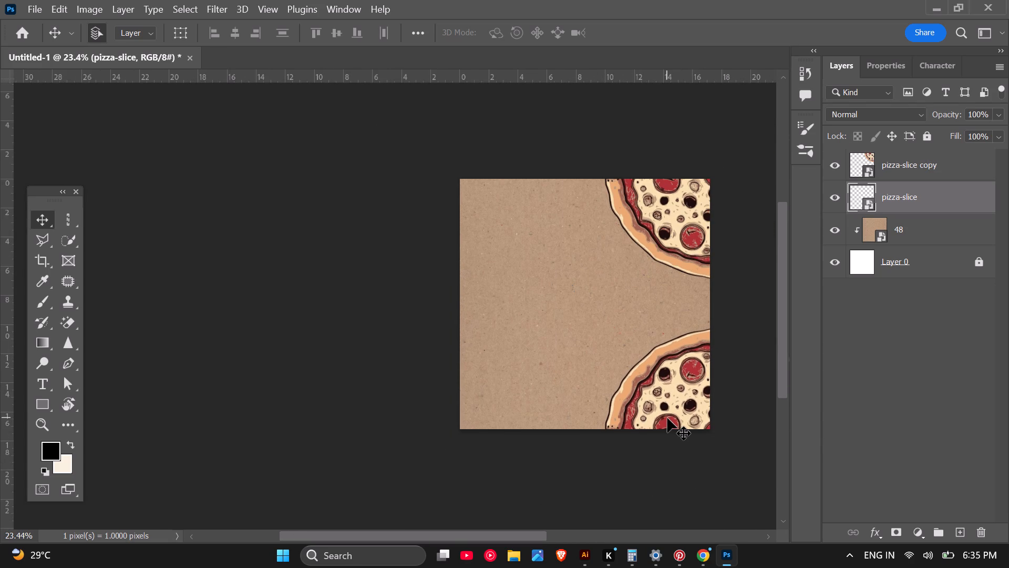
key("Down")
Duplicate the top-right pizza slice about 10 cm straight left into the panel's top-left corner.
scroll(667, 418, "down", 1)
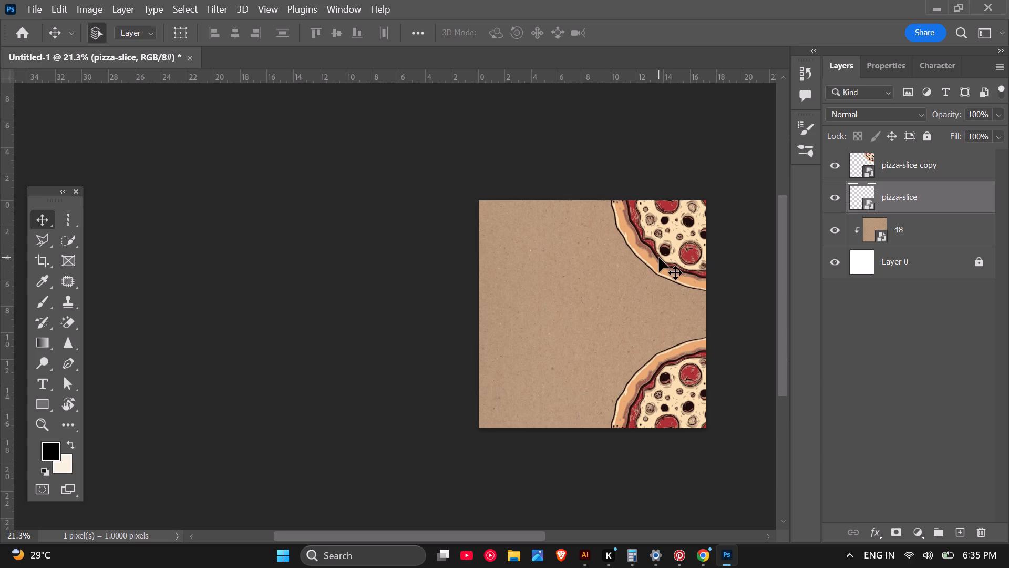
left_click(659, 258)
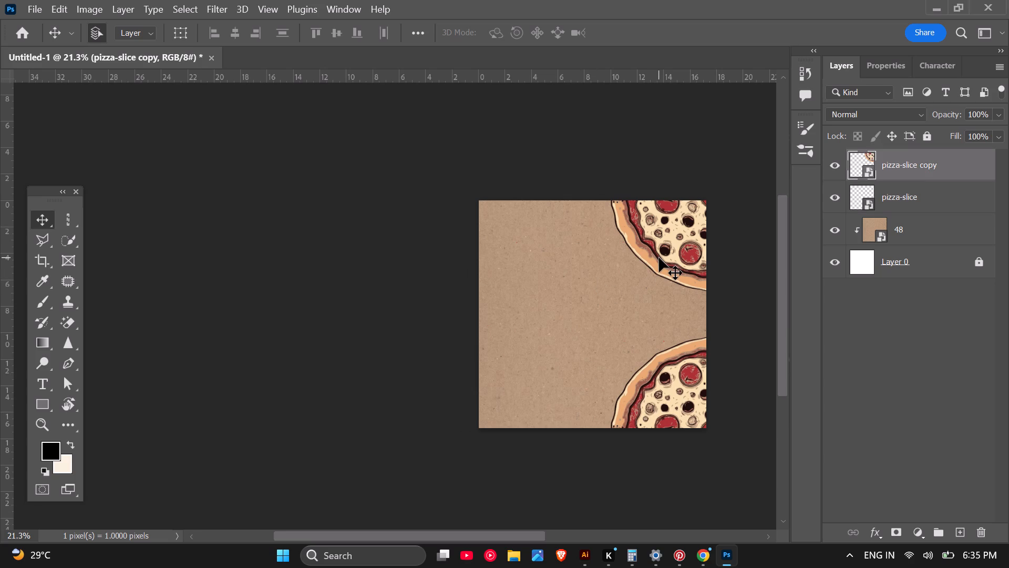
left_click_drag(659, 258, 529, 247, "alt")
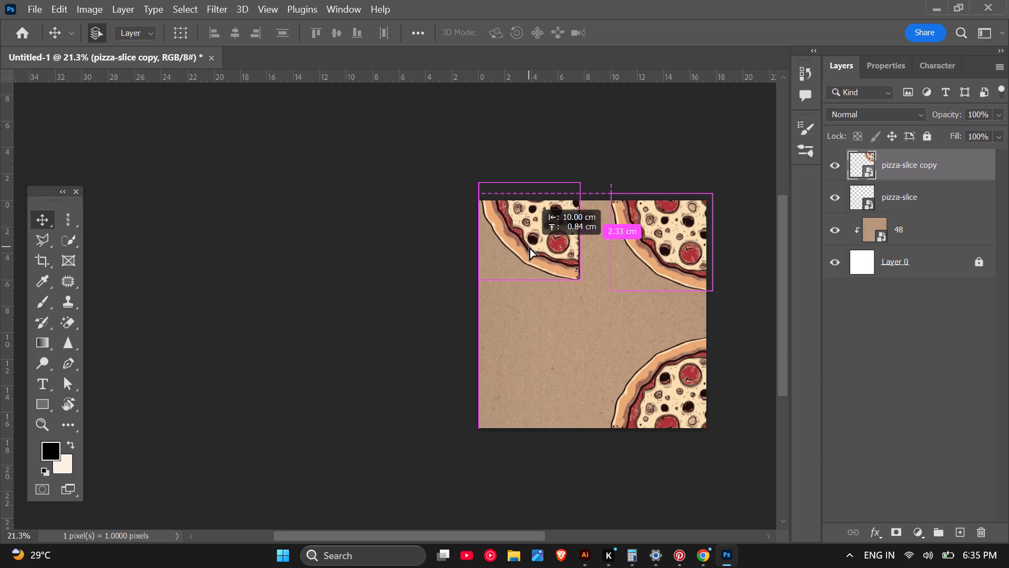
left_click_drag(529, 247, 526, 255, "alt")
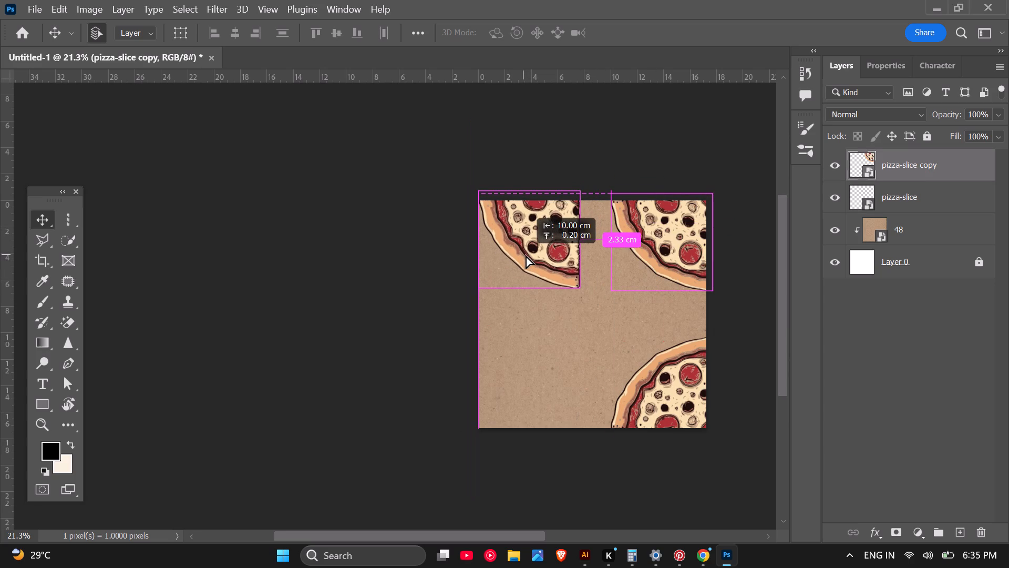
left_click_drag(526, 255, 524, 256, "alt")
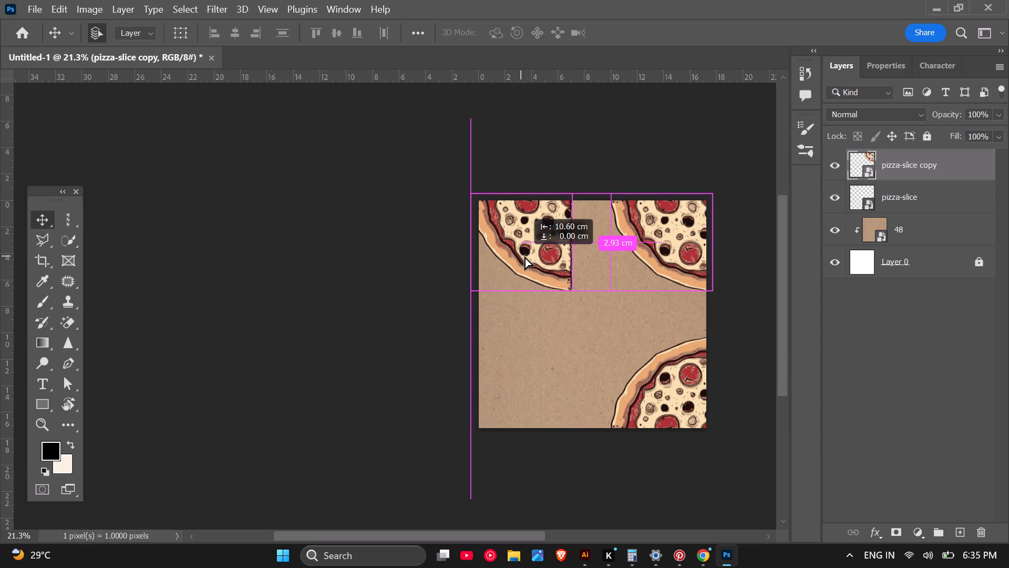
left_click_drag(524, 256, 529, 256, "alt")
Flip the top-left slice copy horizontally, trying a vertical flip as well and reversing it, and commit the transform.
right_click(531, 250)
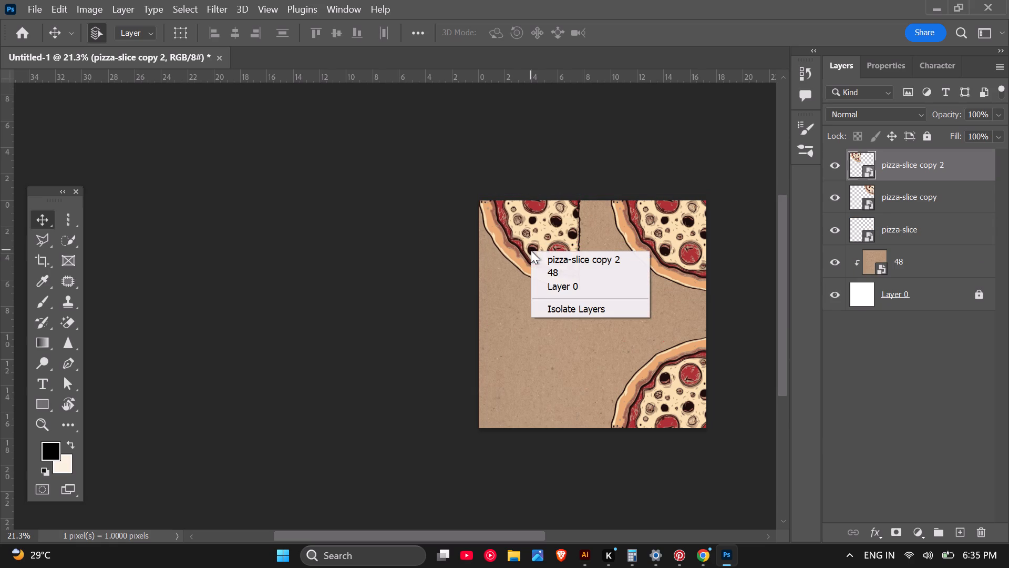
left_click(527, 223)
key("ctrl+t")
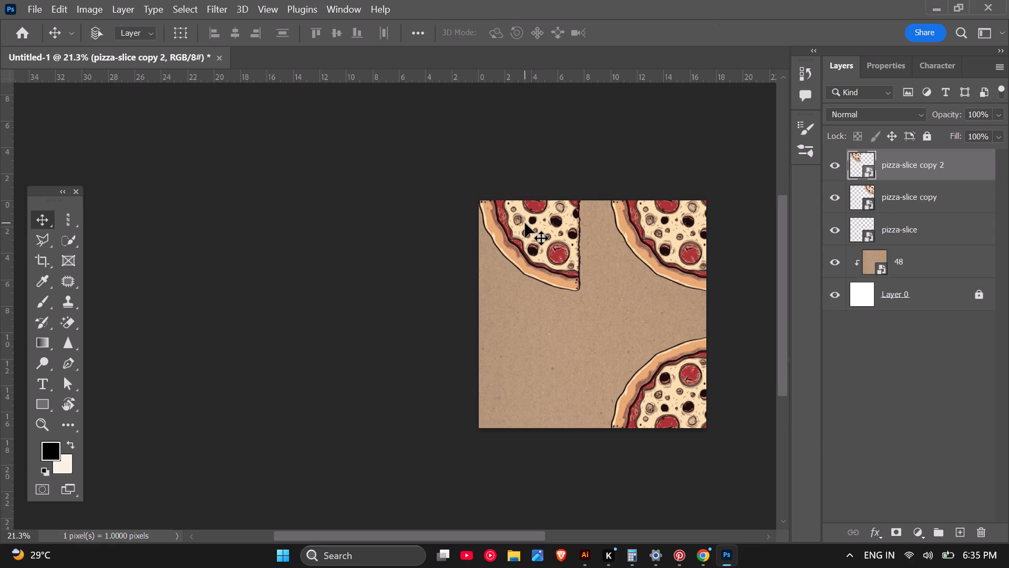
right_click(525, 223)
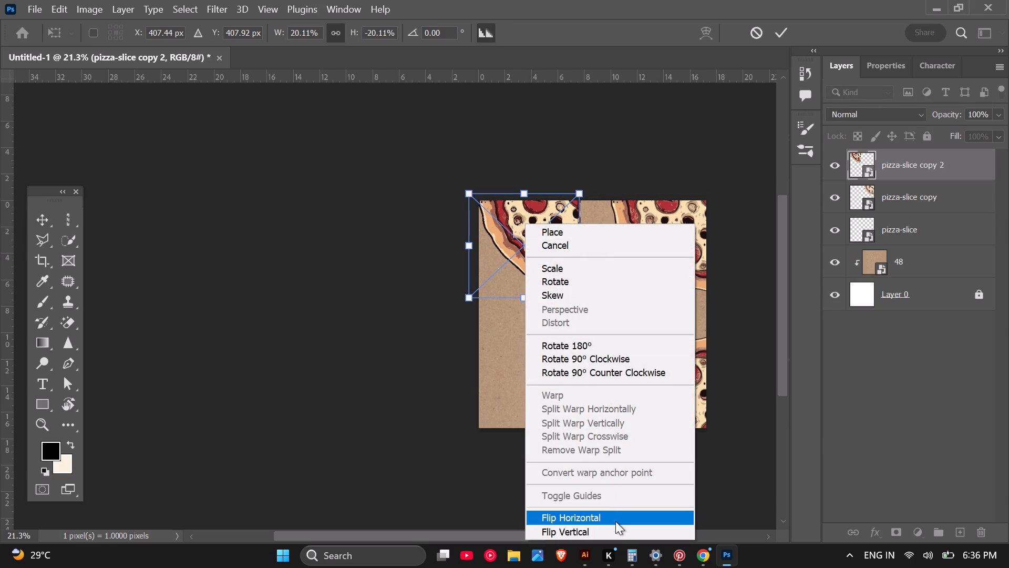
left_click(615, 525)
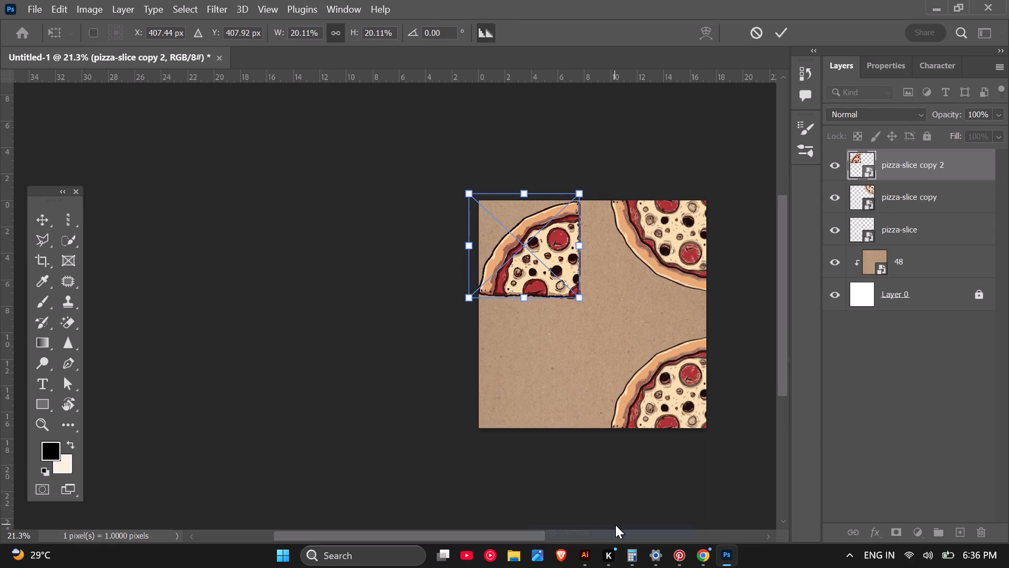
right_click(559, 285)
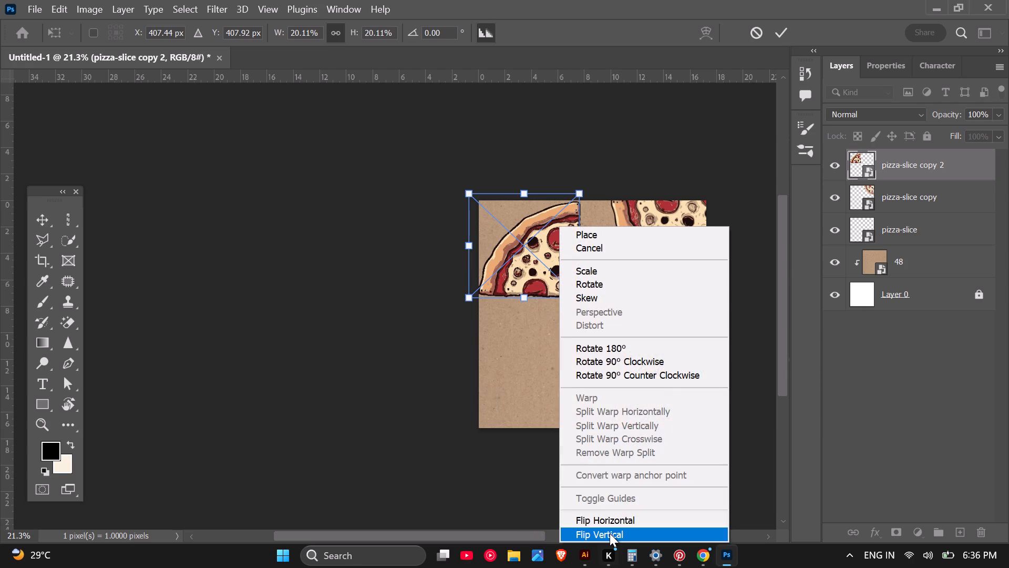
left_click(610, 533)
right_click(557, 245)
left_click(604, 524)
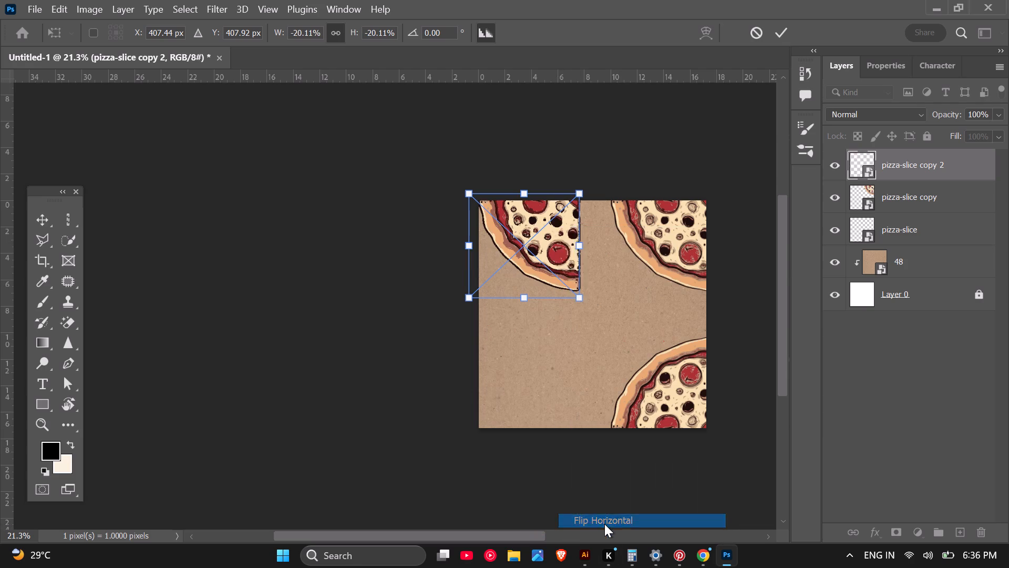
left_click(394, 322)
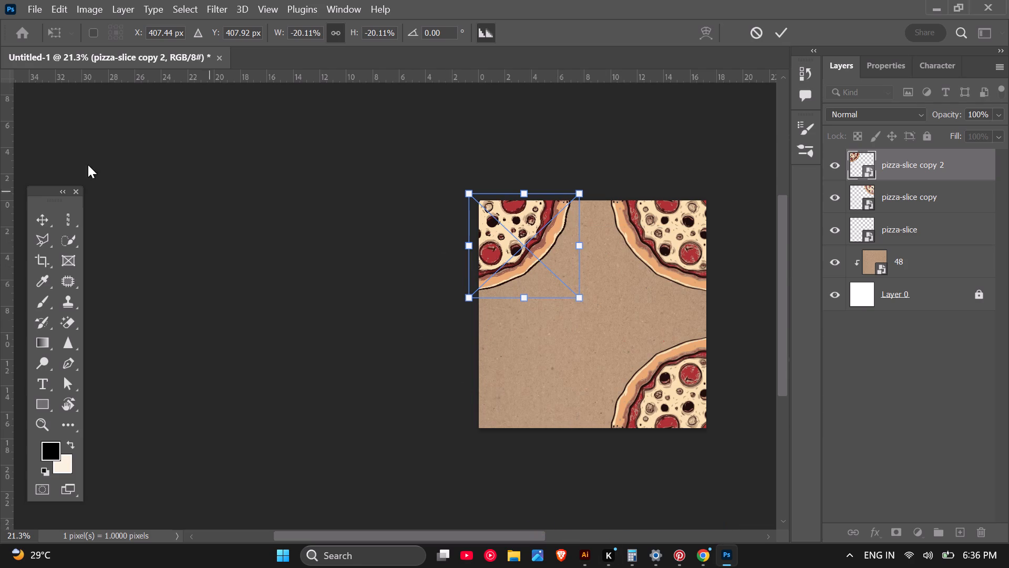
left_click(46, 215)
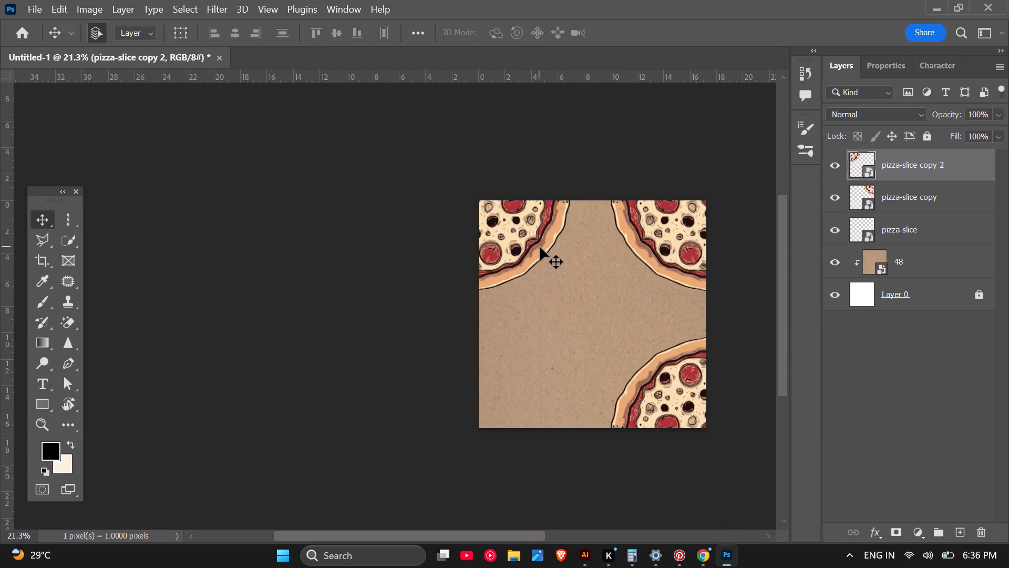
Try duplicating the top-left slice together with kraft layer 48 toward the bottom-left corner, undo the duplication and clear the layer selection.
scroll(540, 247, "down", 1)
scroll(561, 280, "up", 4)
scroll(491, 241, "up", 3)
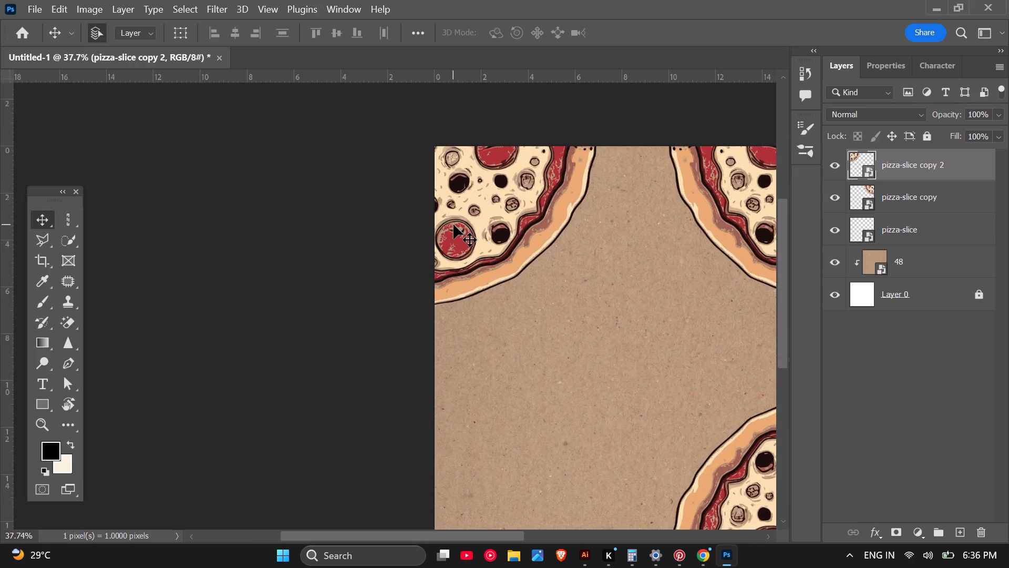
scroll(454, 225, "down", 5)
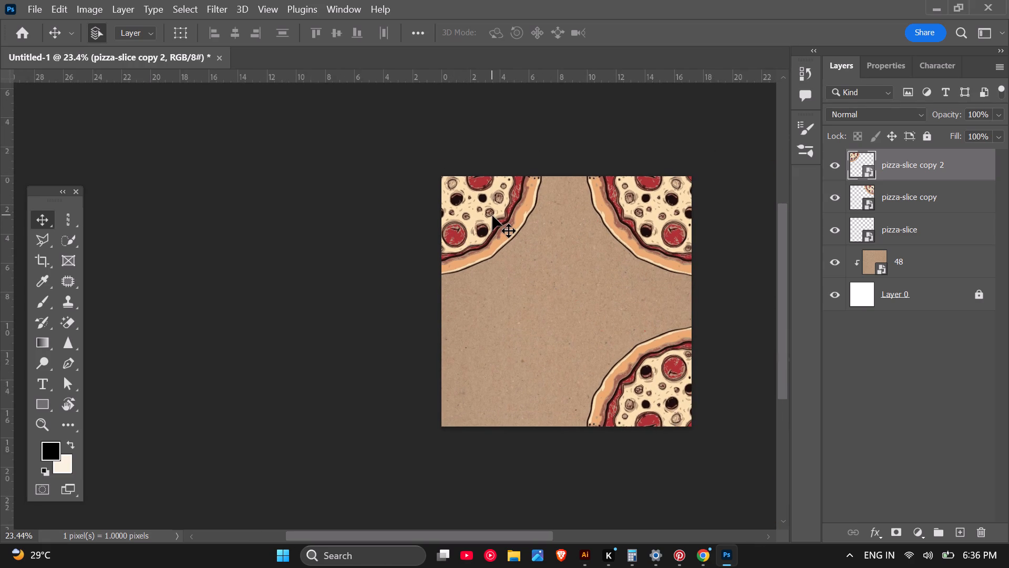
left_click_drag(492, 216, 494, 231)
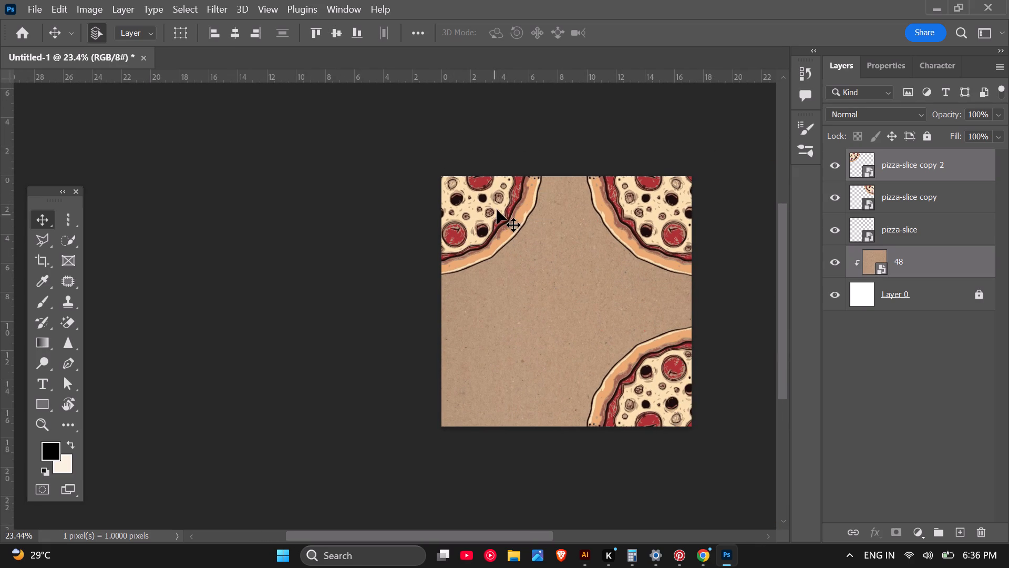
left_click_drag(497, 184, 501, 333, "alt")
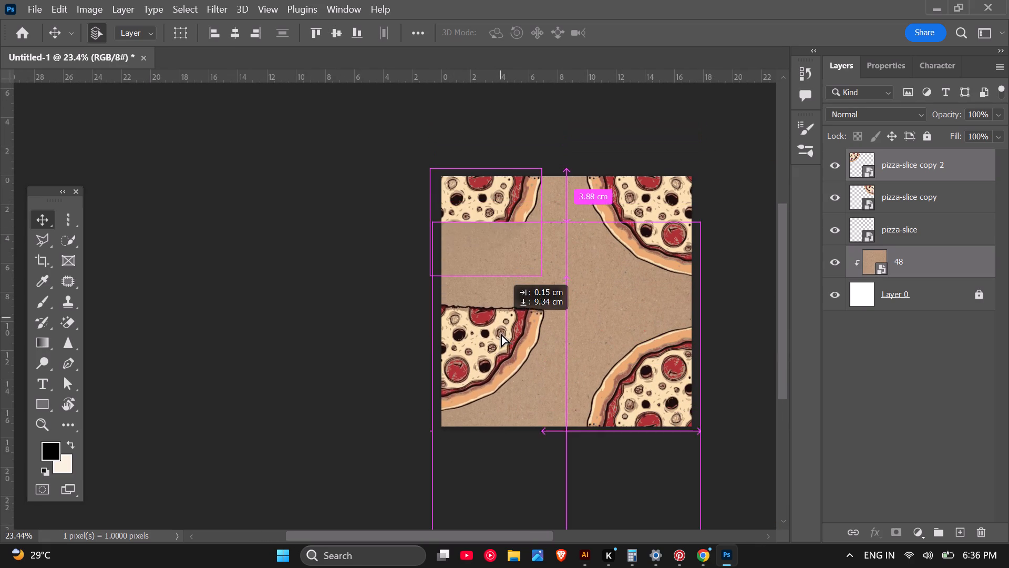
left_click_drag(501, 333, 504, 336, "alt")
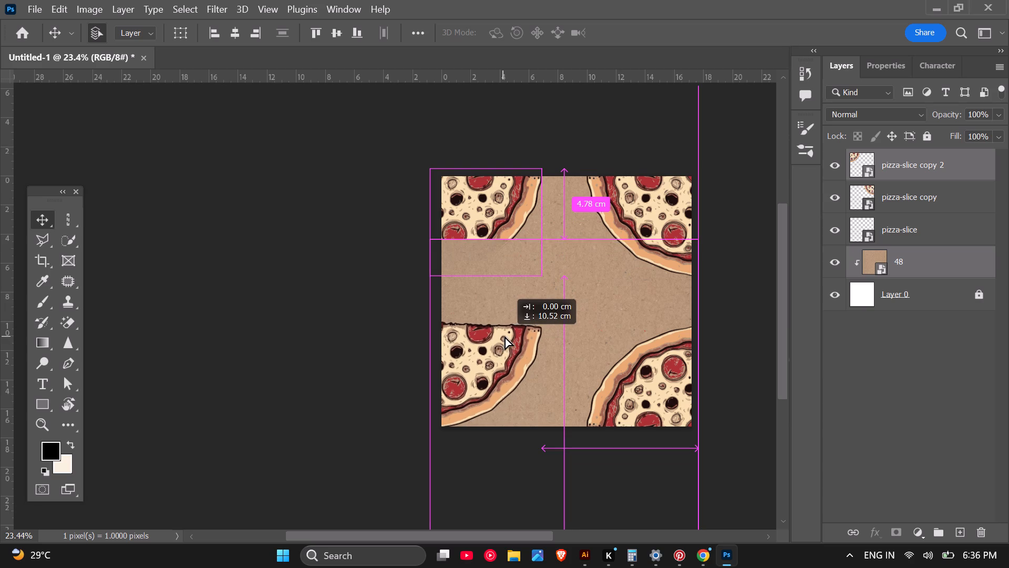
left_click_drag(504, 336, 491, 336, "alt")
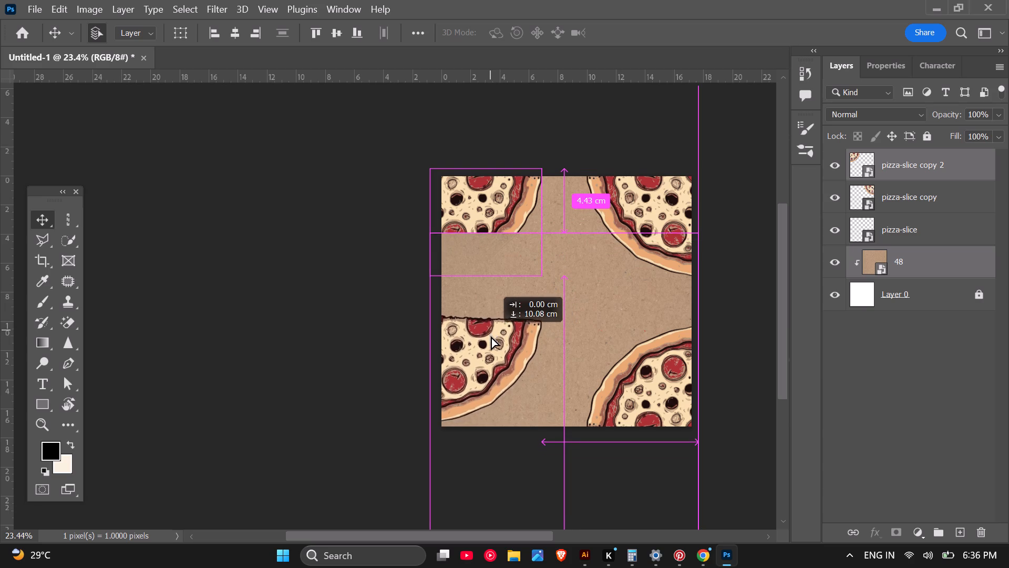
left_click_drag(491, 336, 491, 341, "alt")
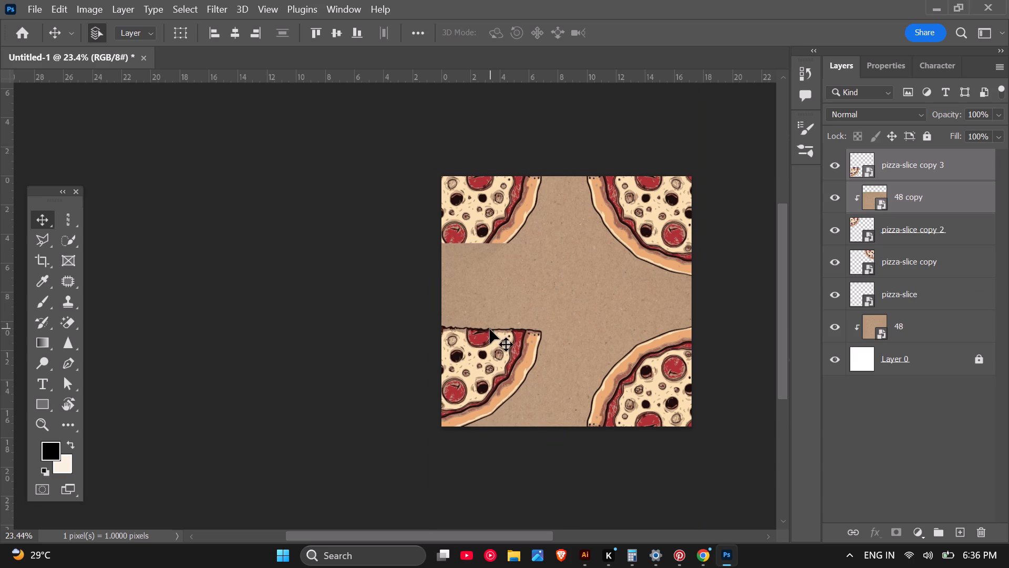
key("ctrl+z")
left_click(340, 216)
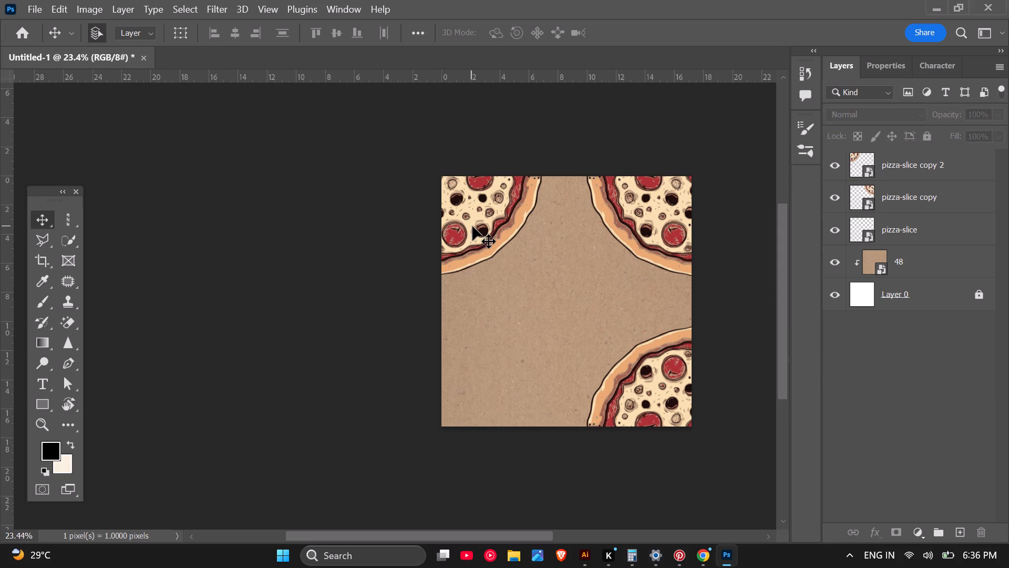
Duplicate only the top-left pizza slice straight down into the panel's bottom-left corner, level with the bottom-right slice.
left_click(472, 226)
left_click_drag(472, 226, 472, 269, "alt")
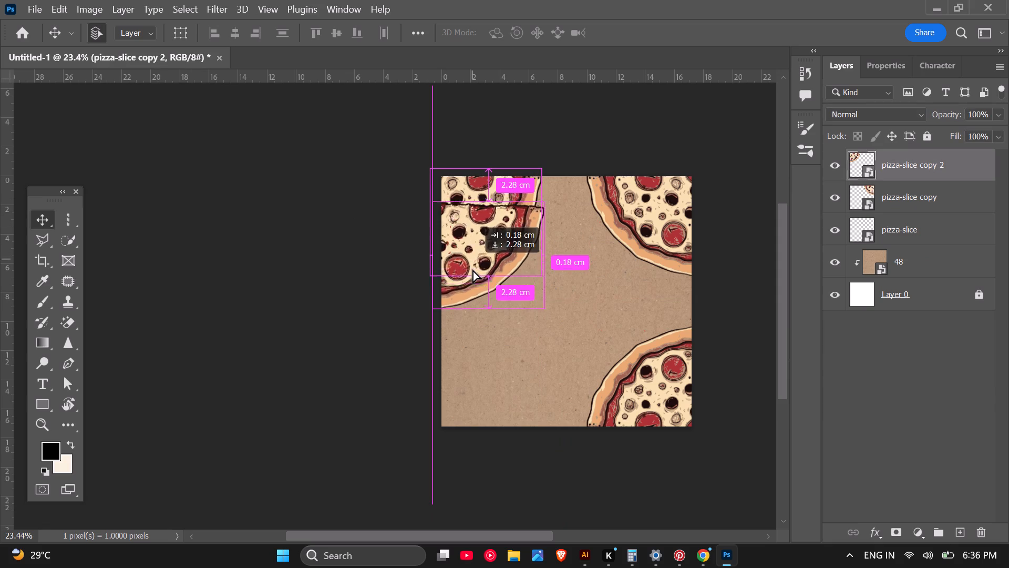
left_click_drag(472, 269, 472, 381, "alt")
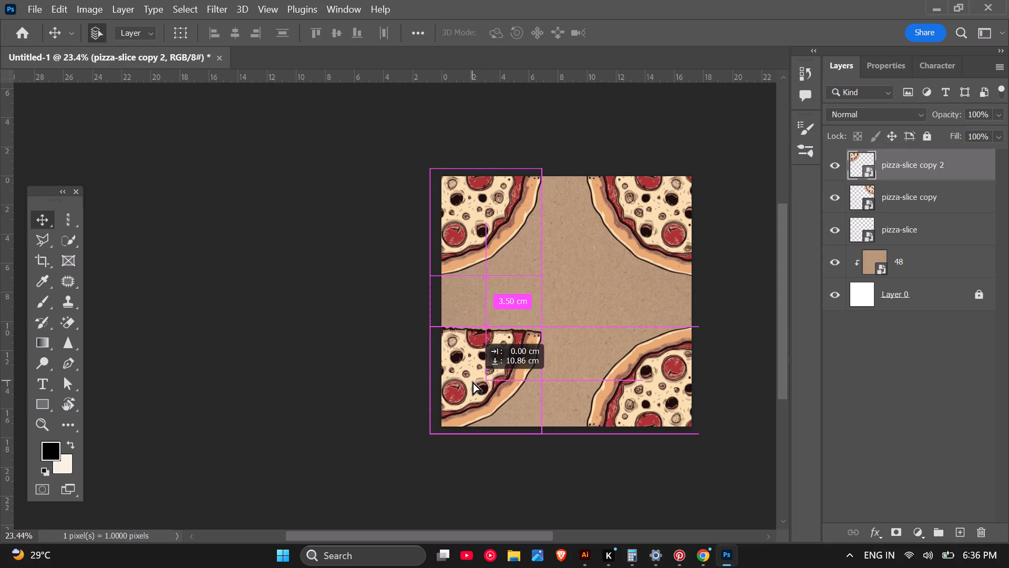
left_click_drag(472, 381, 472, 374, "alt")
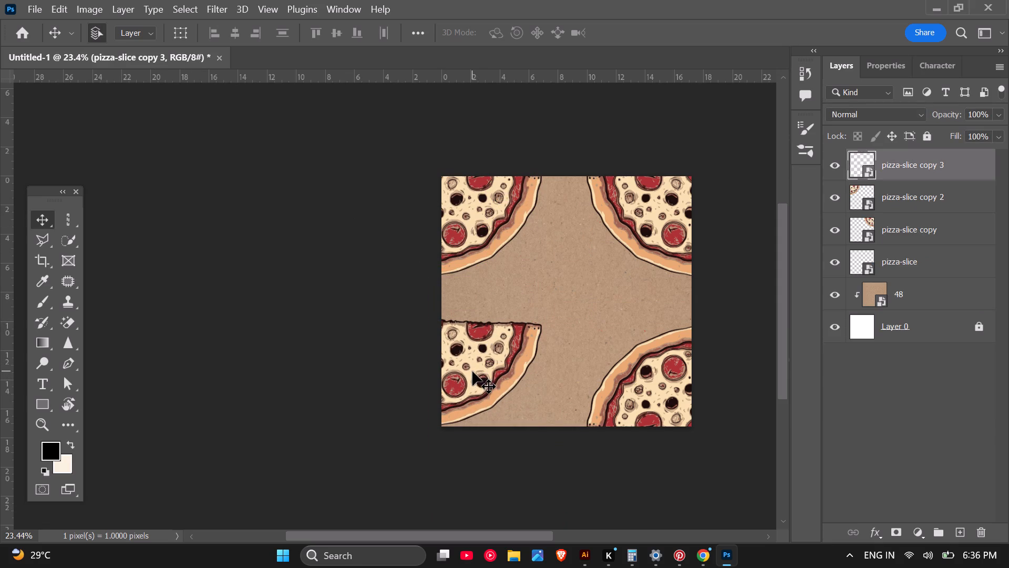
Flip the bottom-left slice copy vertically so it mirrors the slice above, and commit the transform.
right_click(472, 371)
left_click(460, 330)
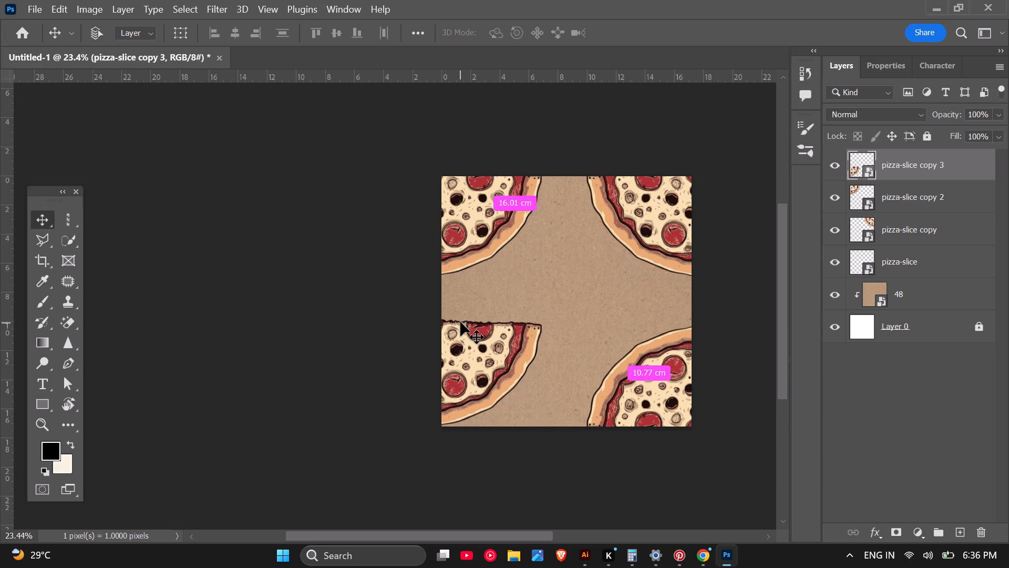
key("ctrl+t")
right_click(478, 372)
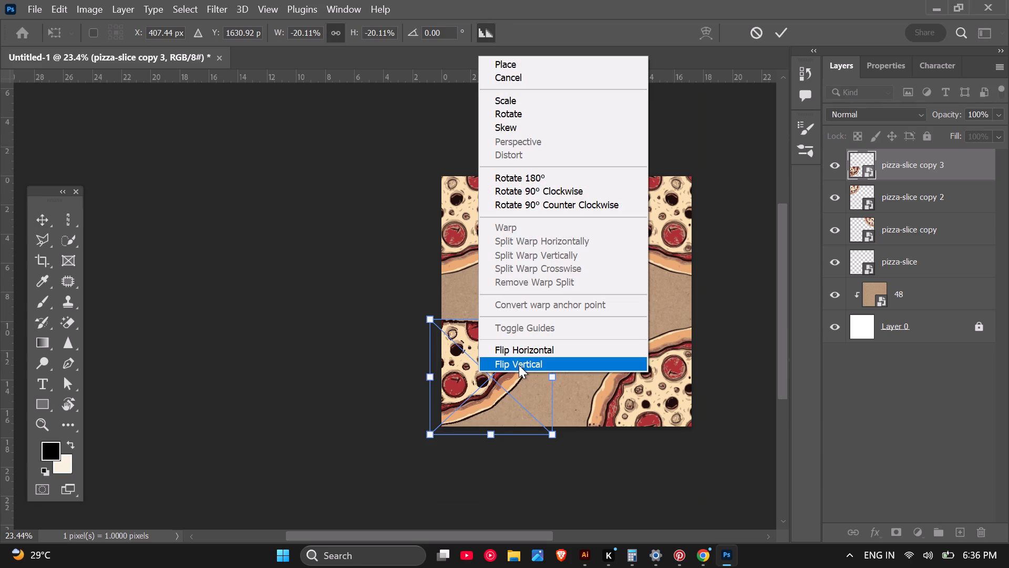
left_click(519, 365)
left_click(393, 356)
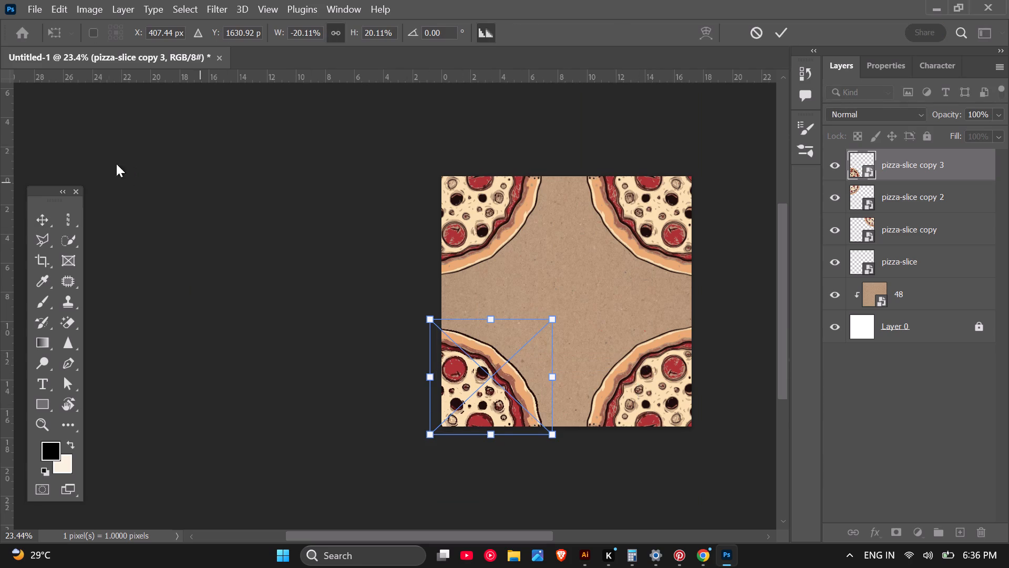
left_click(49, 225)
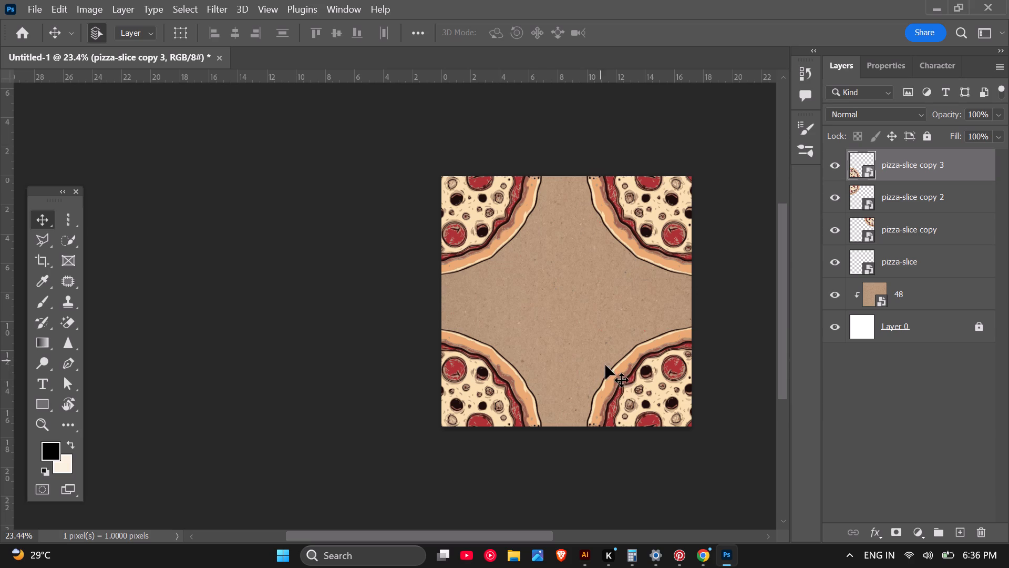
Align the bottom-left and bottom-right pizza slices to each other by their vertical centers.
left_click(620, 394, "shift")
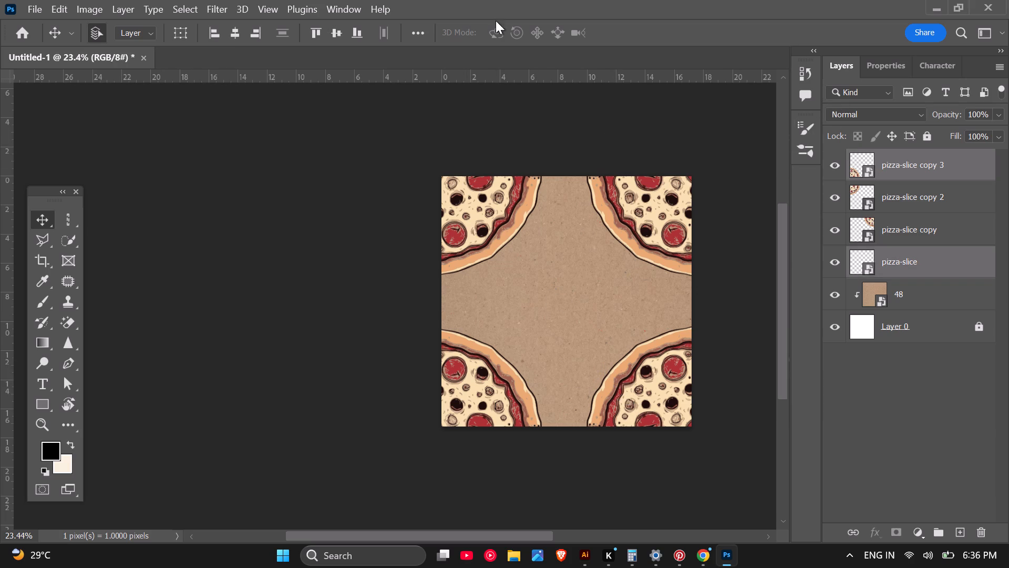
left_click(408, 29)
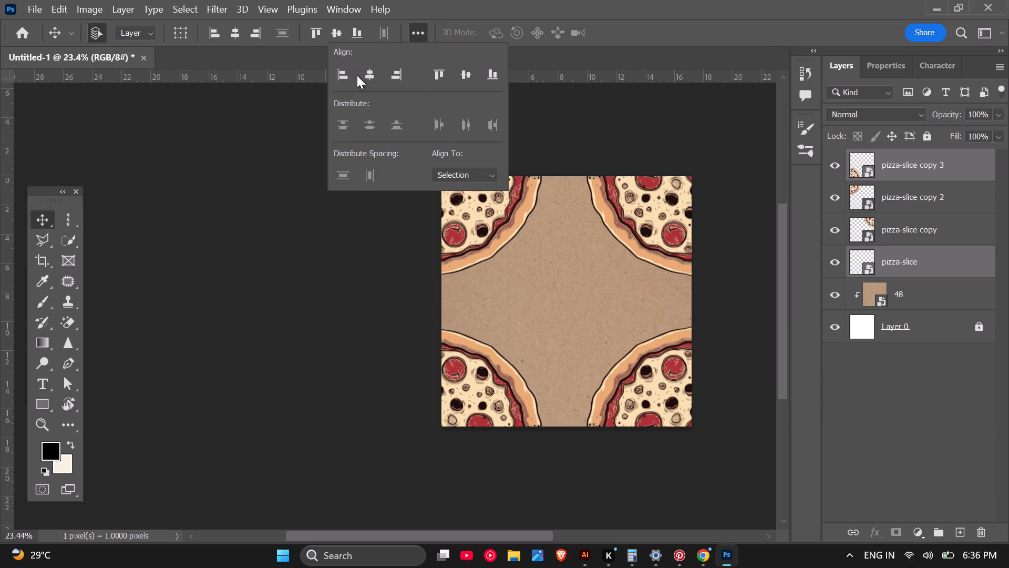
left_click(462, 77)
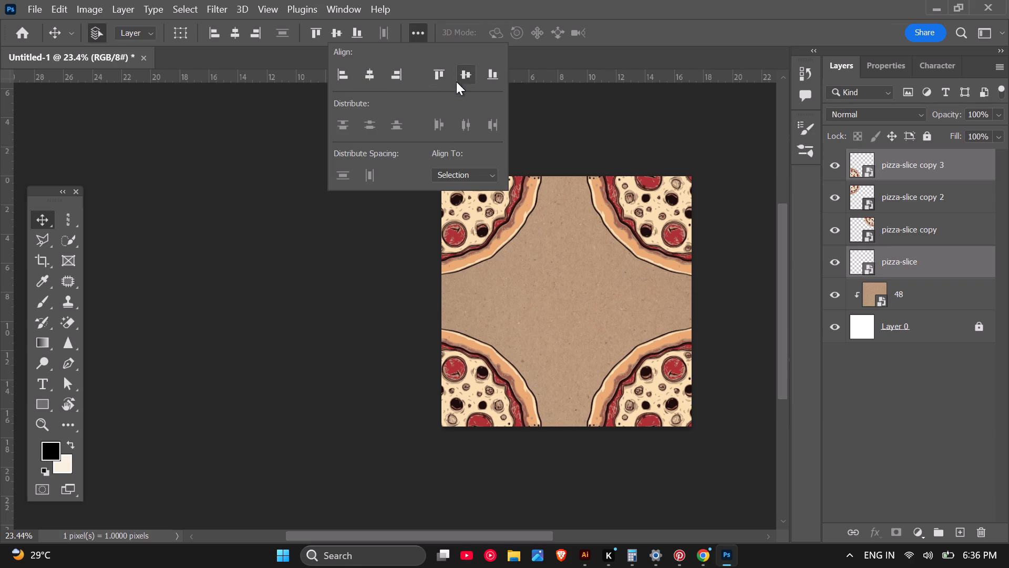
left_click(346, 227)
Align the top-left and top-right pizza slices to each other by their vertical centers, and clear the layer selection.
left_click(461, 214)
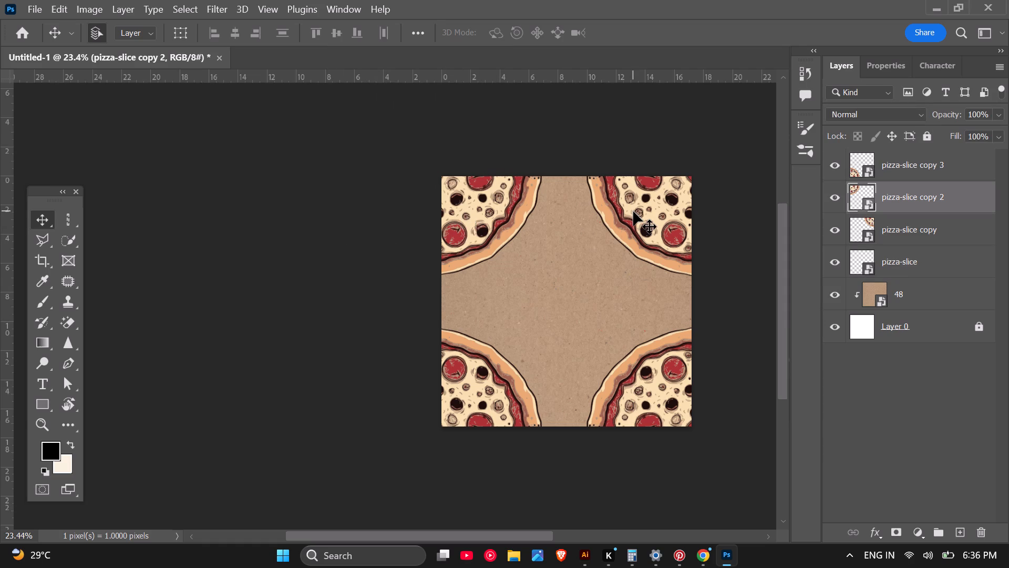
left_click(633, 211, "shift")
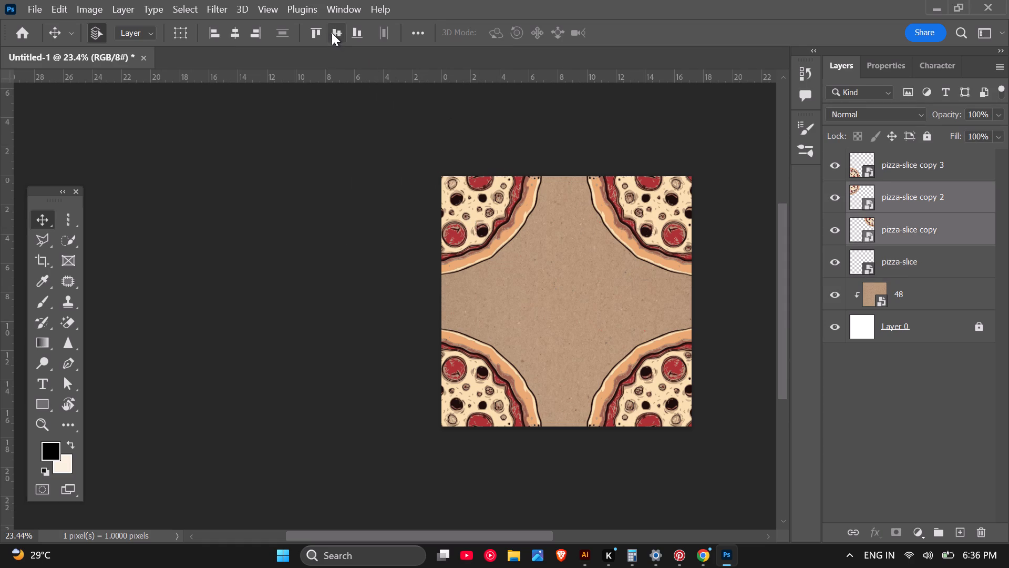
left_click(332, 33)
left_click(290, 184)
Align the top-left and bottom-left pizza slices by their horizontal centers and left edges, and clear the layer selection.
left_click(469, 220)
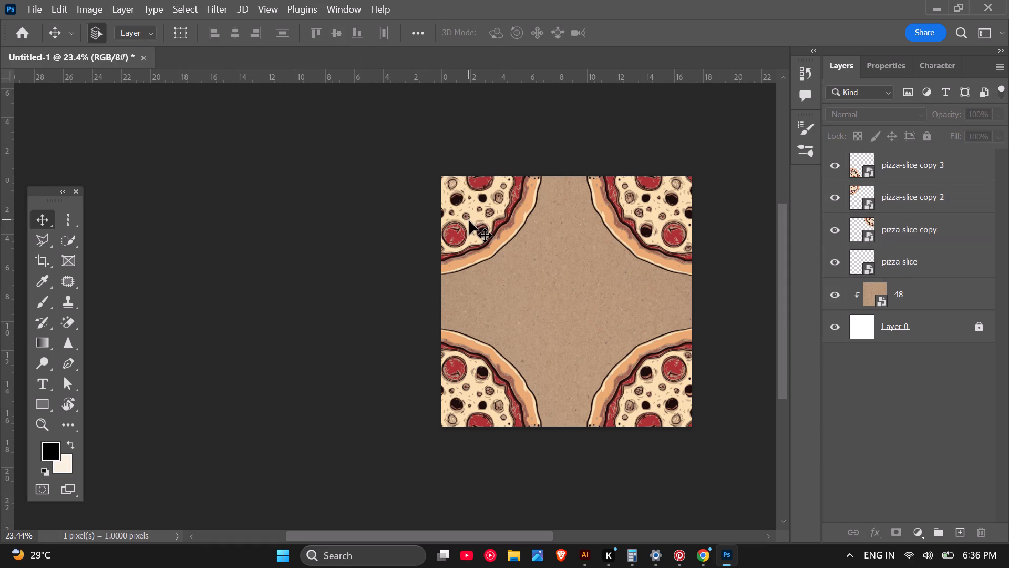
left_click(457, 344, "shift")
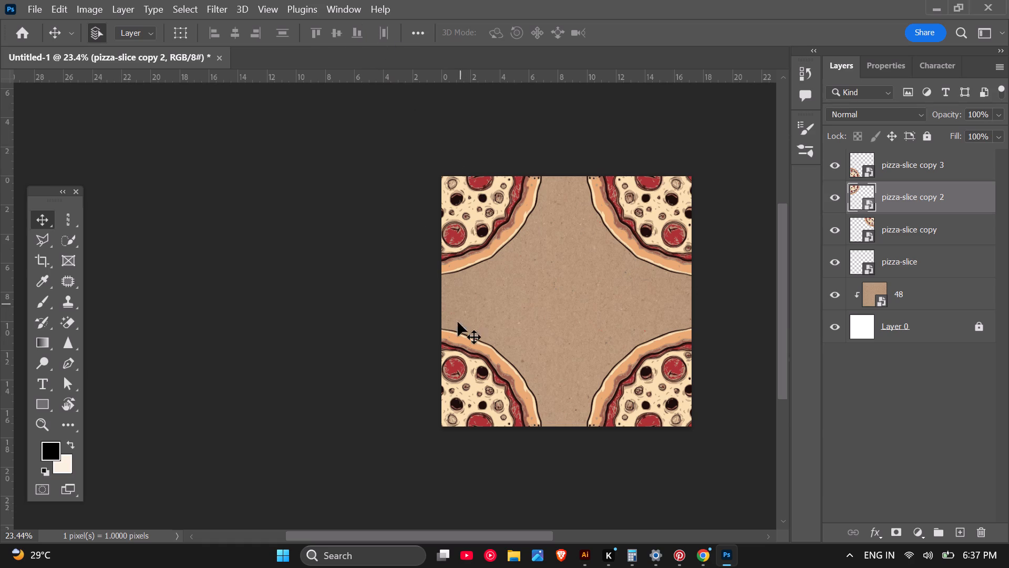
left_click(465, 372, "shift")
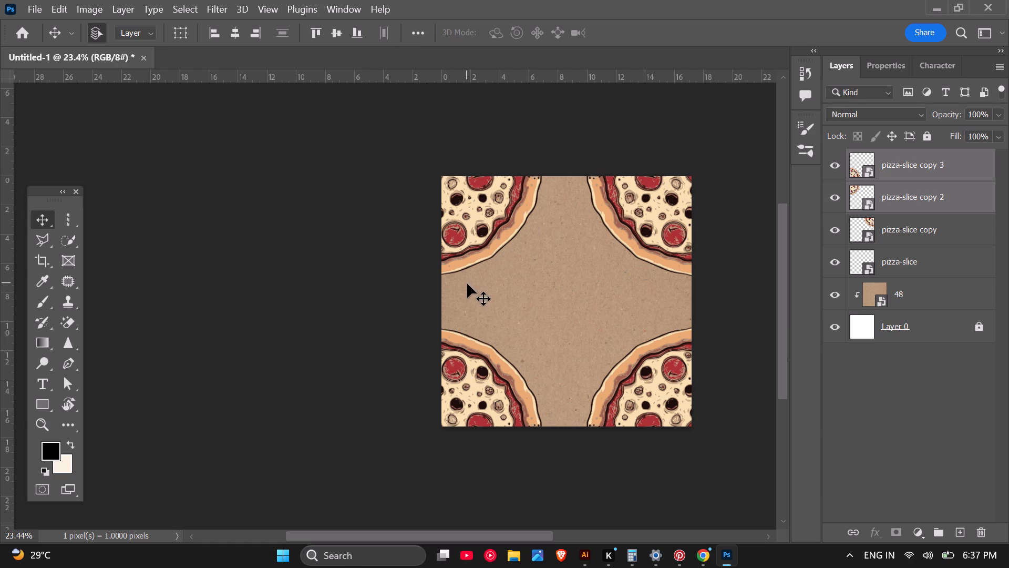
left_click(238, 25)
left_click(212, 34)
left_click(276, 226)
Align the top-right and bottom-right pizza slices to each other by their right edges, and clear the layer selection.
left_click(633, 209)
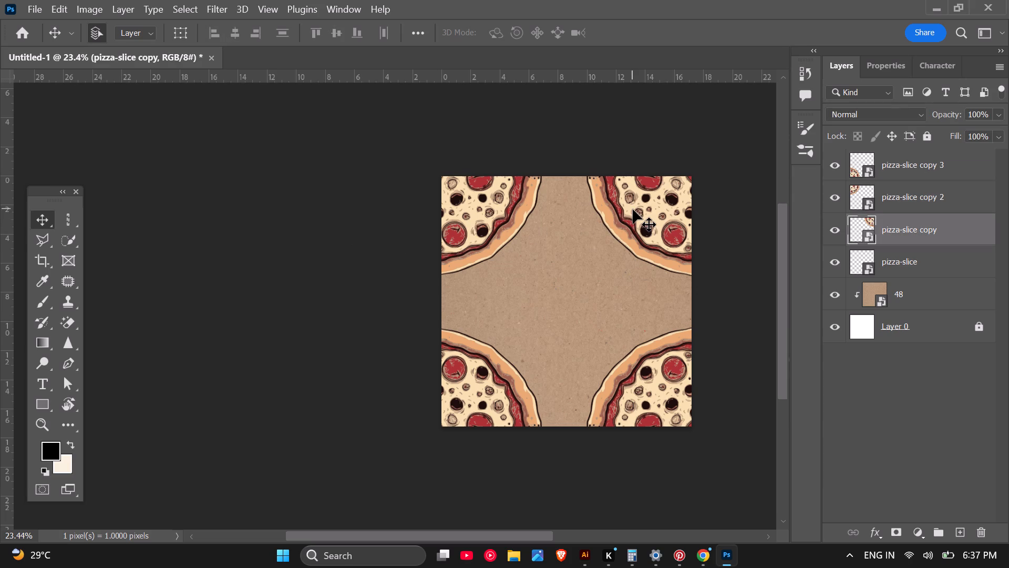
left_click(647, 355, "shift")
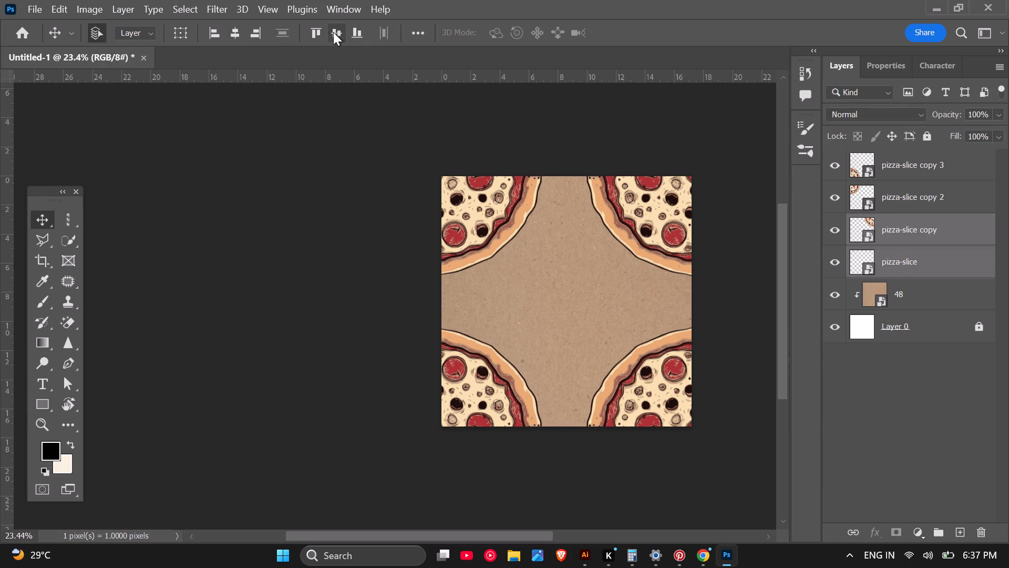
left_click(261, 31)
left_click(273, 158)
Examine the whole panel and its four corner pizza slices up close and from afar for symmetry.
scroll(548, 302, "down", 3)
scroll(467, 336, "up", 3)
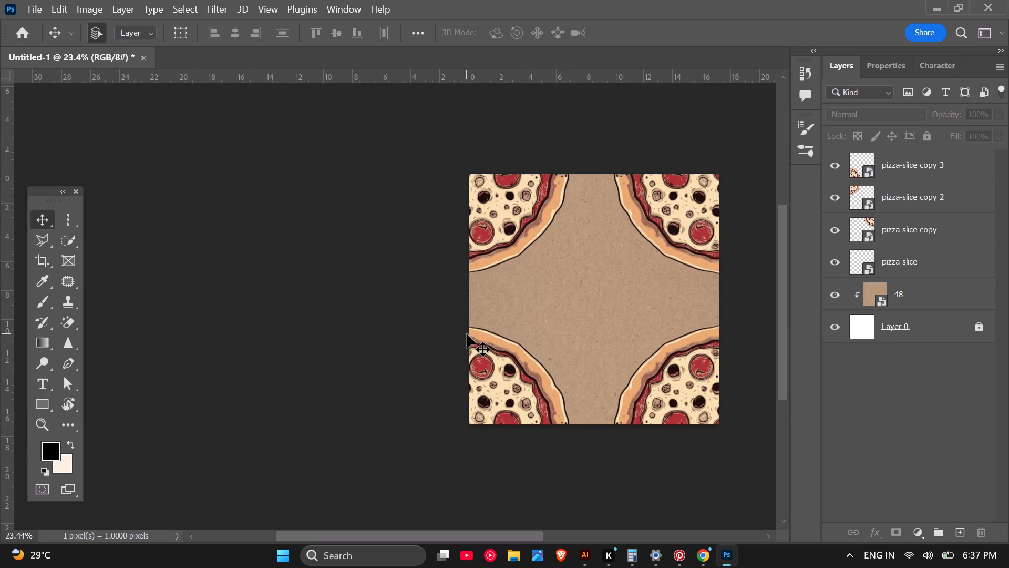
scroll(469, 341, "down", 3)
scroll(440, 331, "up", 2)
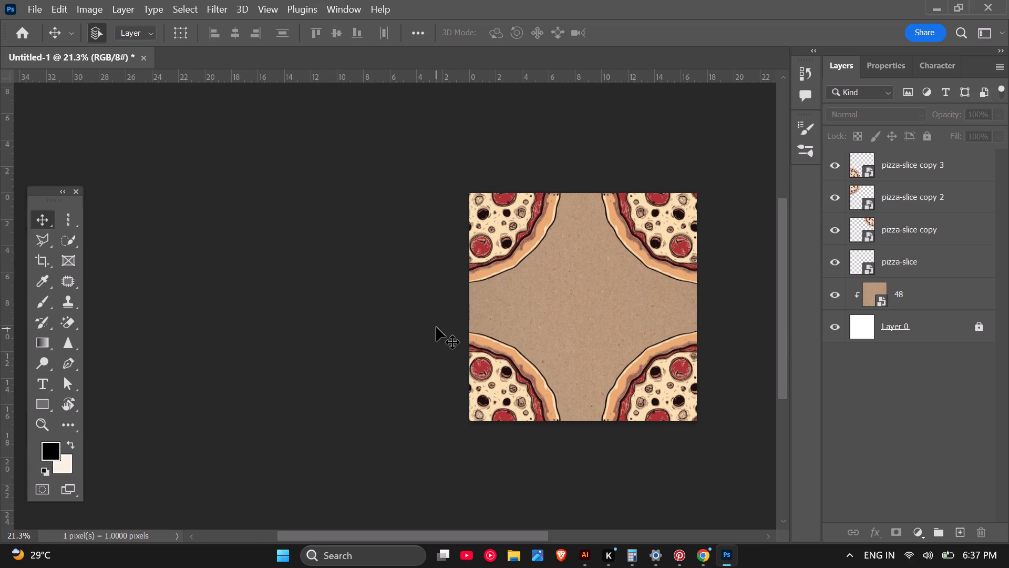
scroll(436, 327, "down", 1)
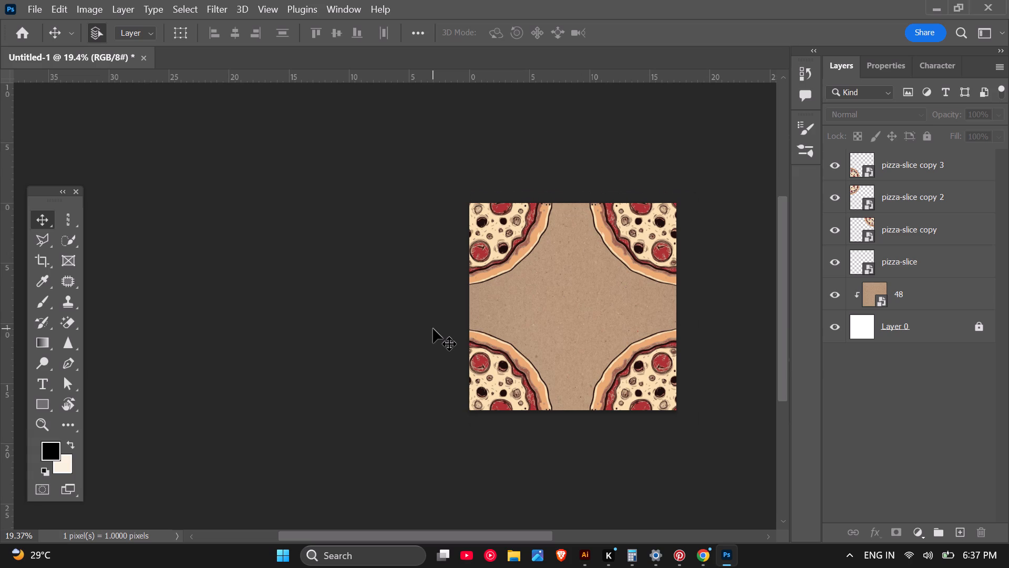
scroll(606, 379, "up", 2)
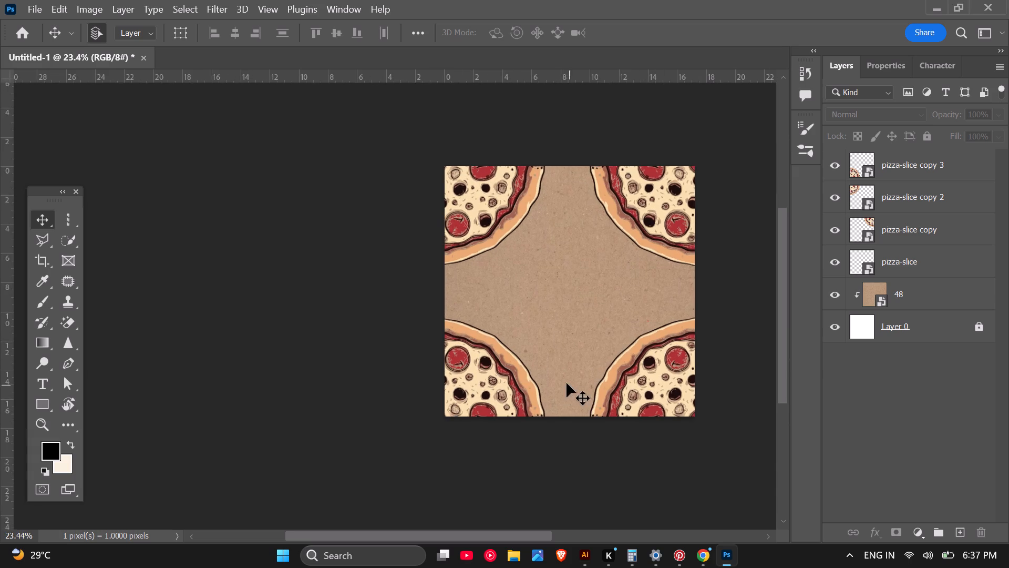
scroll(621, 335, "up", 8)
scroll(388, 365, "down", 6)
scroll(373, 208, "up", 3)
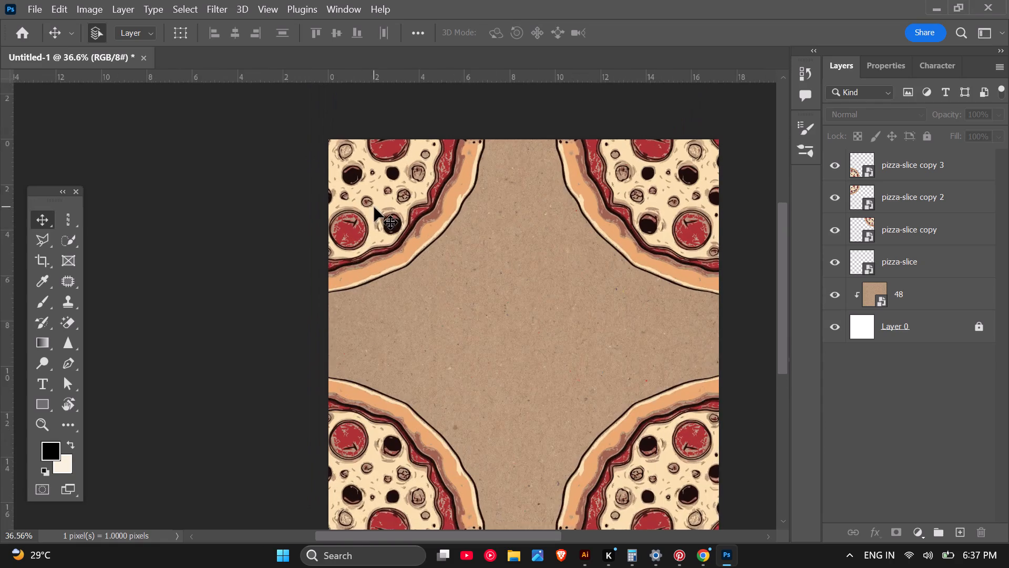
scroll(424, 292, "down", 3)
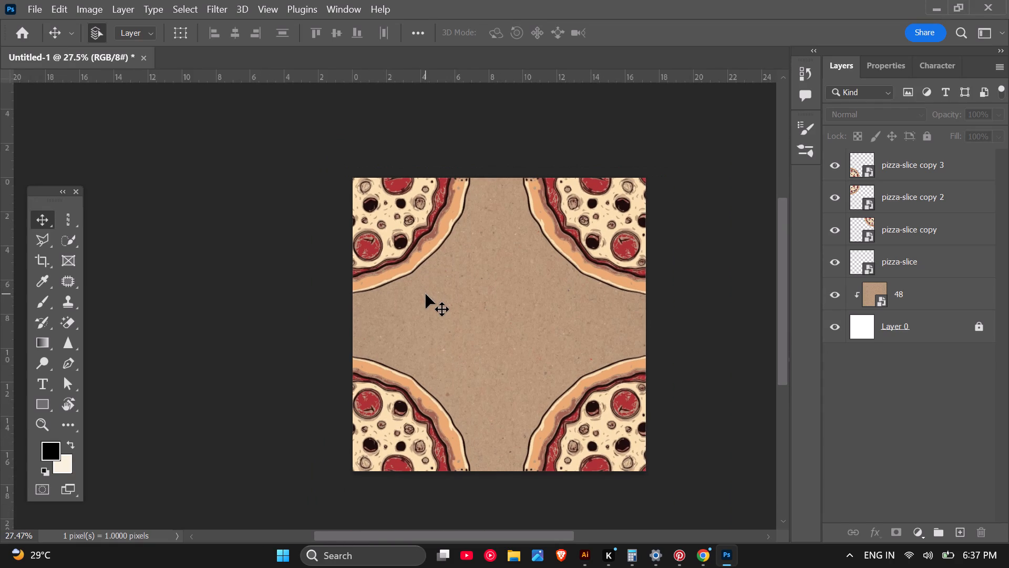
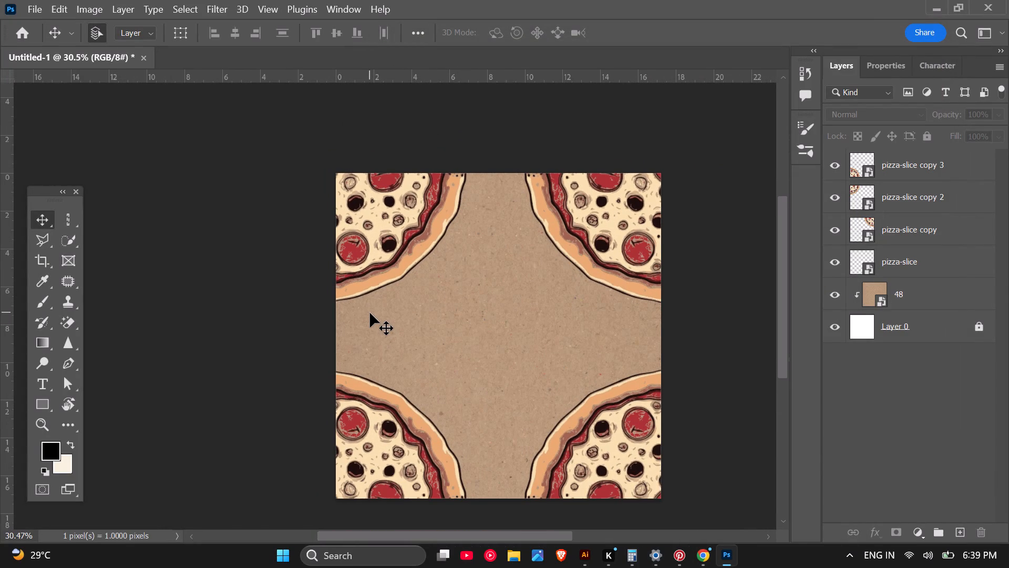
scroll(311, 264, "down", 3)
scroll(531, 392, "up", 4)
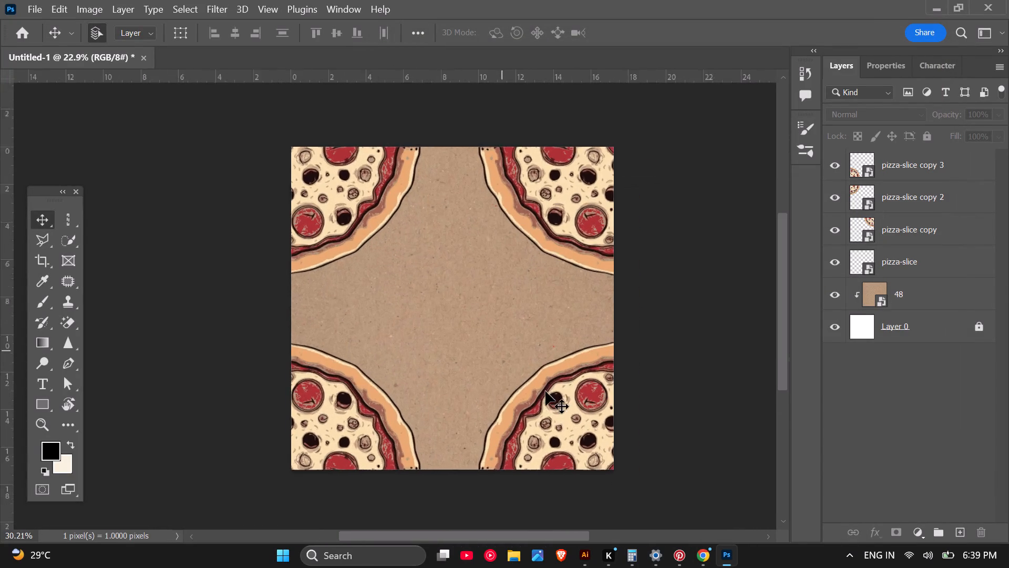
scroll(583, 411, "up", 11)
scroll(584, 468, "up", 5)
scroll(679, 357, "up", 6)
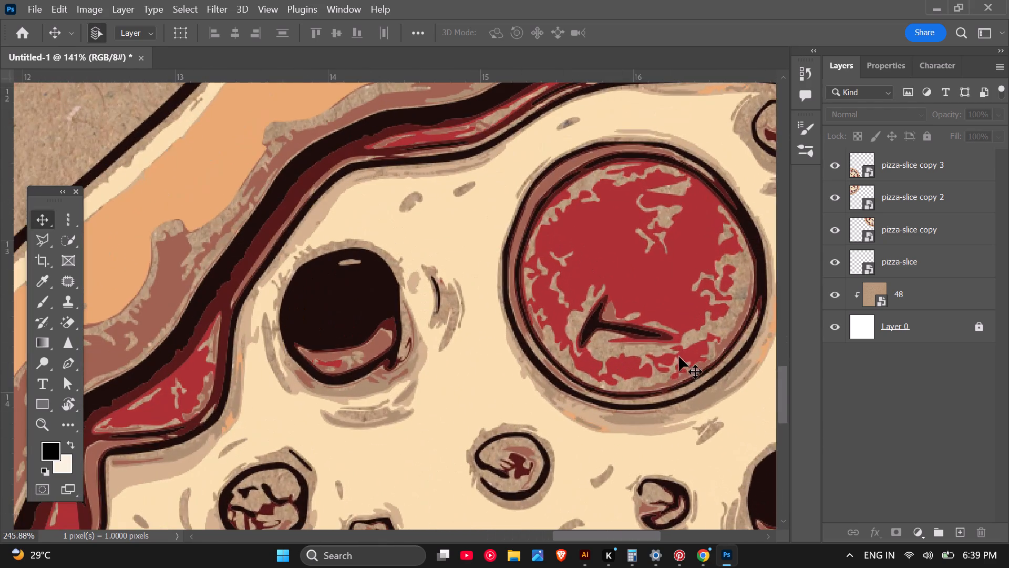
scroll(634, 340, "up", 5)
scroll(604, 359, "down", 17)
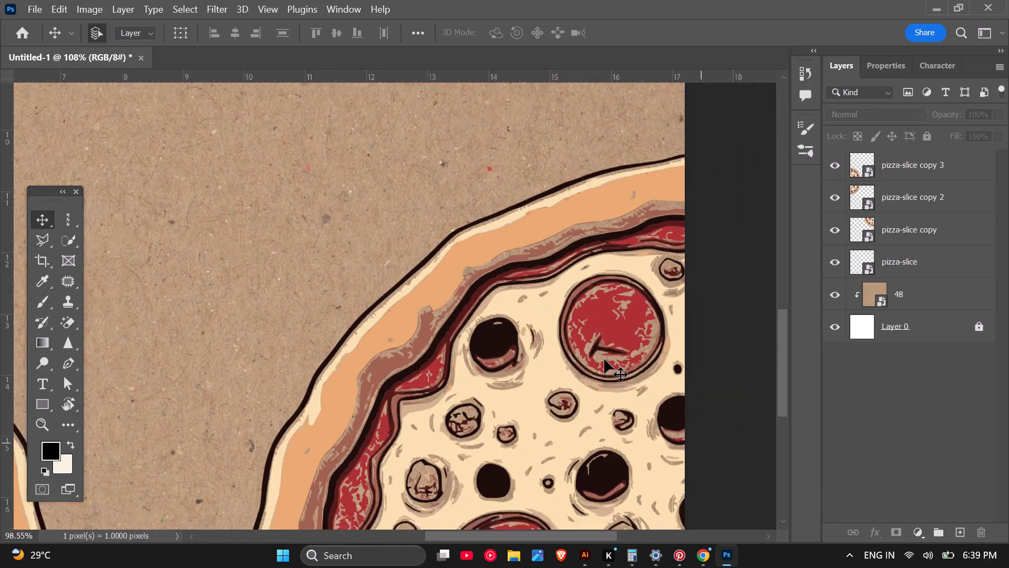
scroll(604, 359, "down", 12)
scroll(588, 186, "up", 4)
scroll(492, 315, "up", 4)
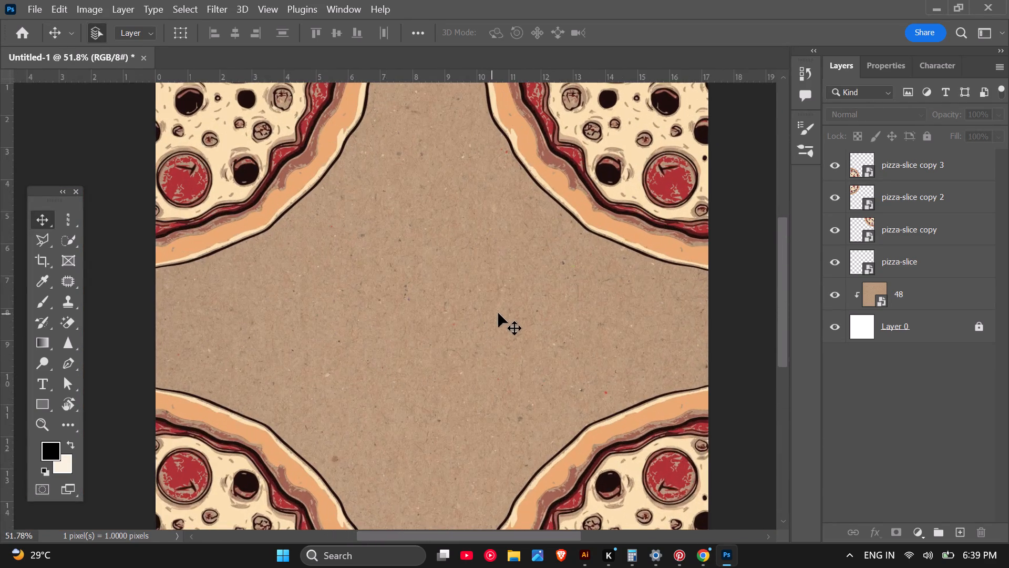
scroll(502, 312, "up", 3)
scroll(502, 312, "down", 10)
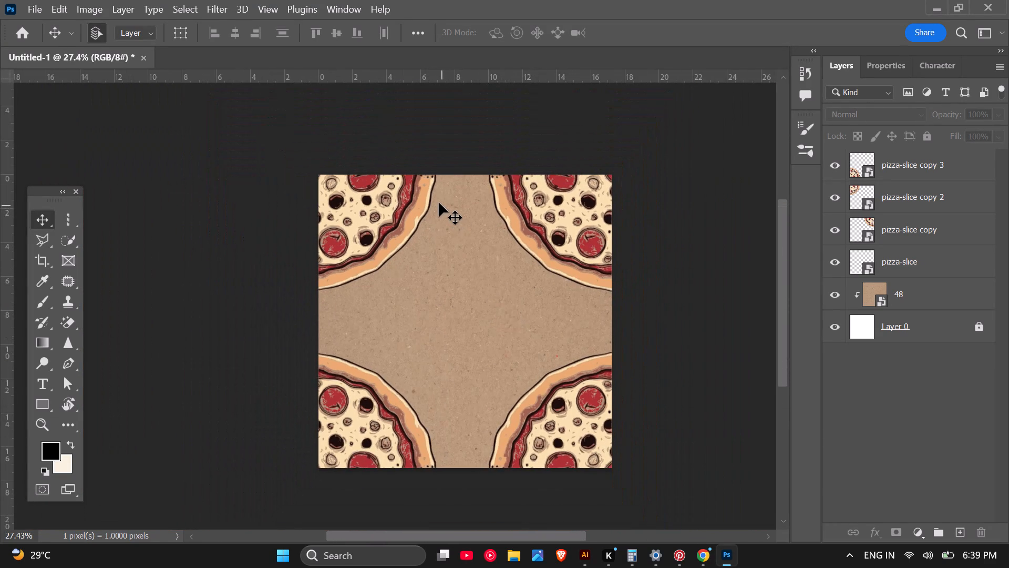
scroll(455, 291, "up", 2)
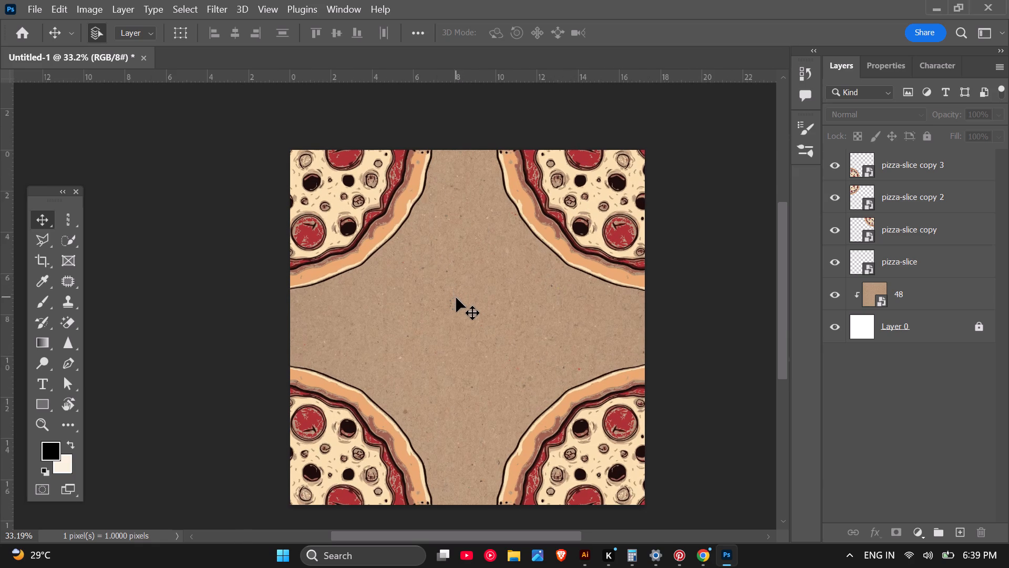
Switch to Pinterest and leave the open Pizza Party pin to return to the pizza search results.
left_click(687, 556)
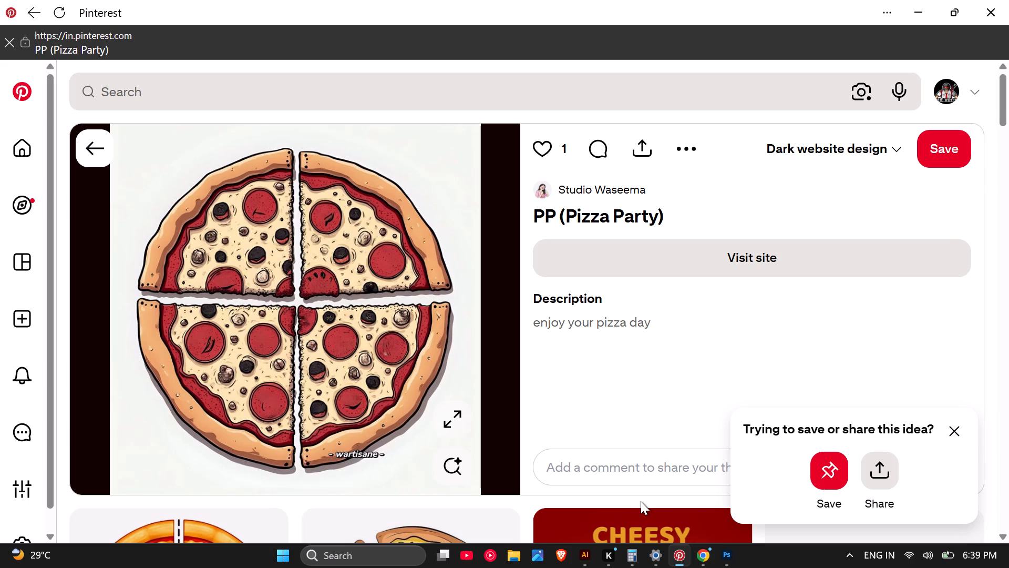
left_click(107, 150)
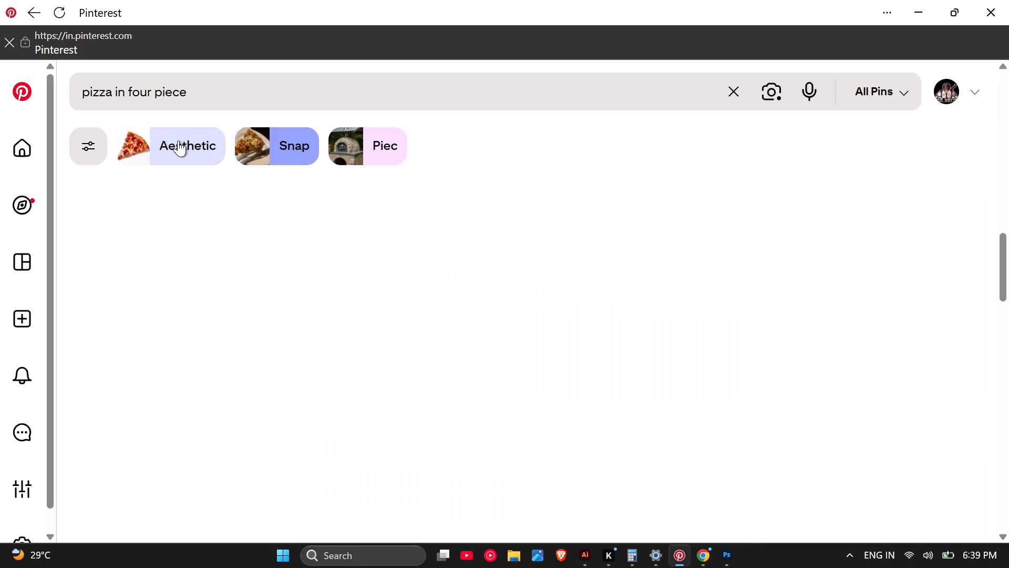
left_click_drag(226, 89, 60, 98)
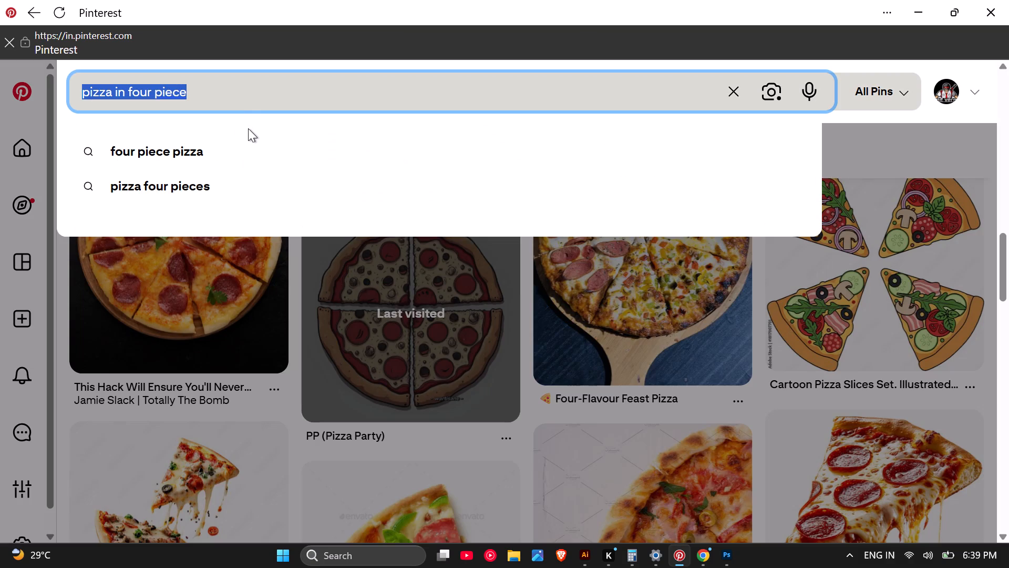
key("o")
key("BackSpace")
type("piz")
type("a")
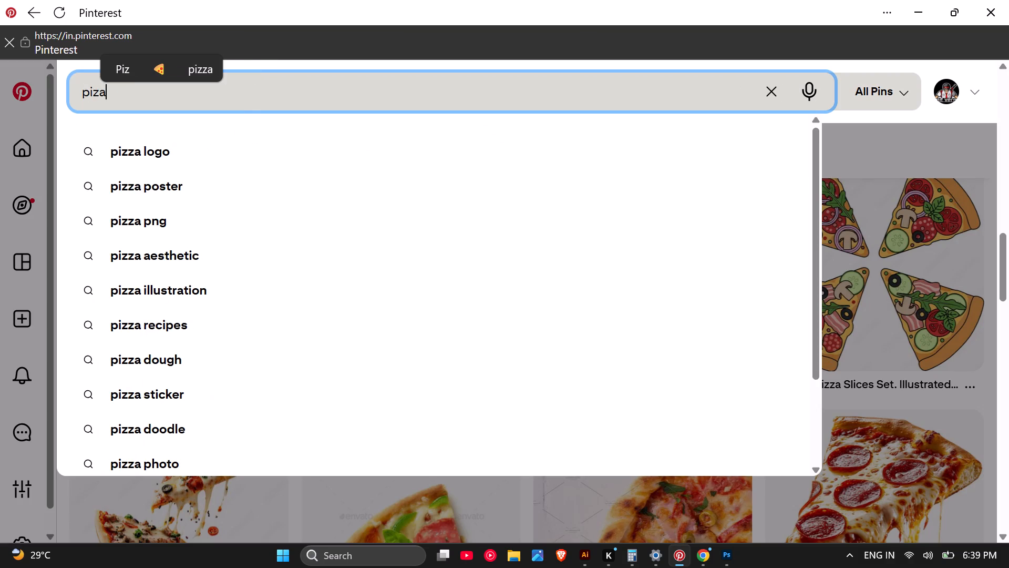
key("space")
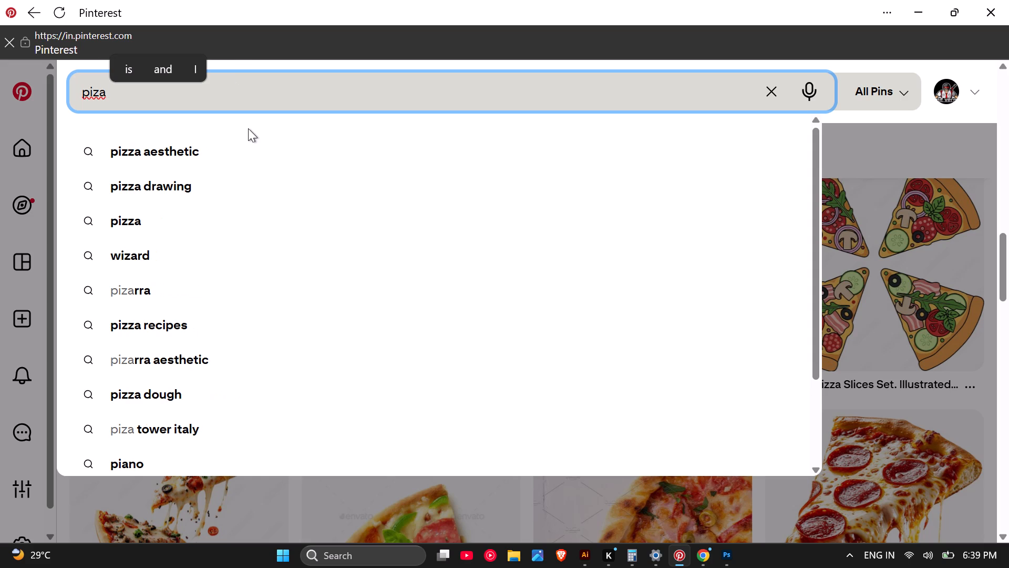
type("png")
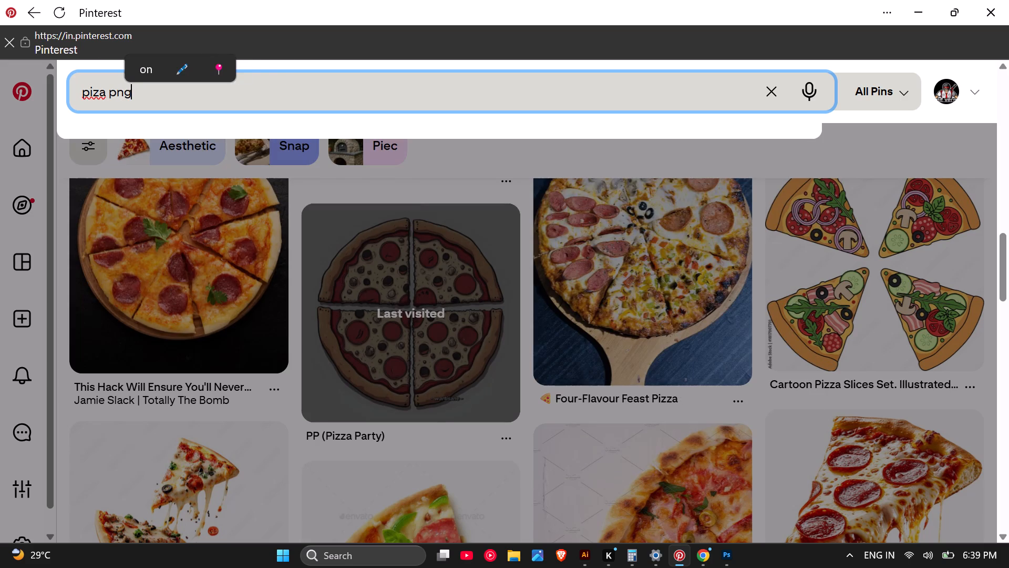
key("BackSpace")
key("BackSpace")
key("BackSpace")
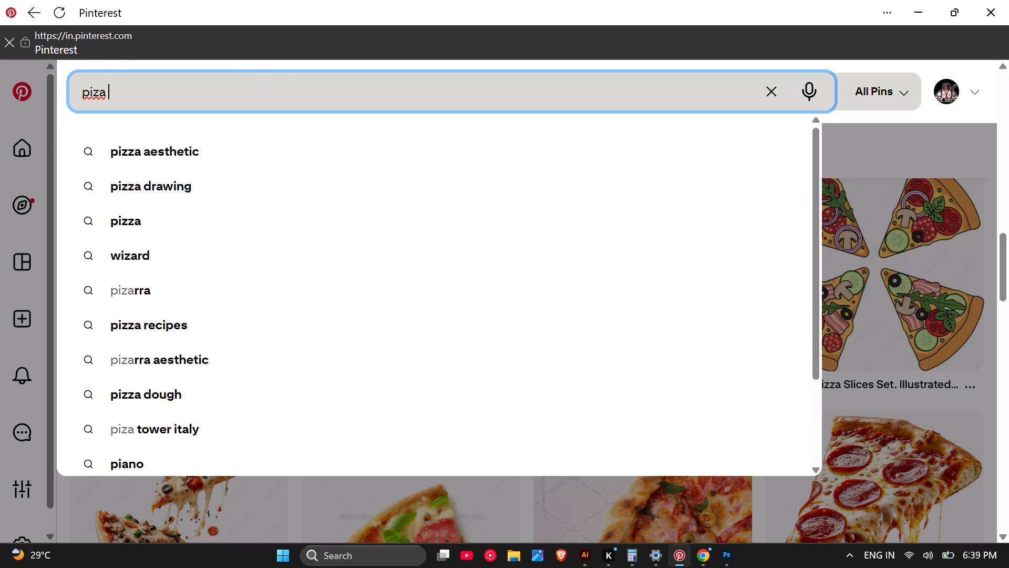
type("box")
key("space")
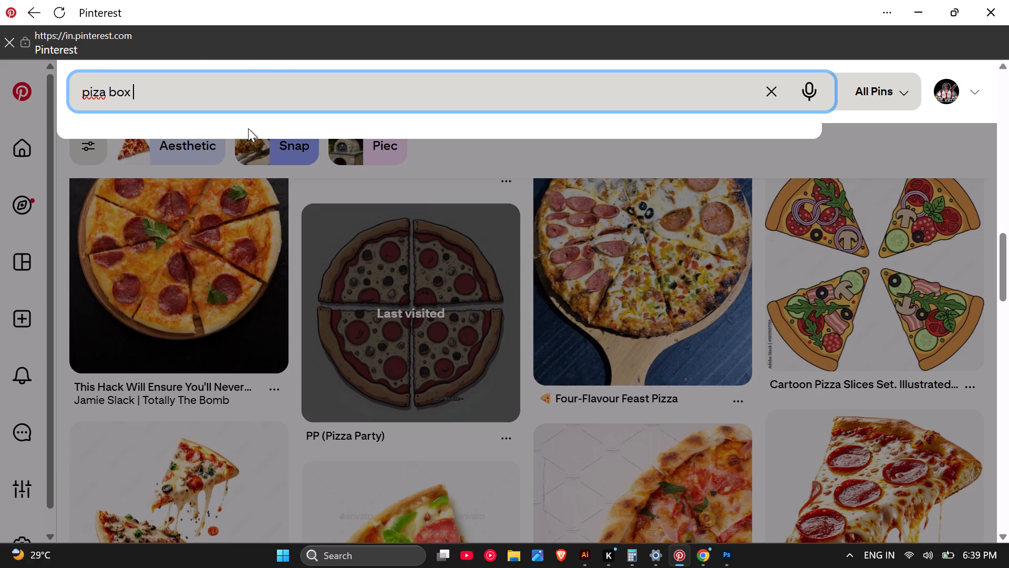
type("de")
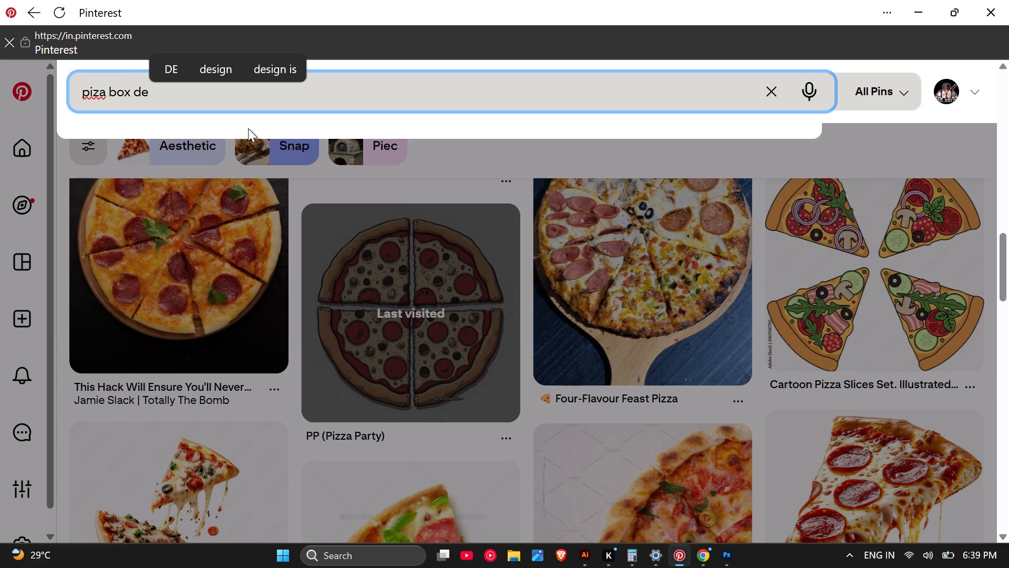
Search Pinterest for "pizza packaging design".
key("ctrl+a")
type("pi")
type("zza")
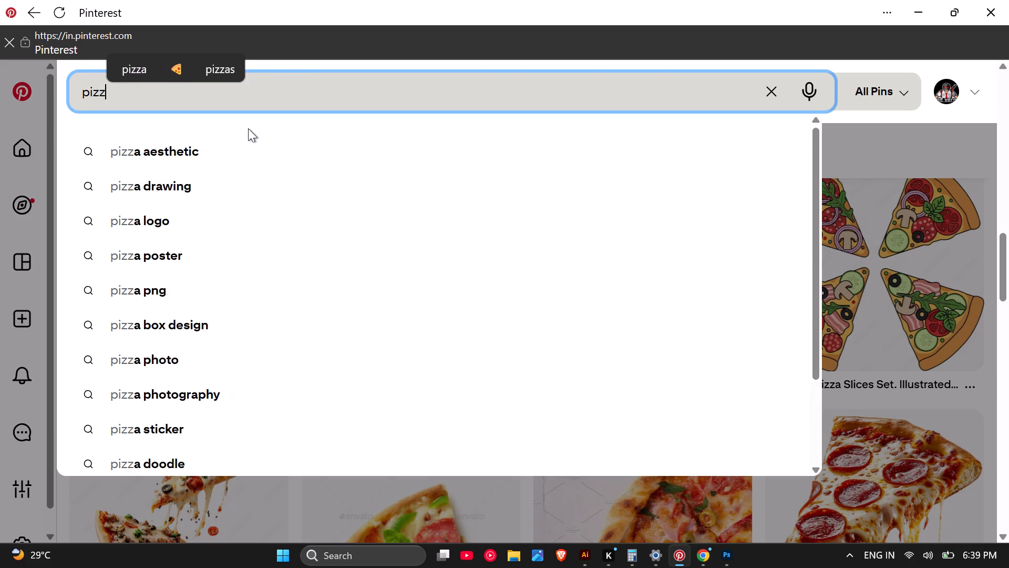
key("space")
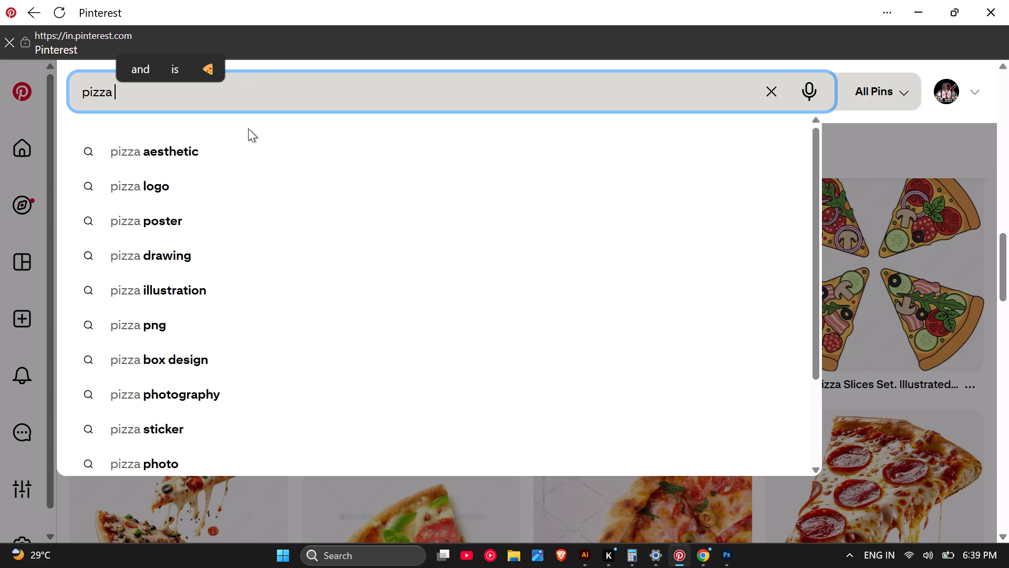
type("pack")
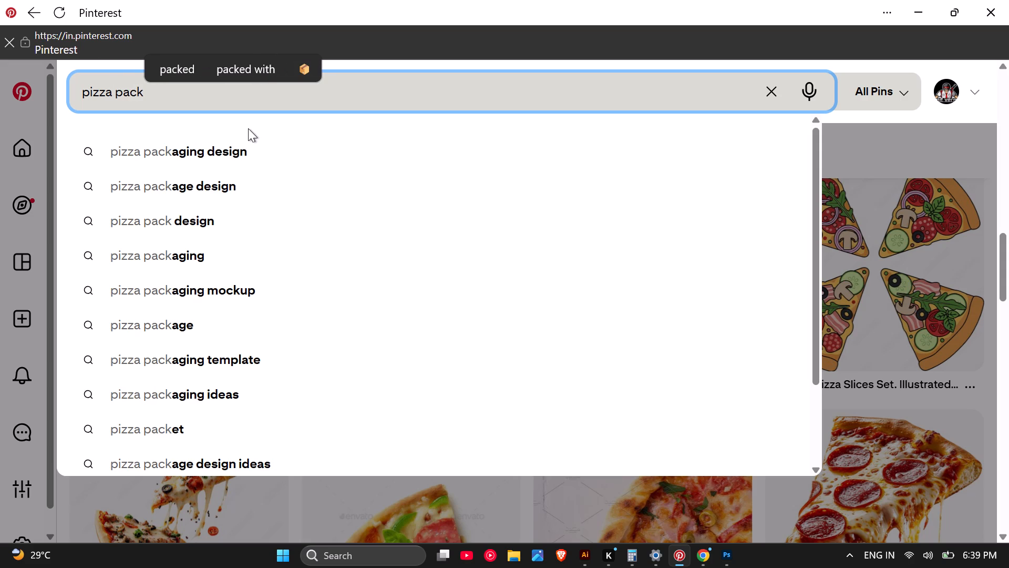
left_click(288, 165)
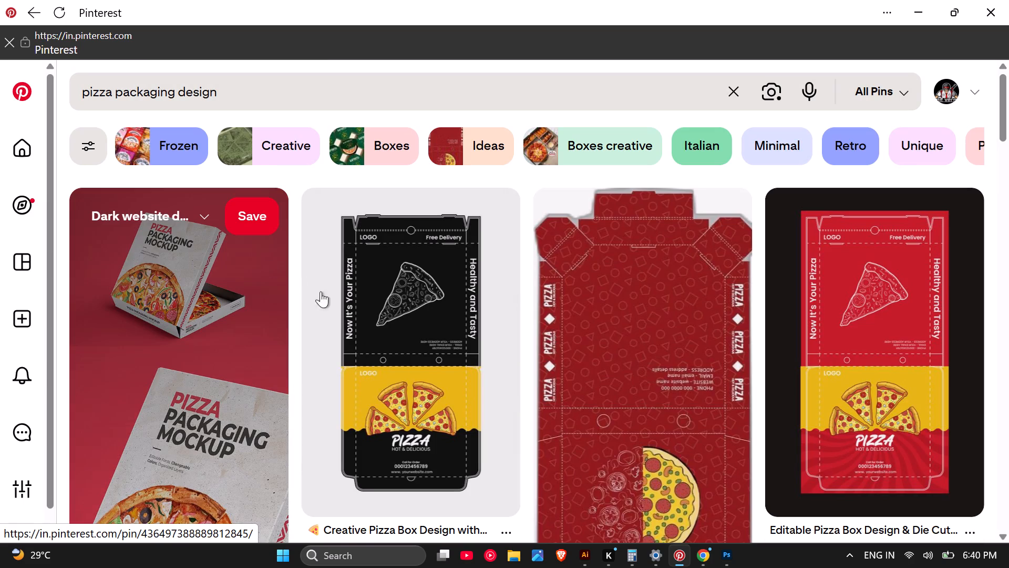
scroll(386, 315, "down", 1)
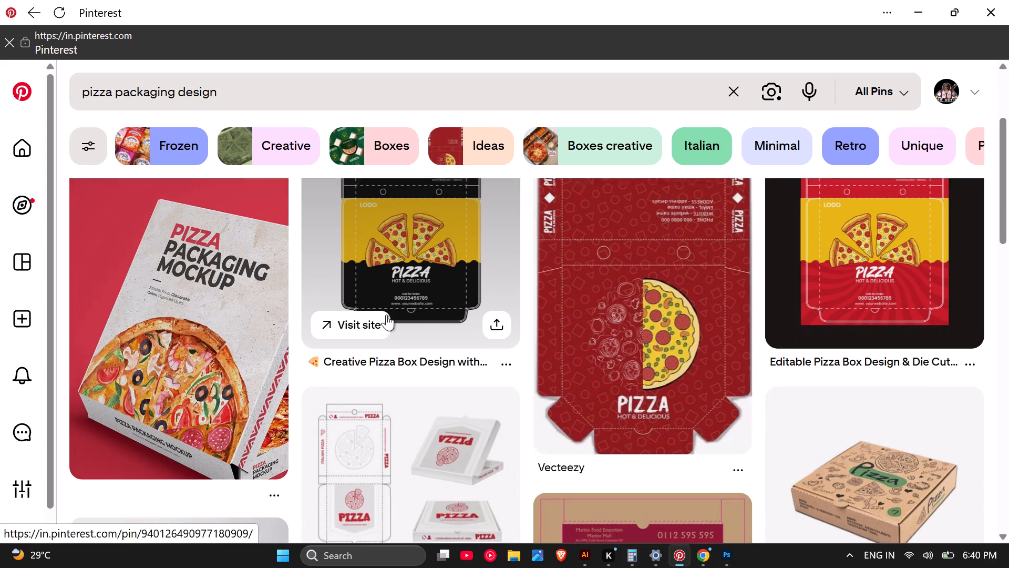
scroll(710, 385, "up", 1)
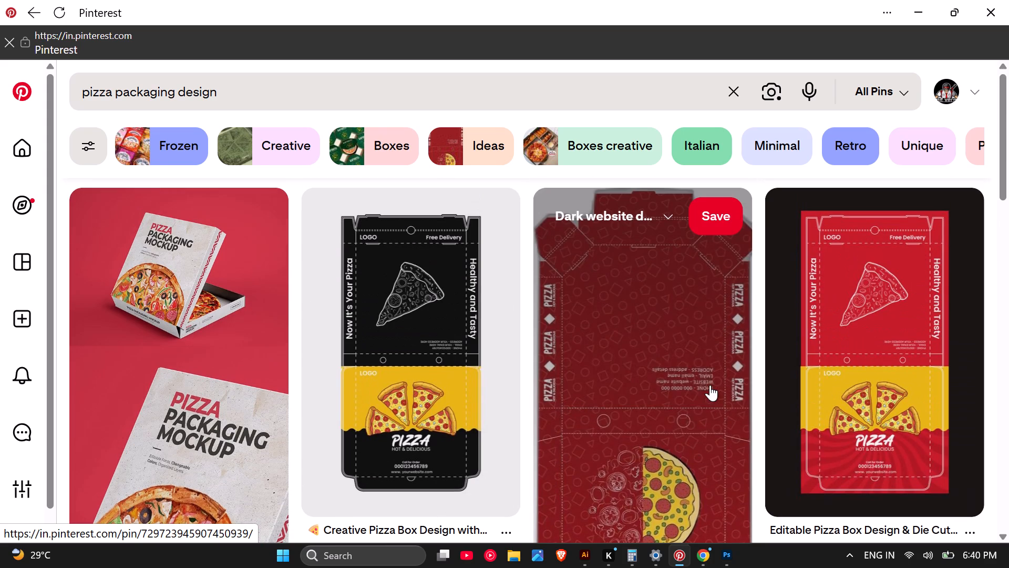
scroll(631, 353, "down", 2)
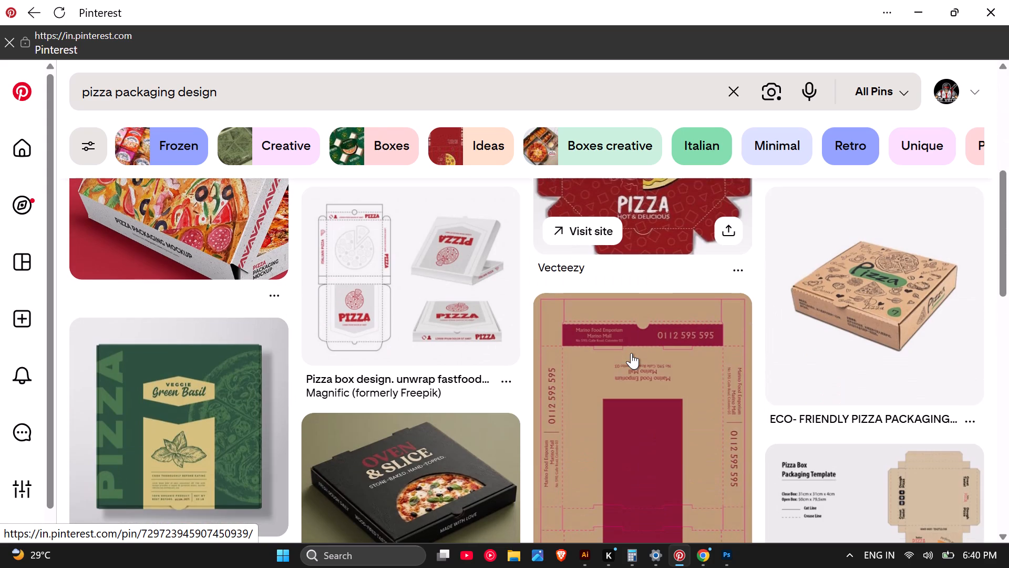
scroll(653, 342, "down", 1)
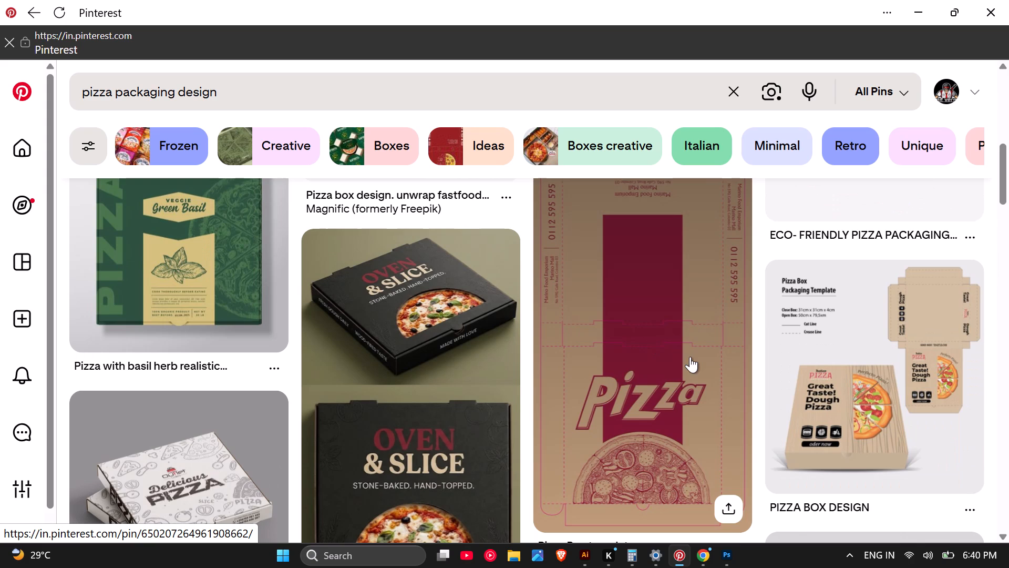
scroll(563, 357, "down", 1)
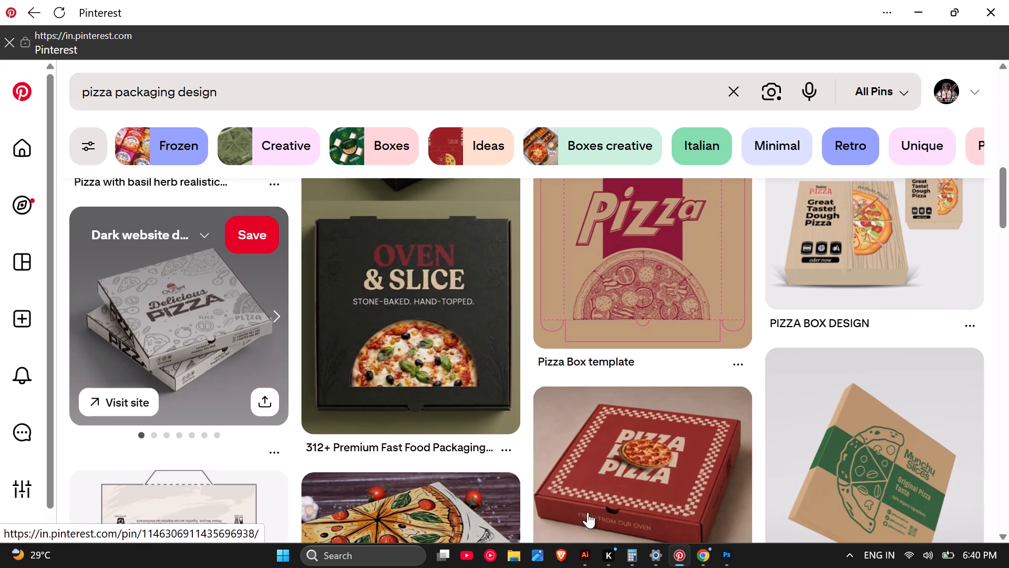
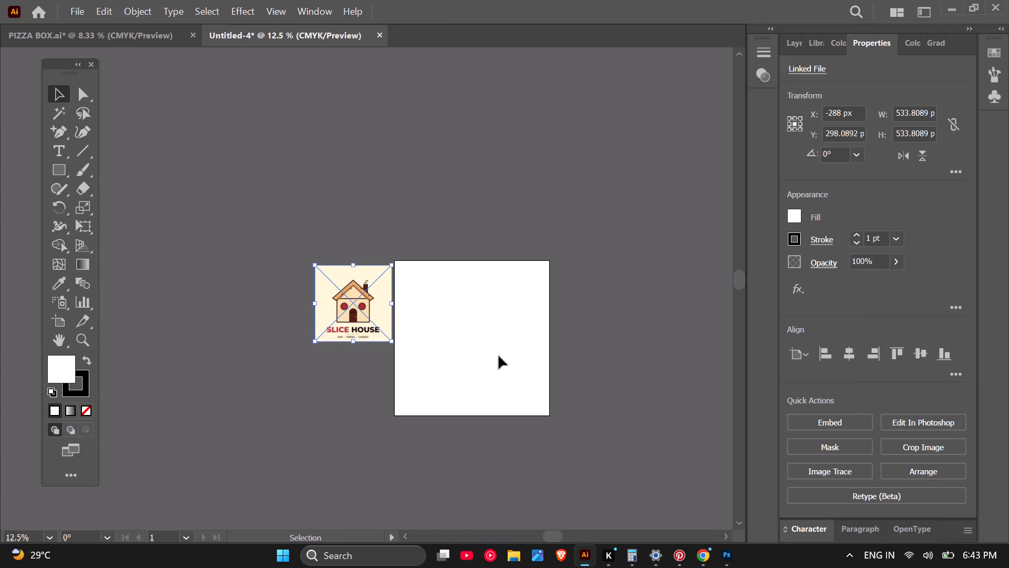
scroll(506, 391, "up", 2)
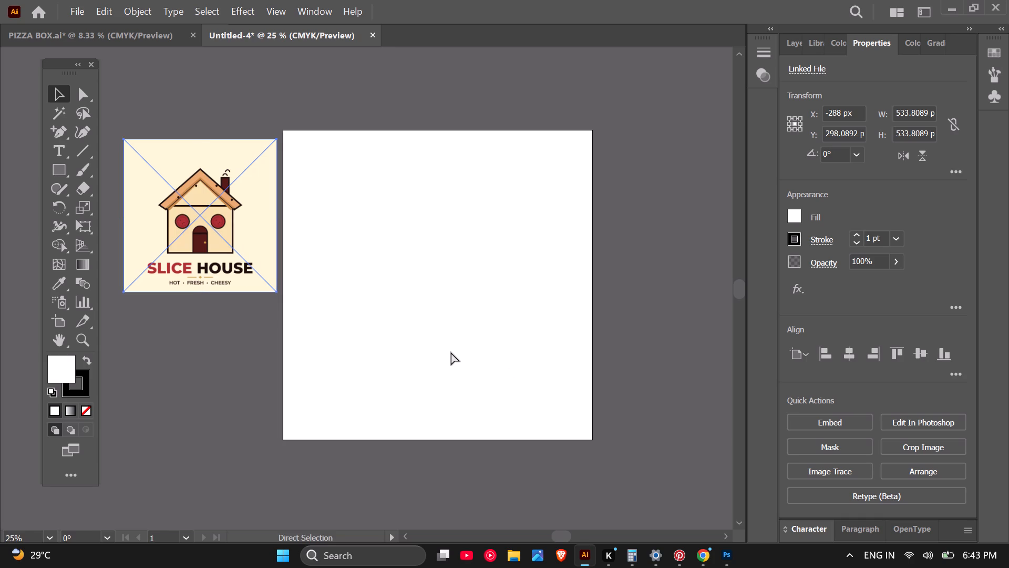
key("ctrl+period")
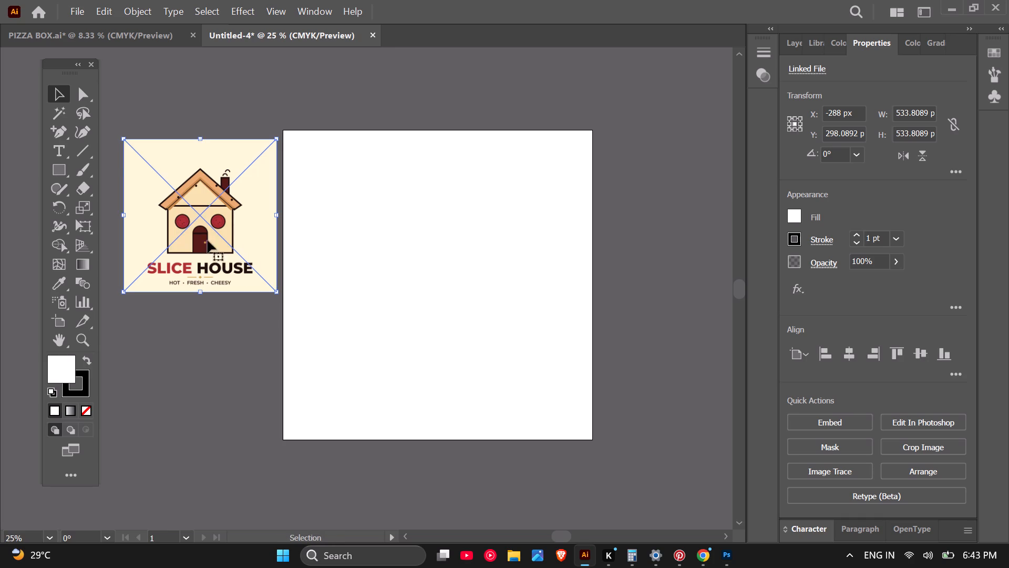
left_click(64, 90)
left_click(210, 85)
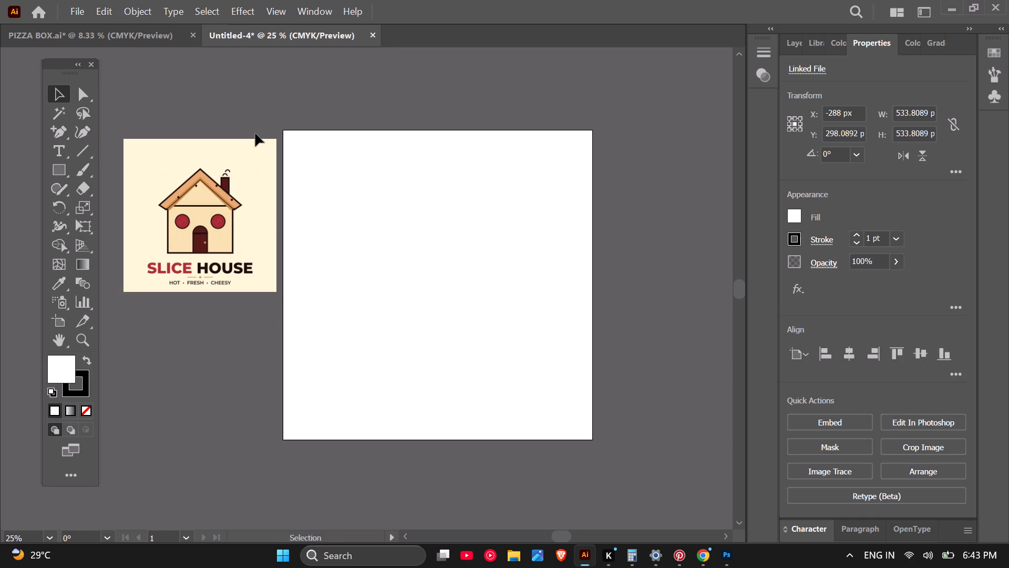
key("ctrl+shift+p")
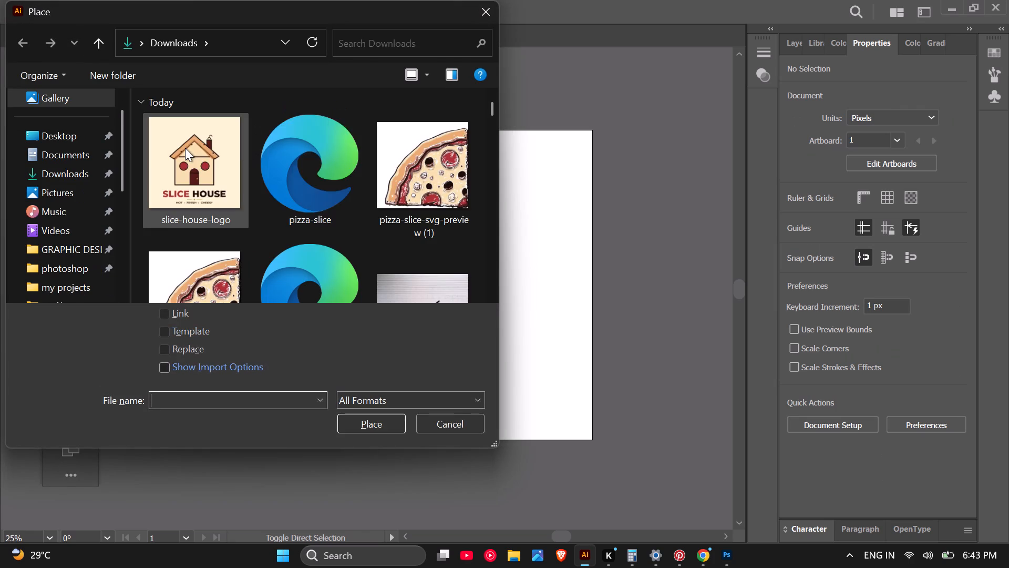
scroll(368, 242, "down", 1)
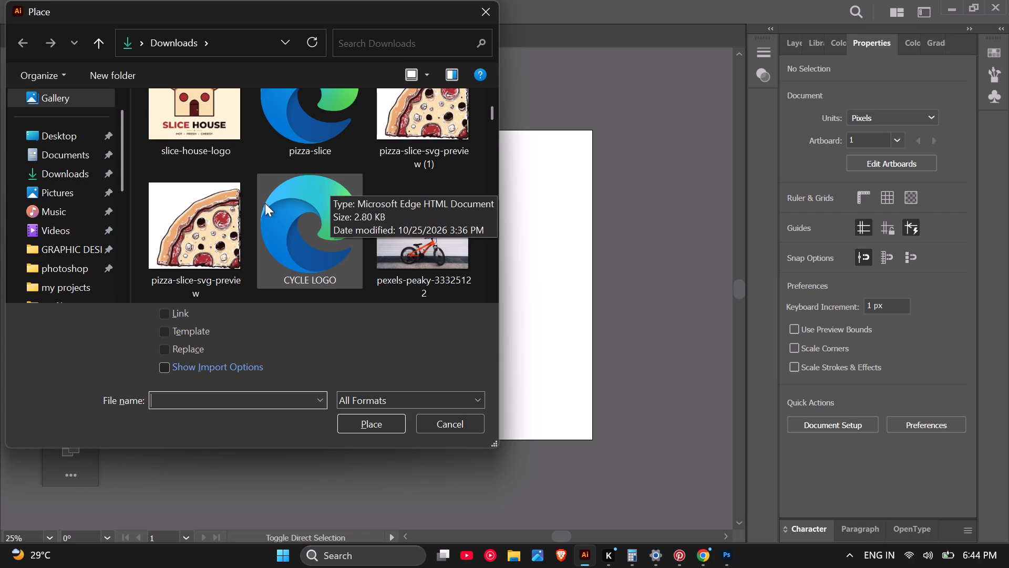
left_click(234, 235)
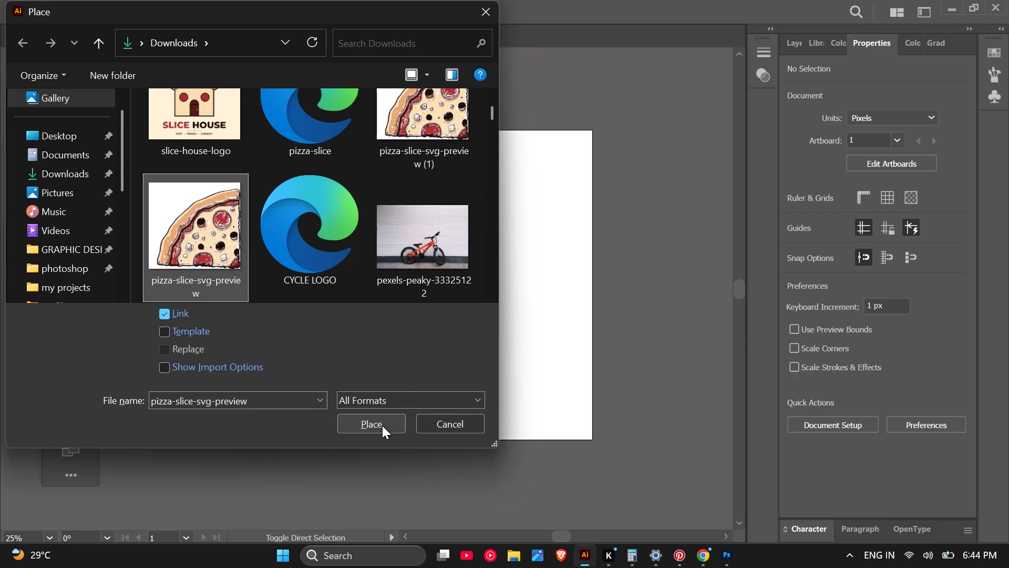
left_click(328, 105)
left_click(389, 415)
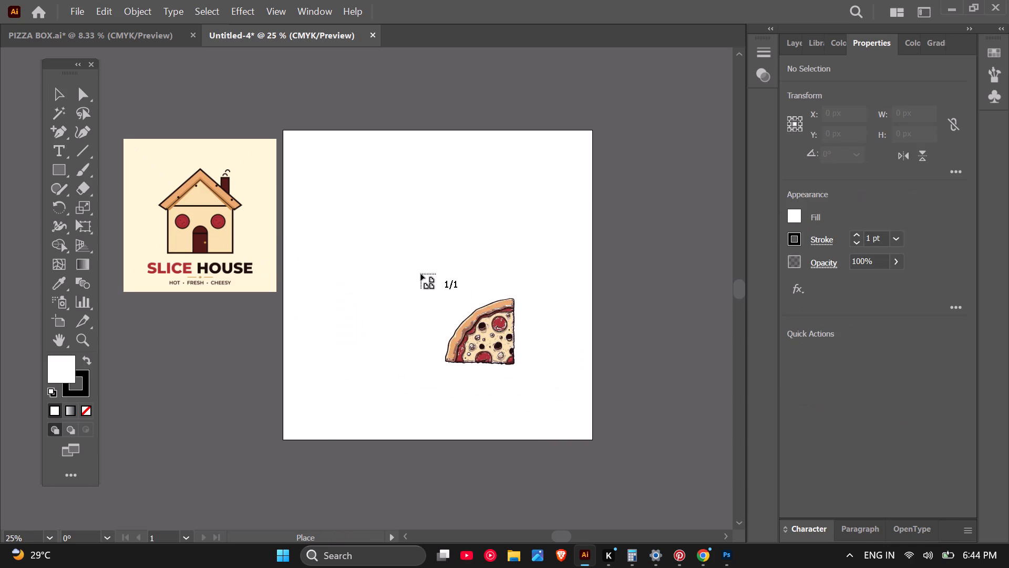
scroll(421, 273, "down", 1)
scroll(272, 248, "up", 3)
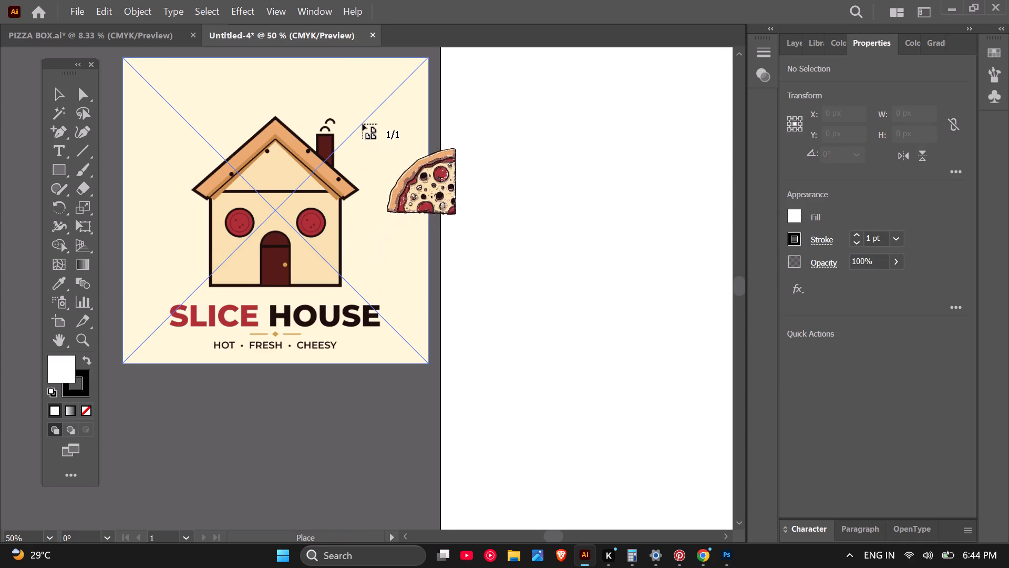
left_click_drag(350, 102, 510, 229)
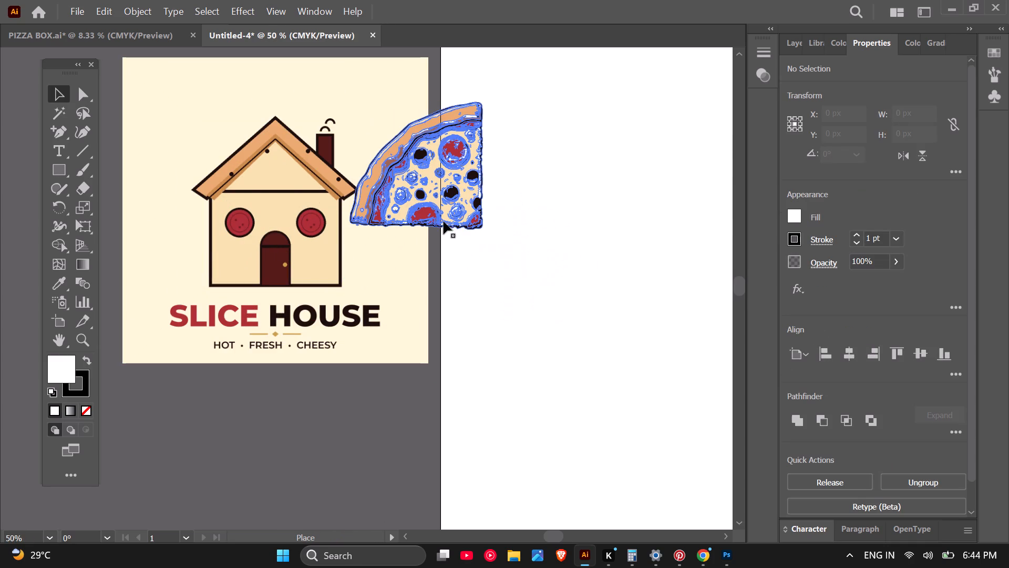
left_click(342, 432)
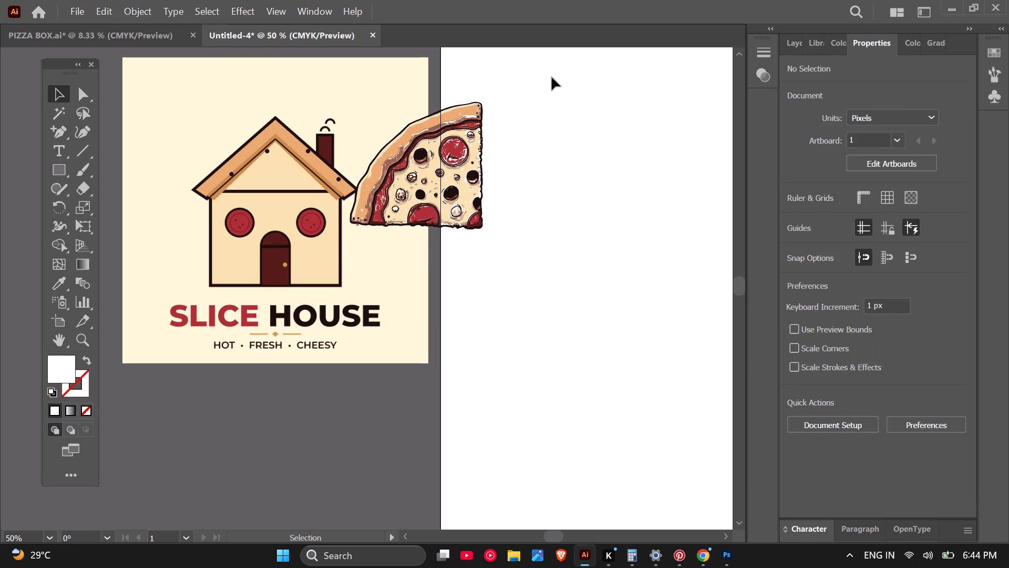
Move only the pizza slice off the logo image to the empty canvas below it, at about X -198 px, Y 719 px.
left_click_drag(552, 77, 348, 259)
left_click(382, 323)
left_click(447, 191)
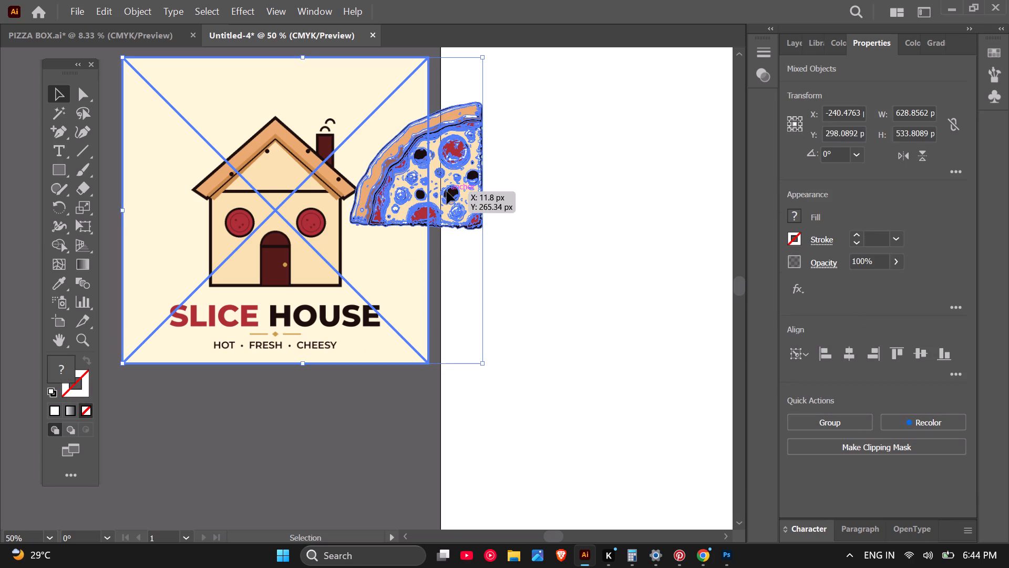
left_click(54, 89)
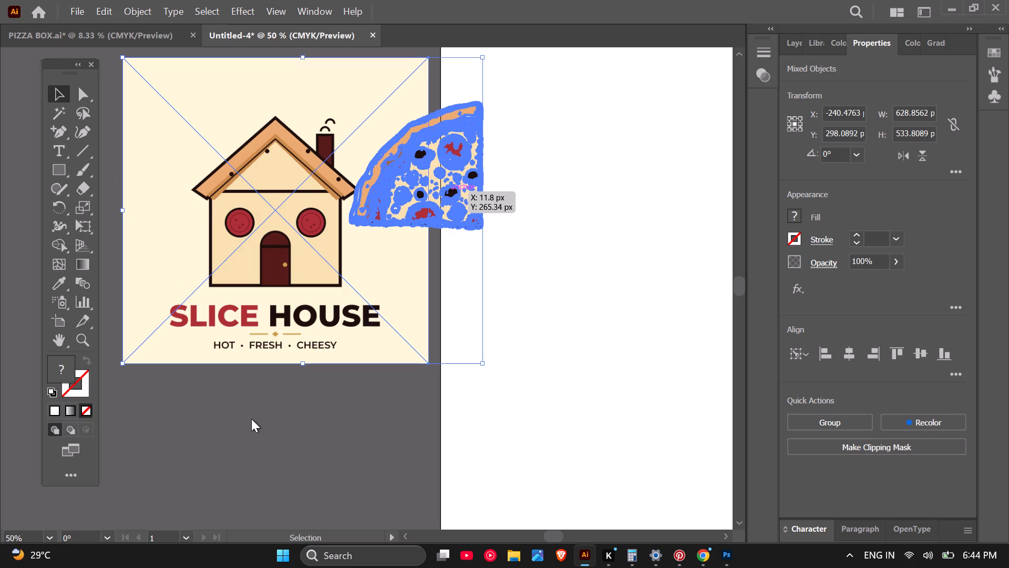
left_click(251, 419)
left_click_drag(407, 188, 336, 404)
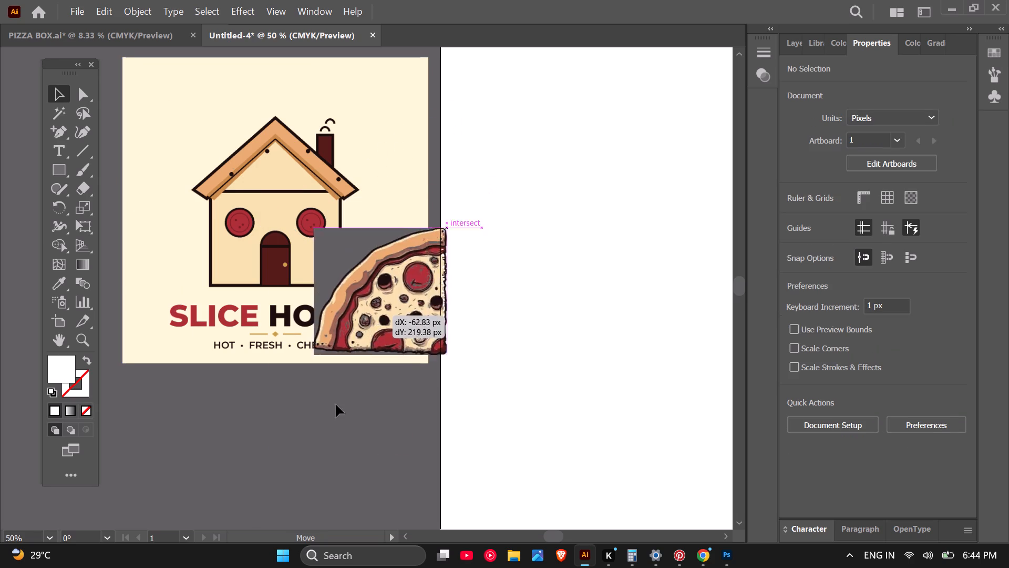
left_click_drag(336, 404, 318, 476)
right_click(330, 428)
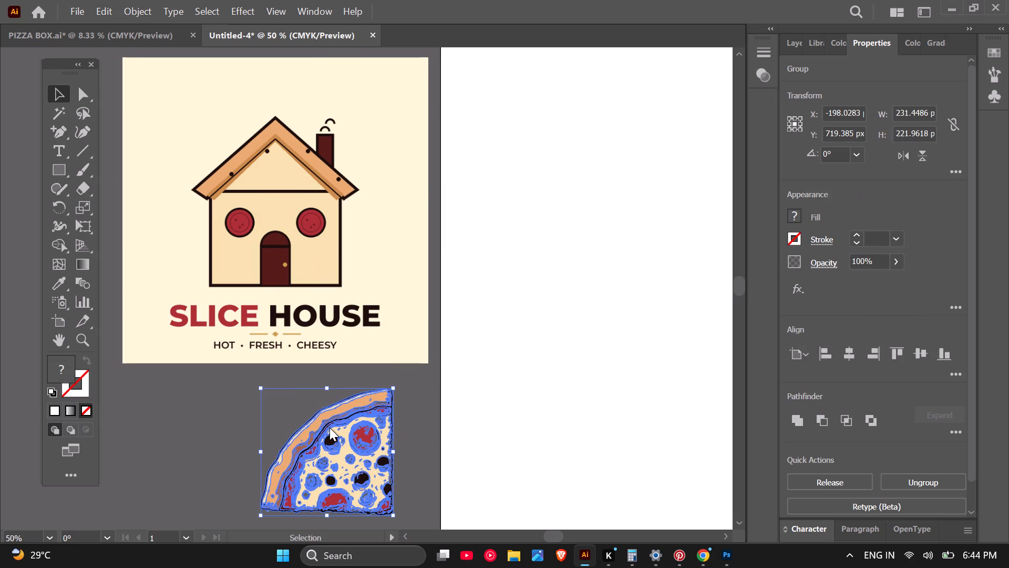
left_click(179, 382)
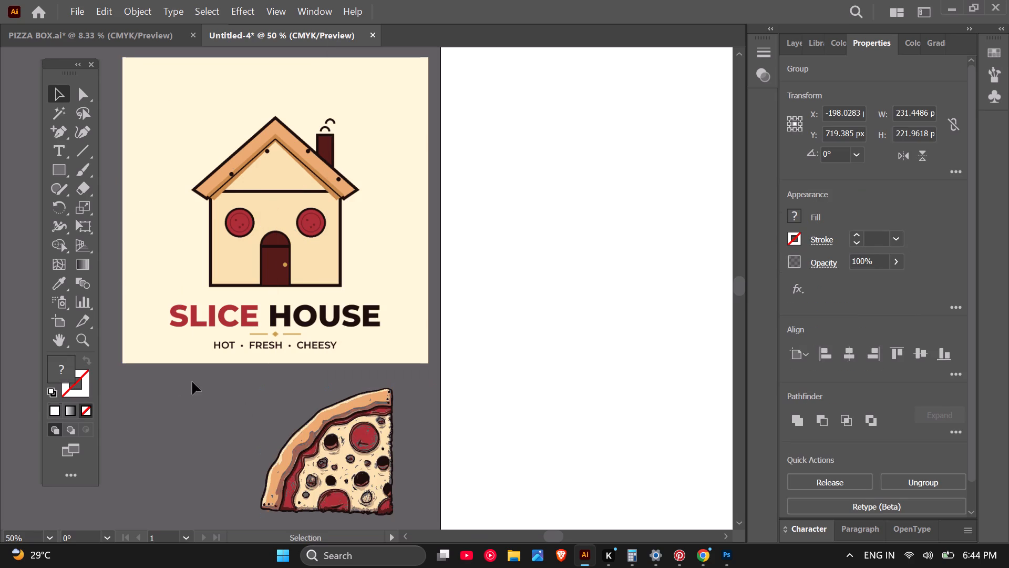
Rotate the pizza slice to about 136° so its tip points up and the crust lies at the bottom.
left_click(351, 425)
left_click_drag(397, 381, 401, 387)
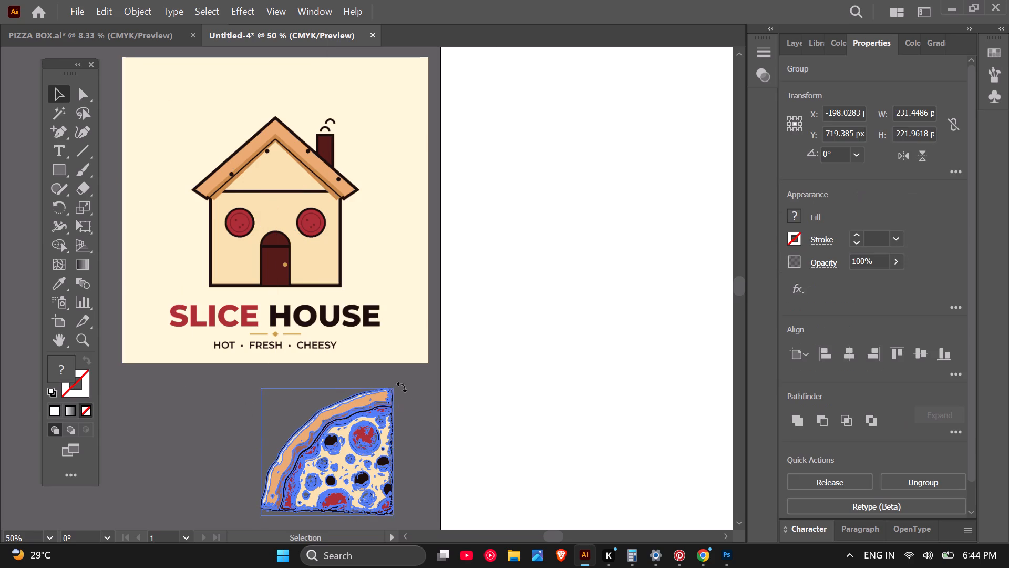
left_click_drag(401, 387, 415, 457)
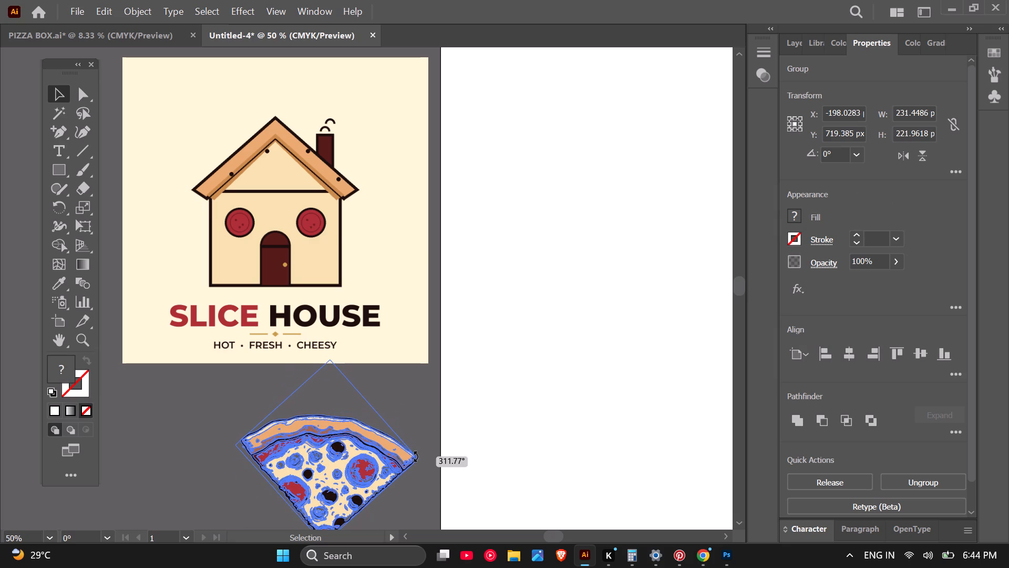
left_click_drag(415, 457, 276, 465)
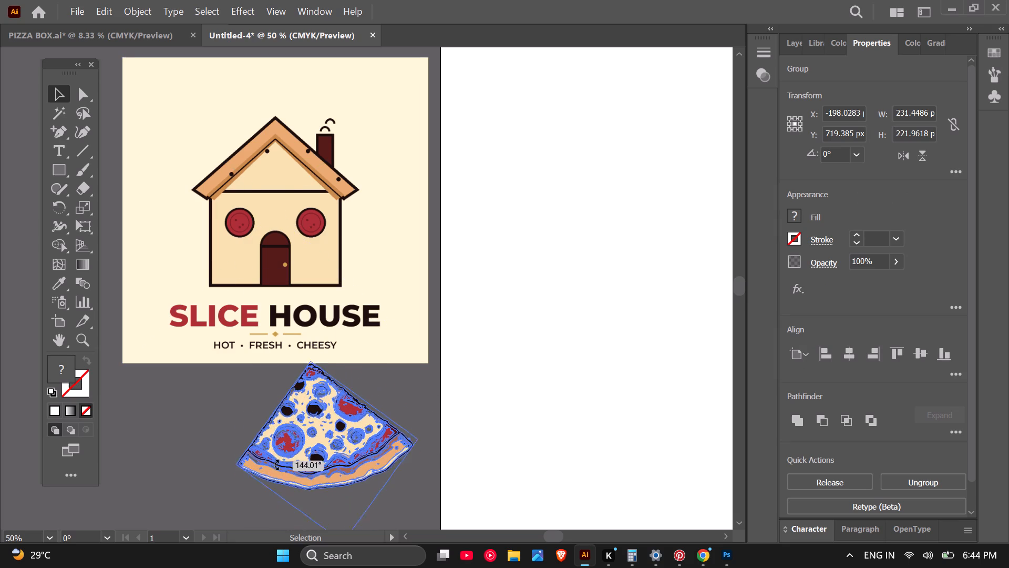
left_click_drag(276, 465, 261, 453)
Move the rotated pizza slice over the house's roof in the logo image, at about X -282 px, Y 188 px.
left_click_drag(334, 436, 334, 417)
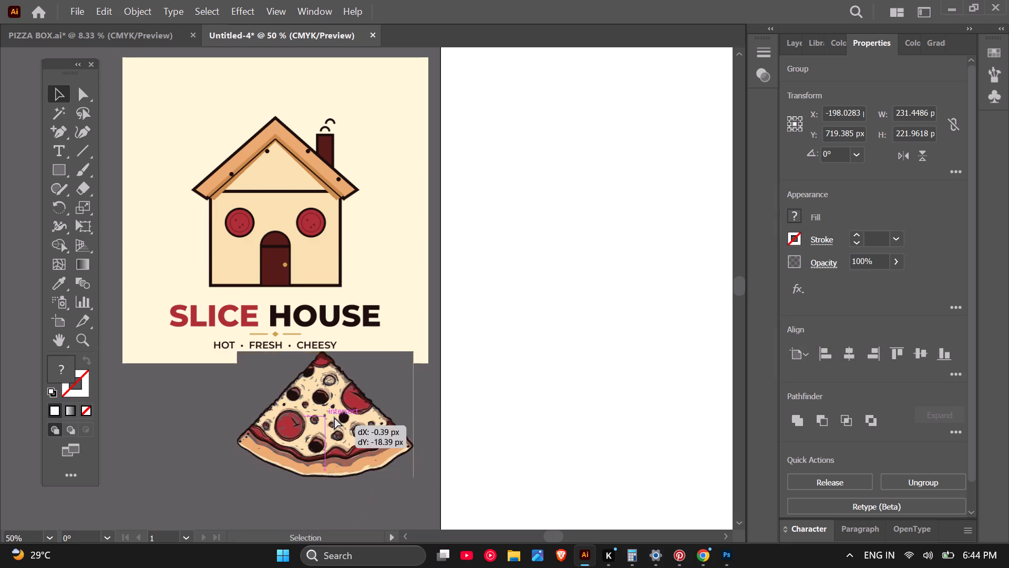
left_click_drag(334, 417, 289, 153)
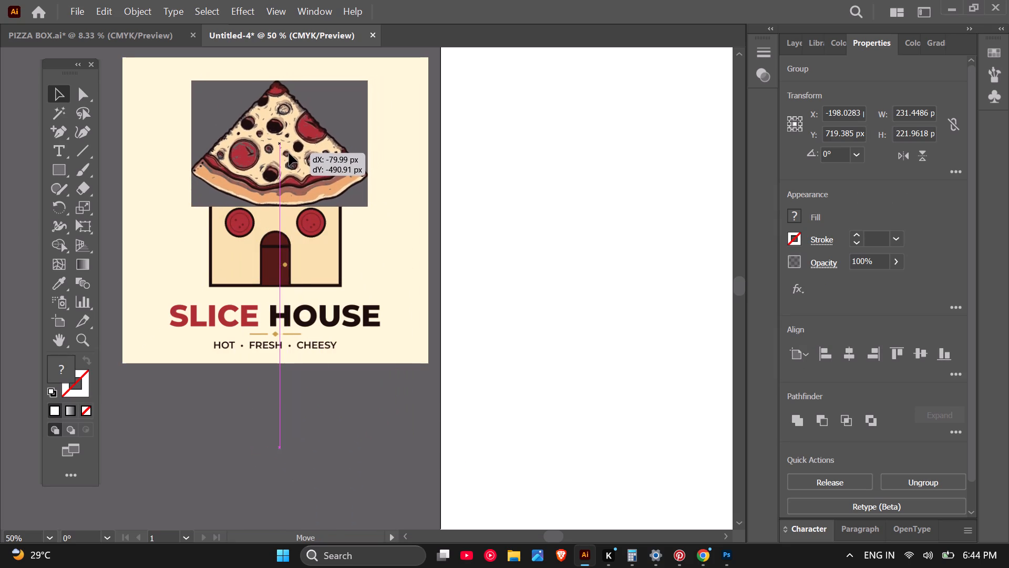
left_click_drag(289, 153, 288, 155)
left_click(294, 432)
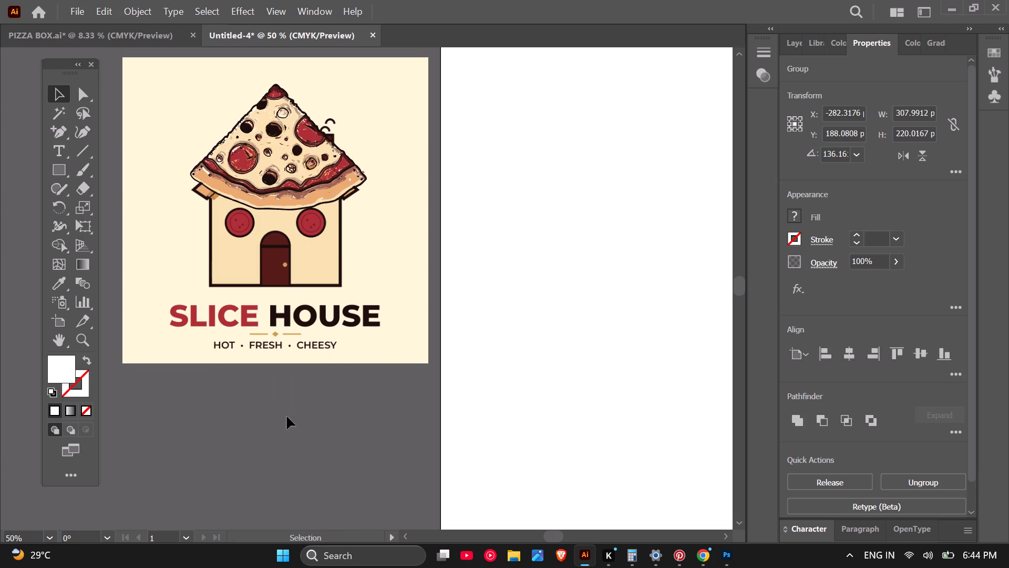
Lower the pizza slice over the roof to about X -281 px, Y 203 px.
scroll(375, 387, "up", 2)
scroll(435, 379, "down", 3)
scroll(284, 244, "up", 2)
left_click(417, 225)
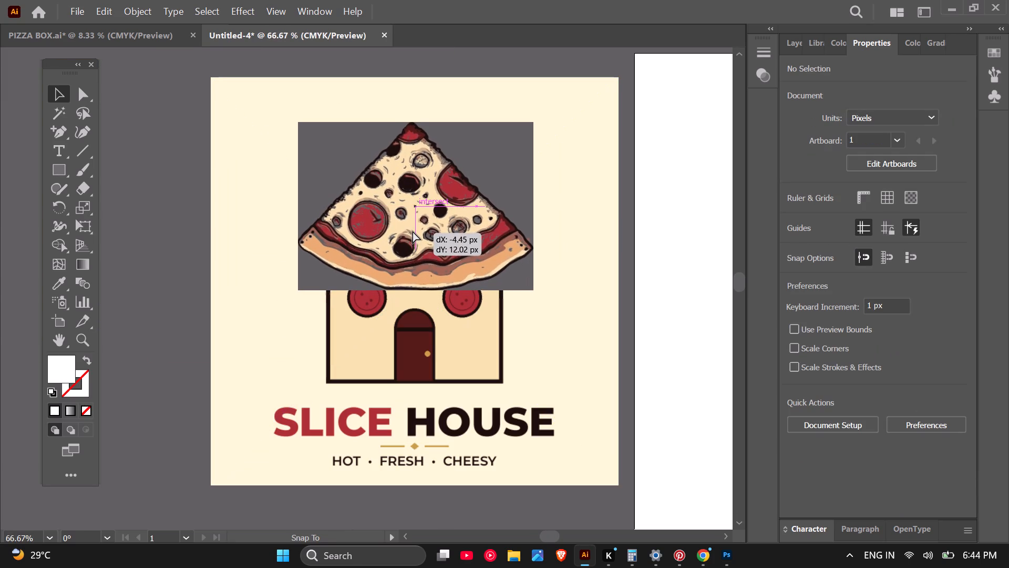
left_click(180, 279)
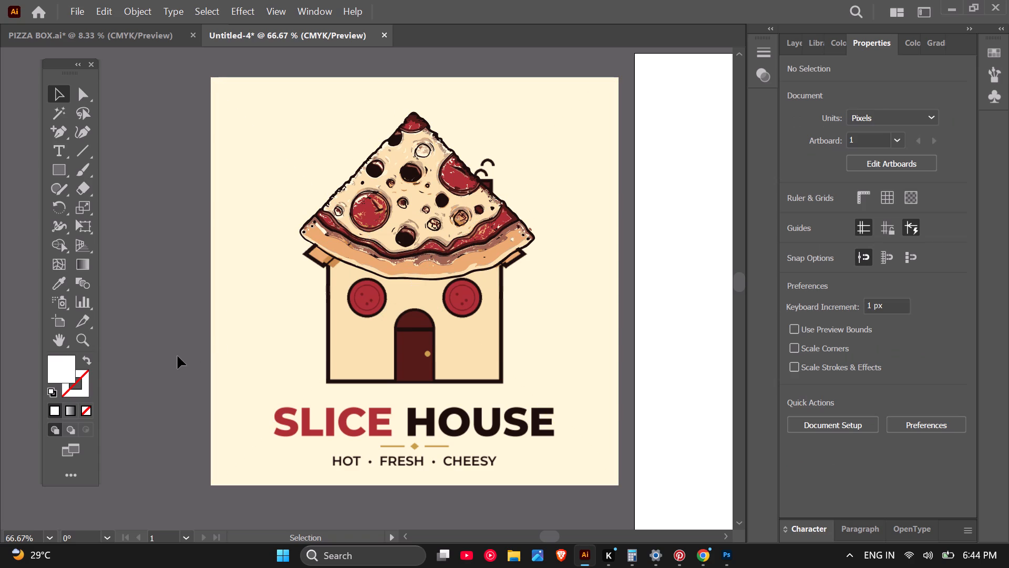
left_click_drag(421, 193, 420, 210)
left_click(173, 292)
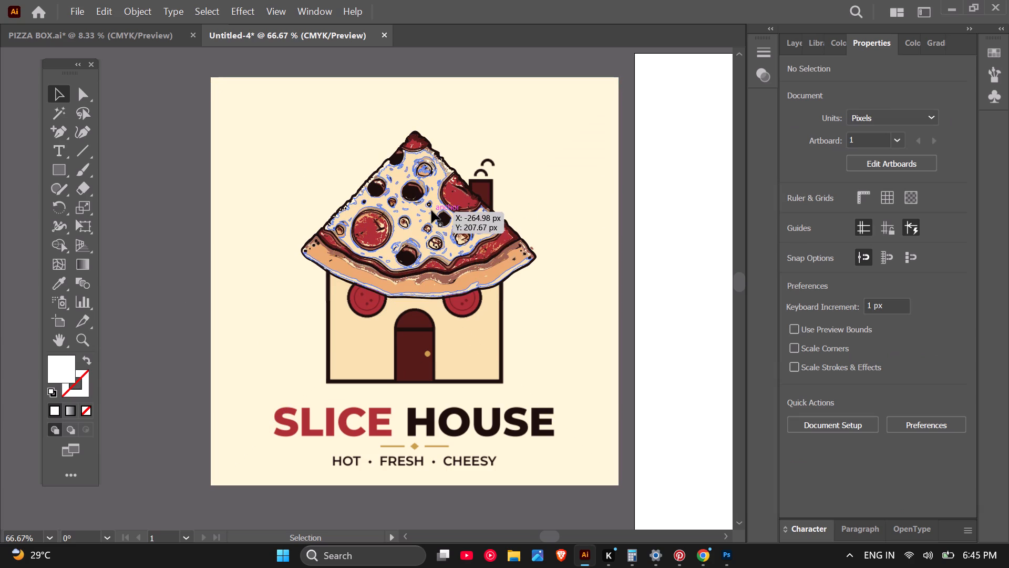
left_click_drag(424, 210, 425, 205)
Examine the pizza slice's vector detail up close, around its olives, pepperoni and toppings.
scroll(416, 183, "up", 6)
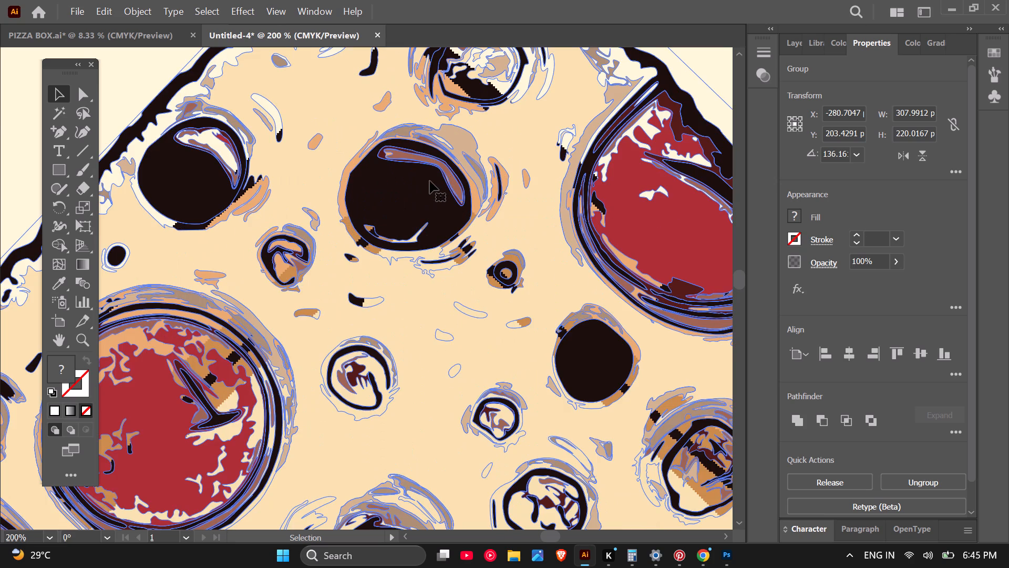
scroll(455, 174, "up", 10)
scroll(443, 203, "down", 3)
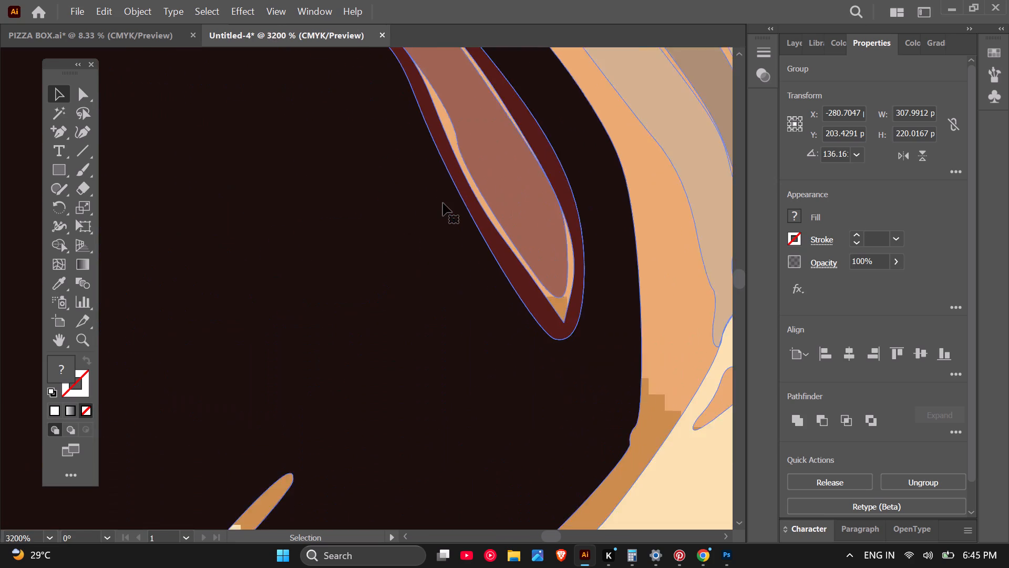
scroll(449, 200, "down", 9)
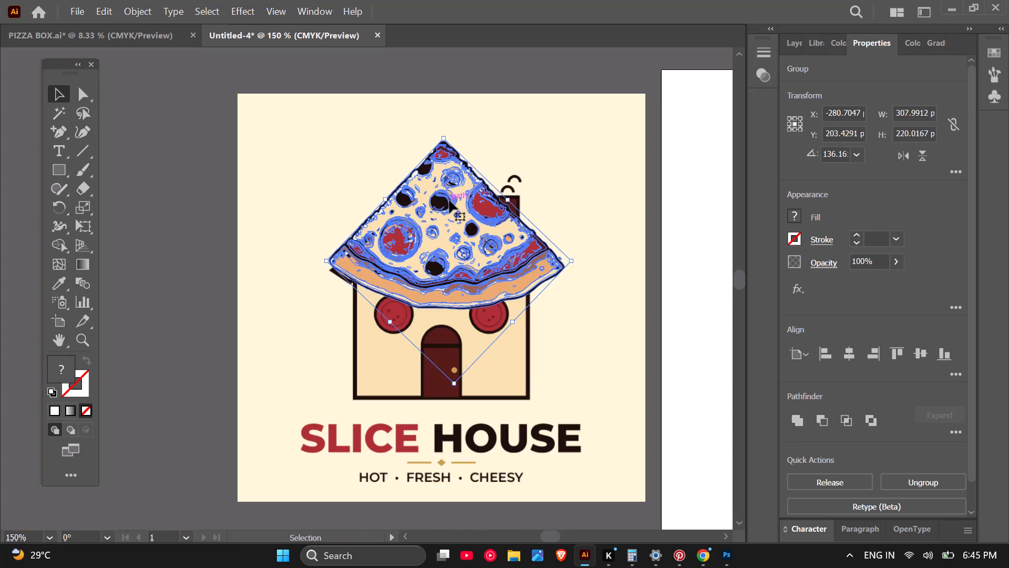
scroll(449, 200, "down", 1)
left_click(281, 272)
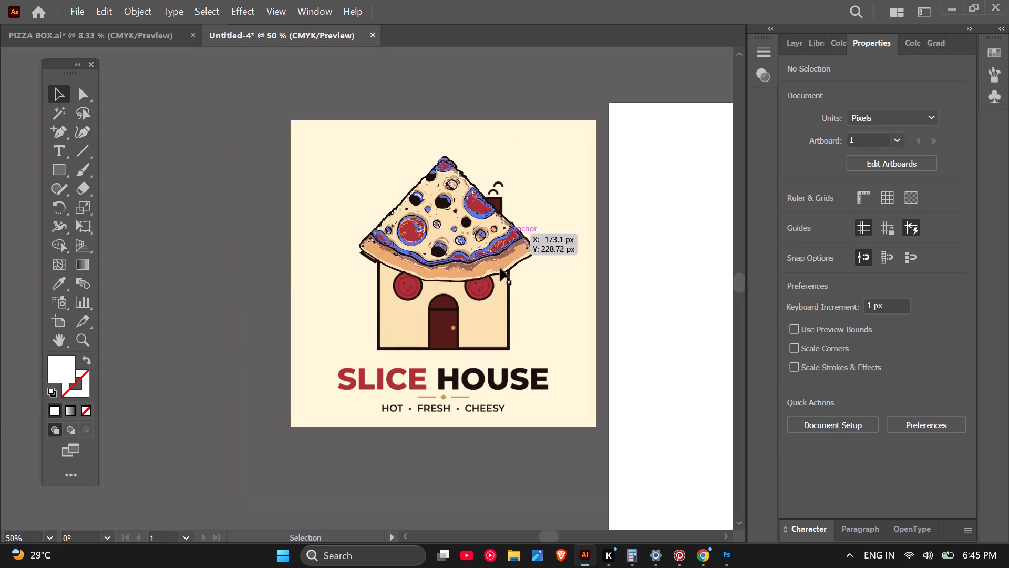
left_click(500, 265)
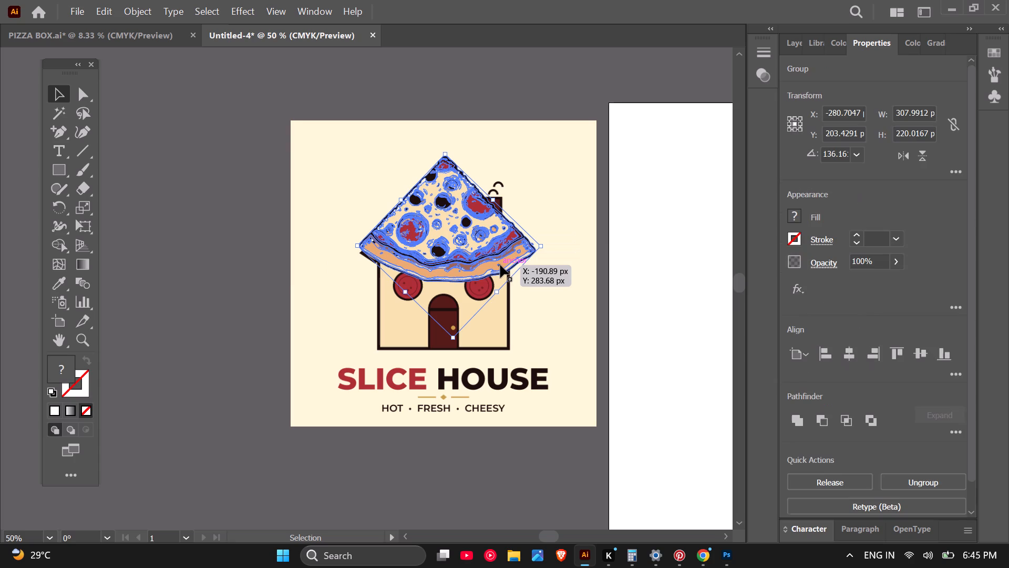
left_click(258, 232)
scroll(487, 217, "up", 3)
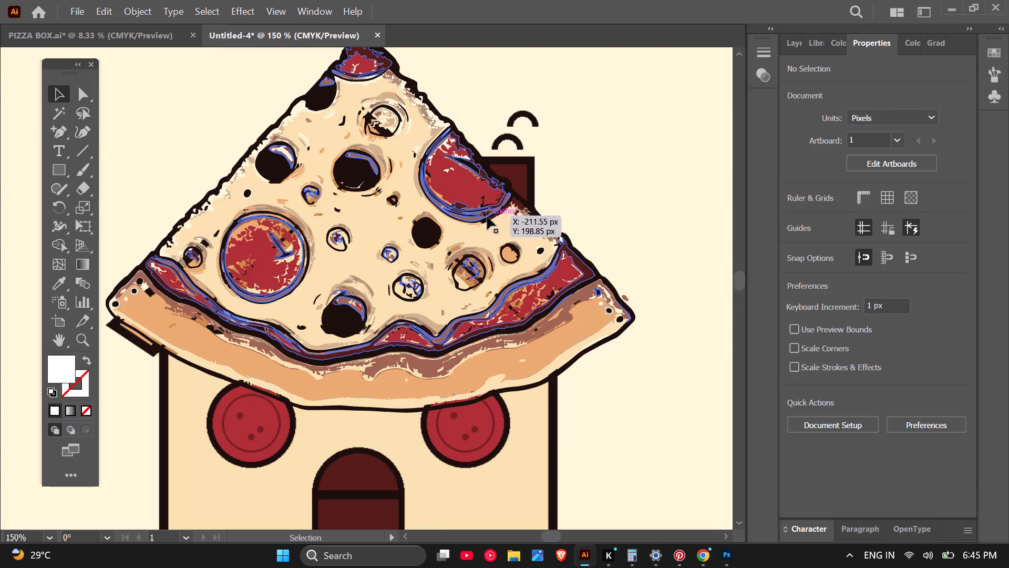
scroll(308, 235, "up", 3)
scroll(258, 266, "up", 4)
scroll(378, 212, "down", 3)
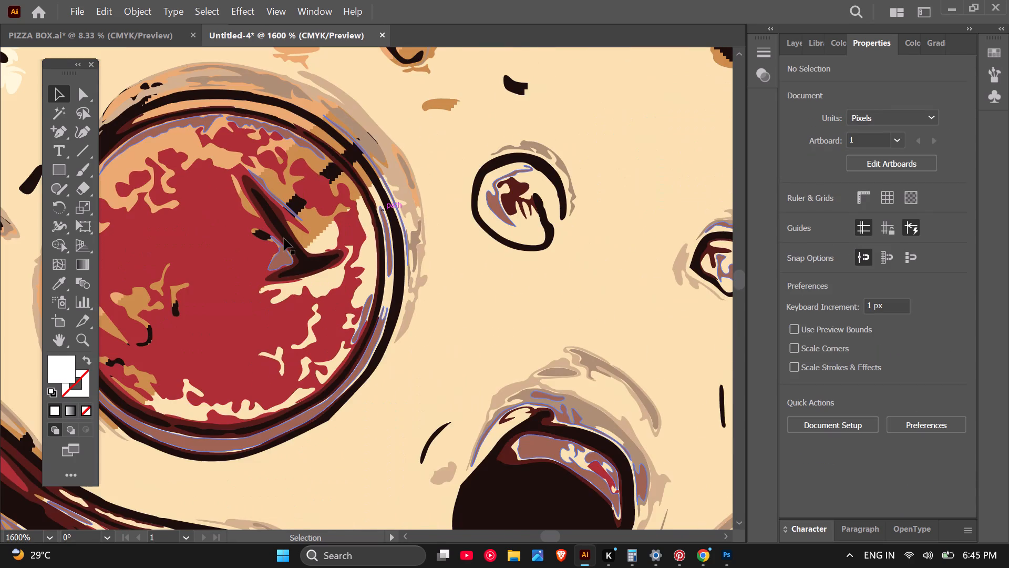
scroll(284, 238, "up", 4)
scroll(332, 227, "up", 4)
scroll(369, 263, "up", 3)
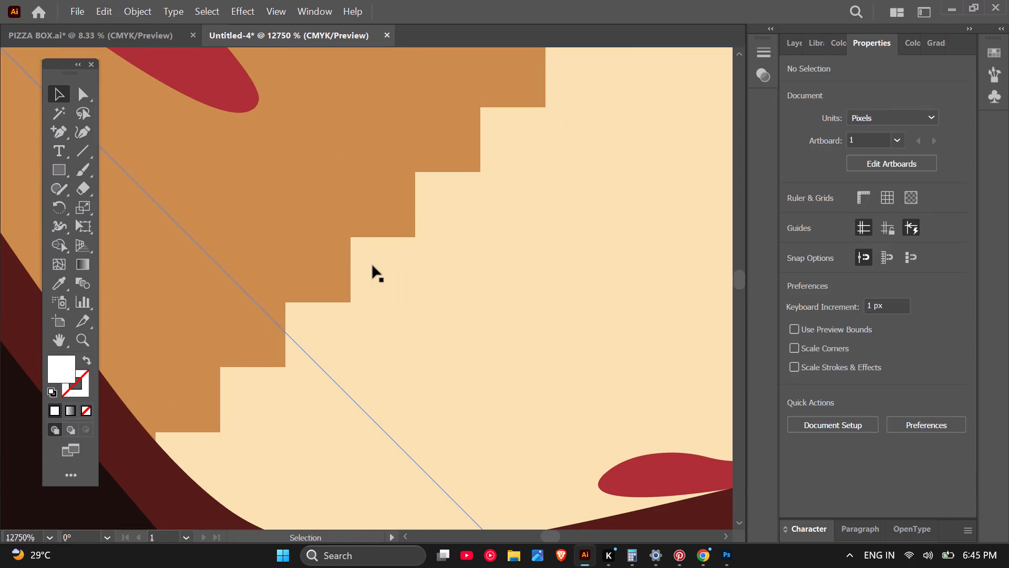
scroll(358, 289, "down", 13)
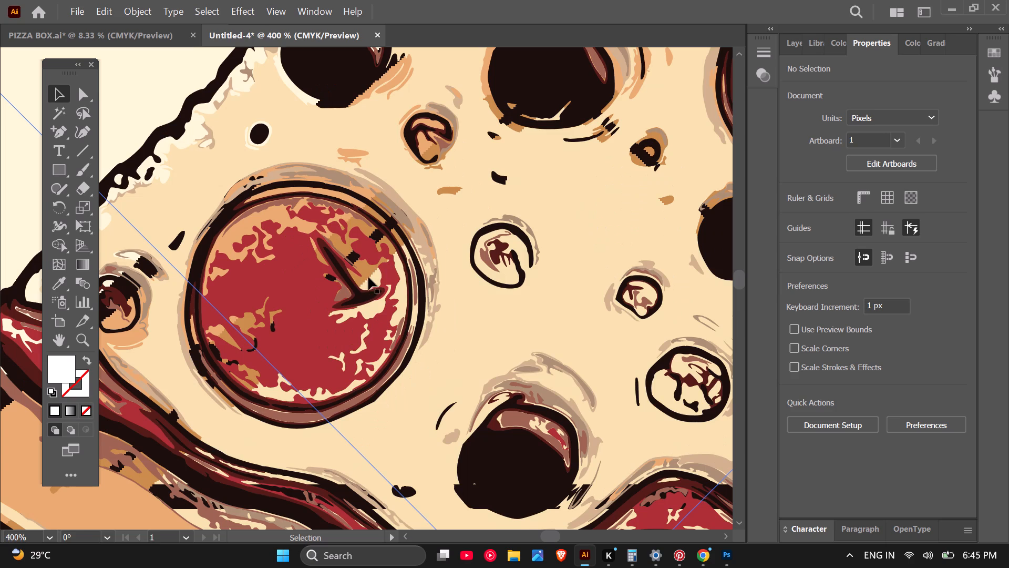
scroll(389, 243, "down", 3)
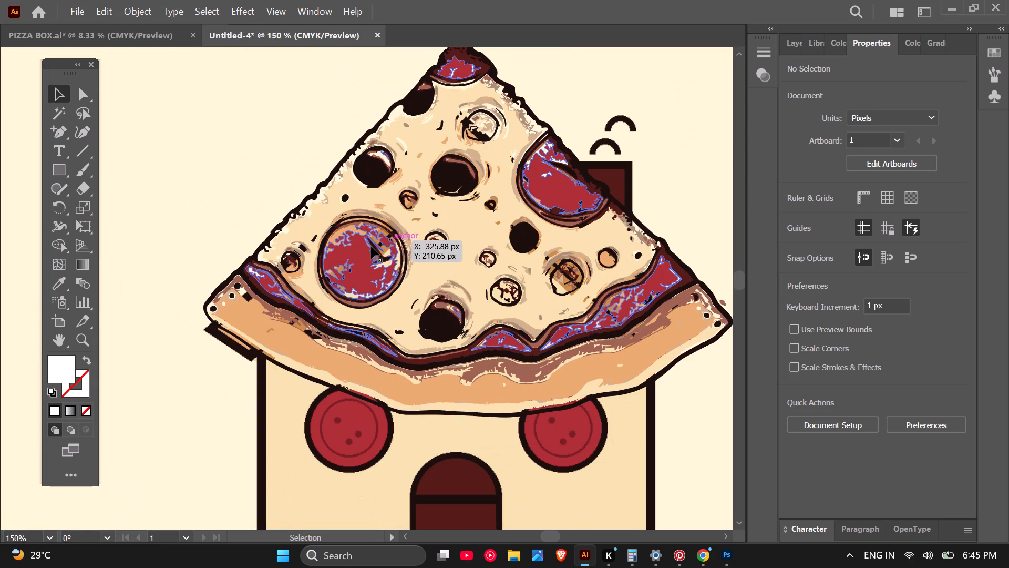
left_click(244, 198)
scroll(496, 218, "down", 2)
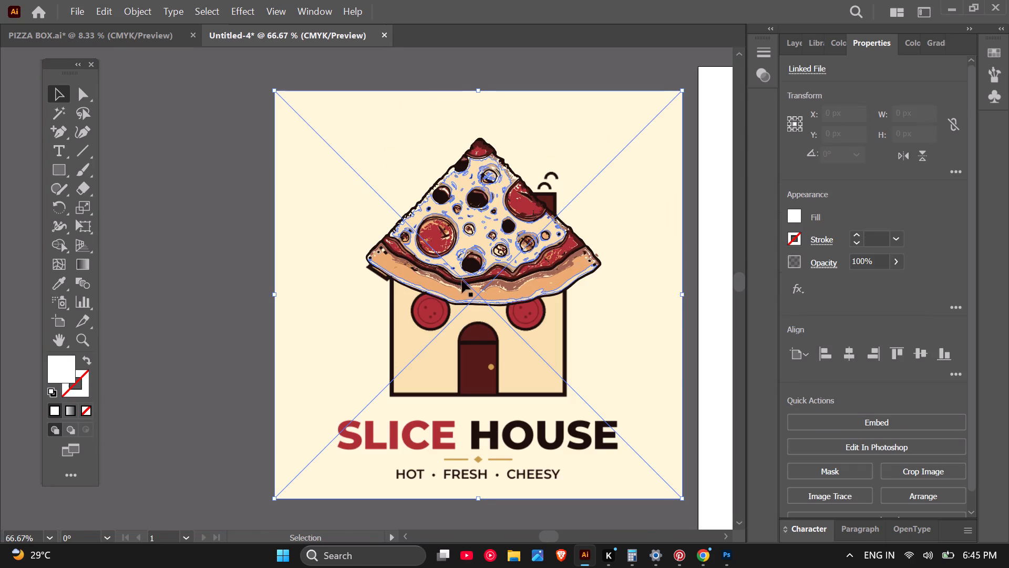
Rotate the pizza slice slightly to about 140° and raise it on the roof to about X -278 px, Y 191 px.
left_click(575, 261)
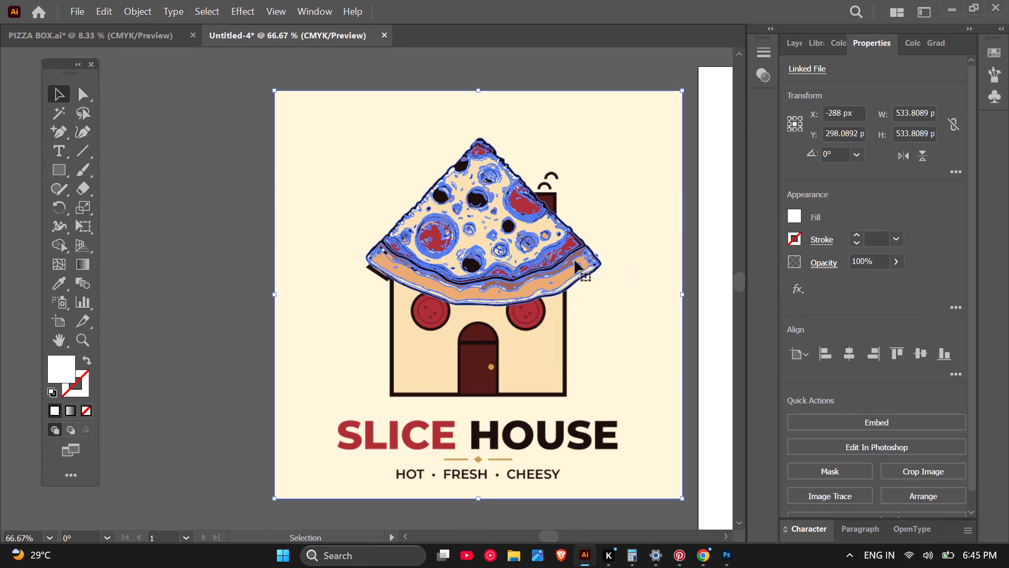
left_click_drag(615, 259, 615, 249)
left_click_drag(548, 253, 550, 243)
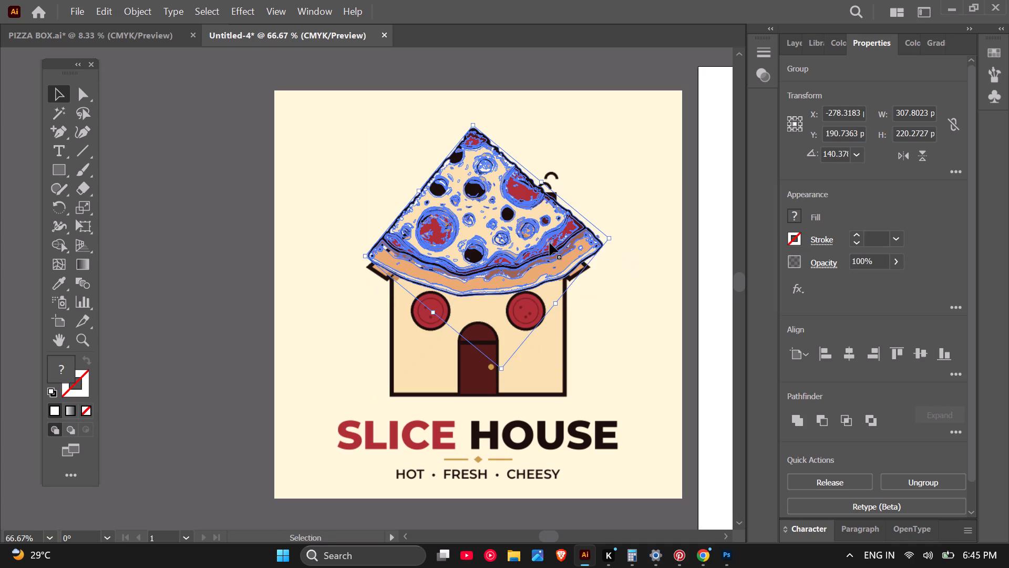
left_click(196, 246)
scroll(328, 234, "down", 2)
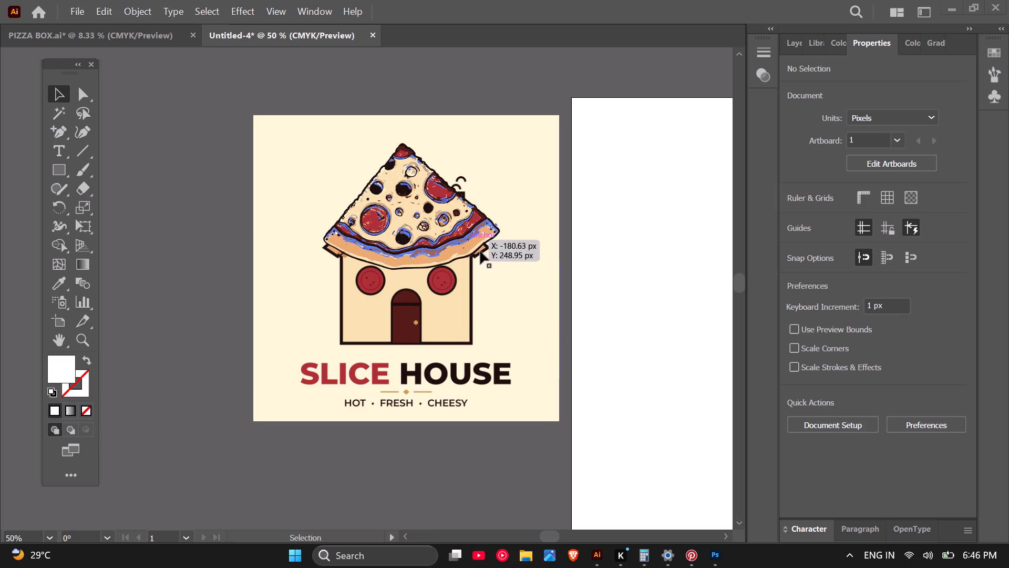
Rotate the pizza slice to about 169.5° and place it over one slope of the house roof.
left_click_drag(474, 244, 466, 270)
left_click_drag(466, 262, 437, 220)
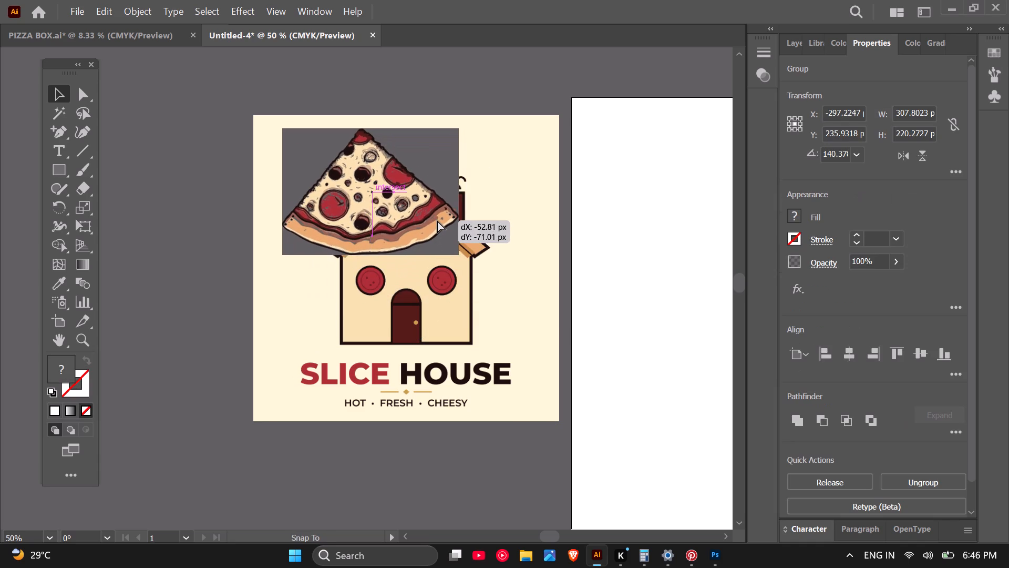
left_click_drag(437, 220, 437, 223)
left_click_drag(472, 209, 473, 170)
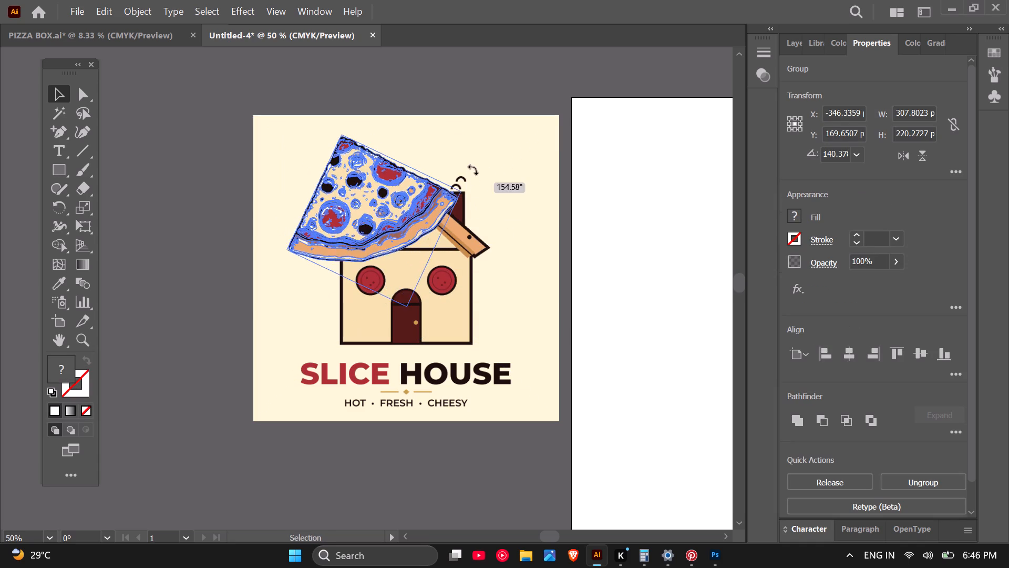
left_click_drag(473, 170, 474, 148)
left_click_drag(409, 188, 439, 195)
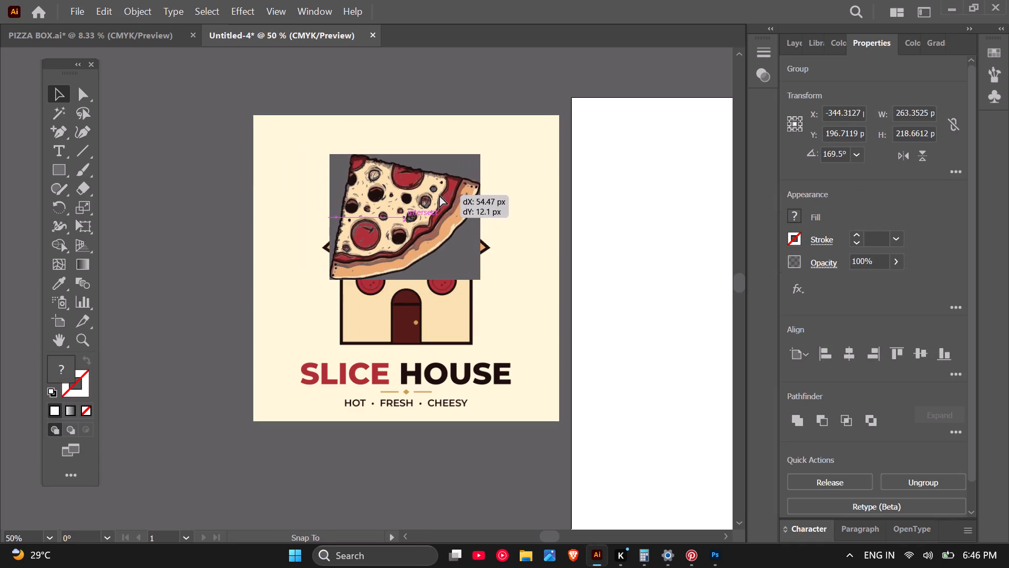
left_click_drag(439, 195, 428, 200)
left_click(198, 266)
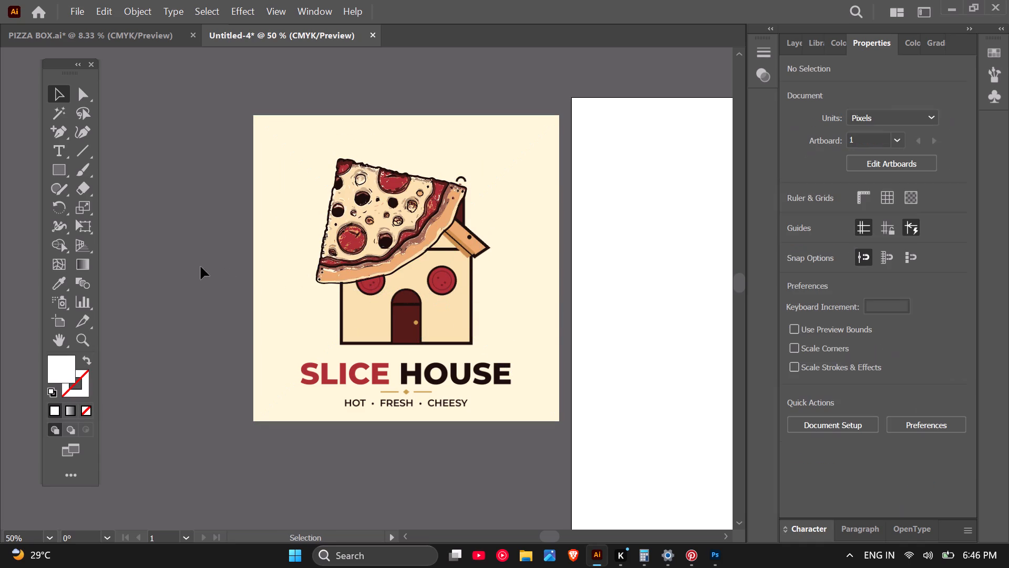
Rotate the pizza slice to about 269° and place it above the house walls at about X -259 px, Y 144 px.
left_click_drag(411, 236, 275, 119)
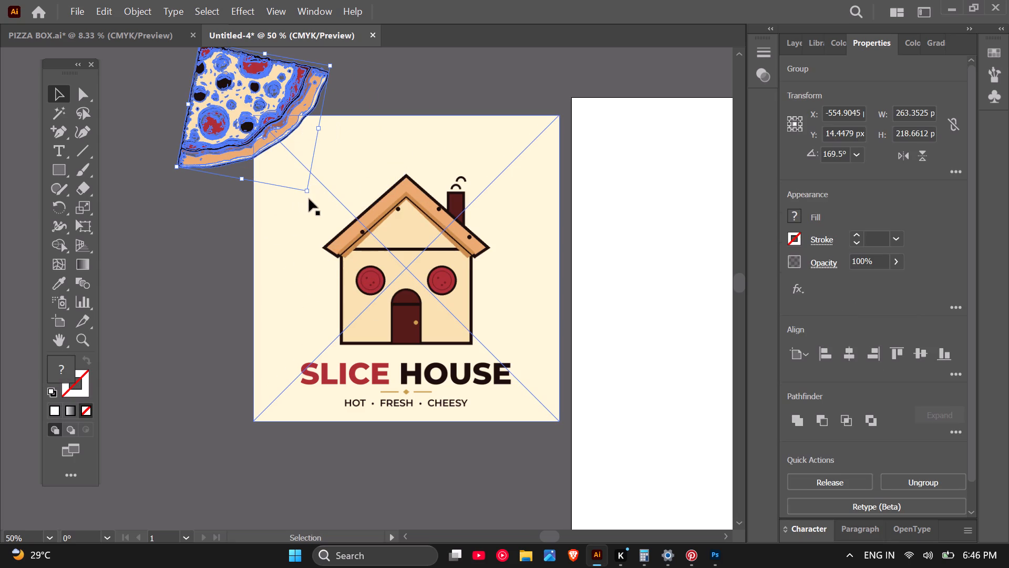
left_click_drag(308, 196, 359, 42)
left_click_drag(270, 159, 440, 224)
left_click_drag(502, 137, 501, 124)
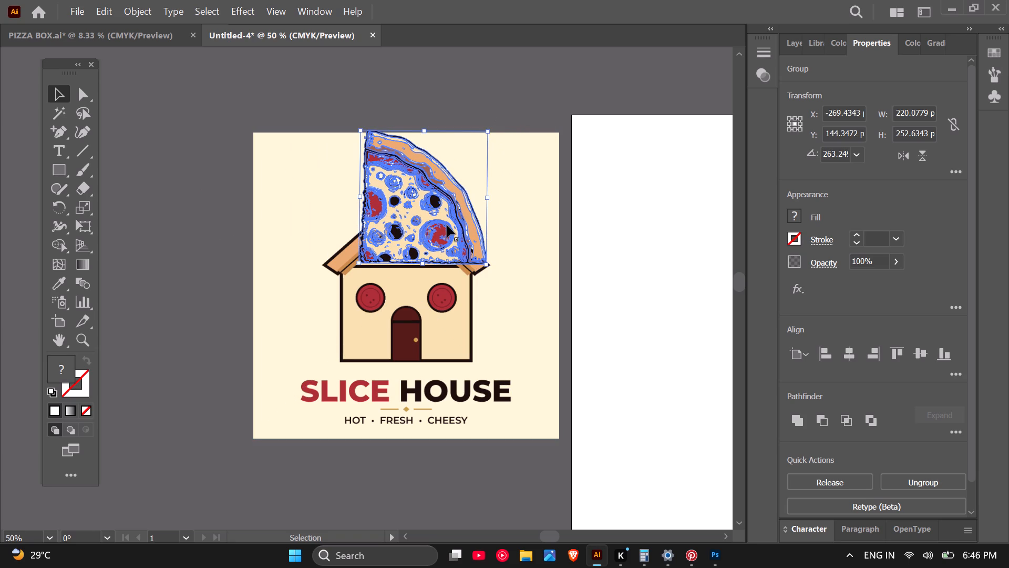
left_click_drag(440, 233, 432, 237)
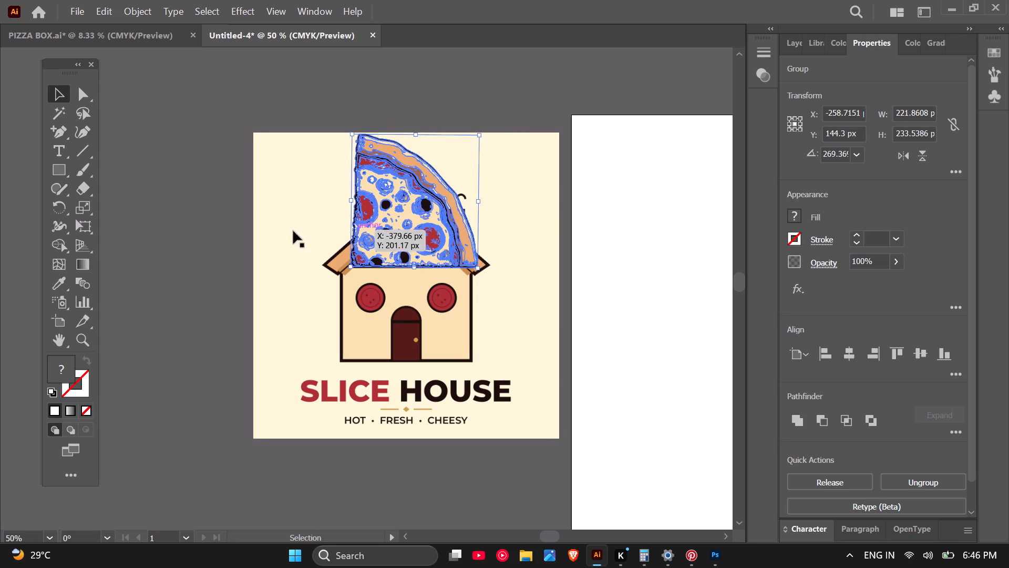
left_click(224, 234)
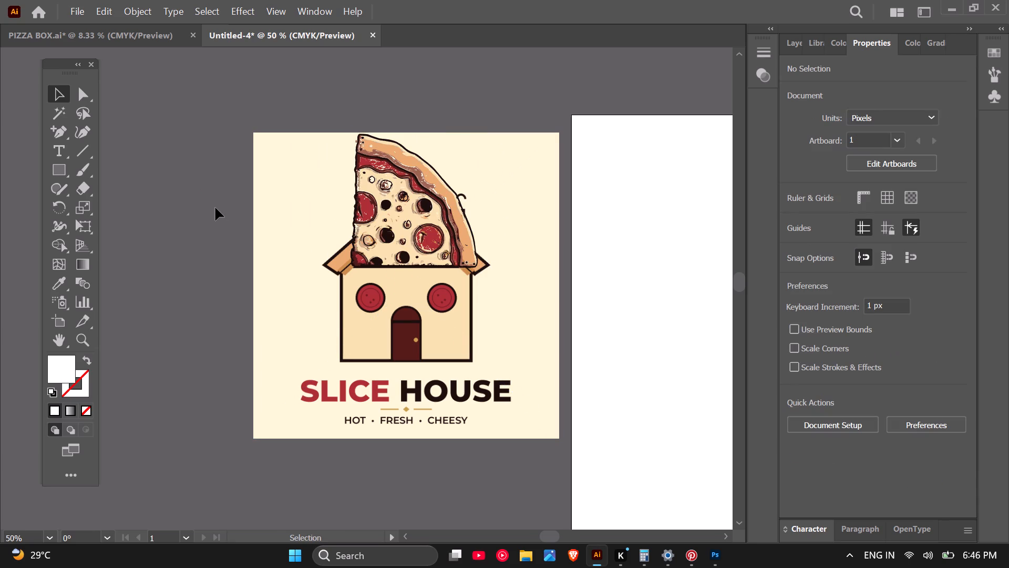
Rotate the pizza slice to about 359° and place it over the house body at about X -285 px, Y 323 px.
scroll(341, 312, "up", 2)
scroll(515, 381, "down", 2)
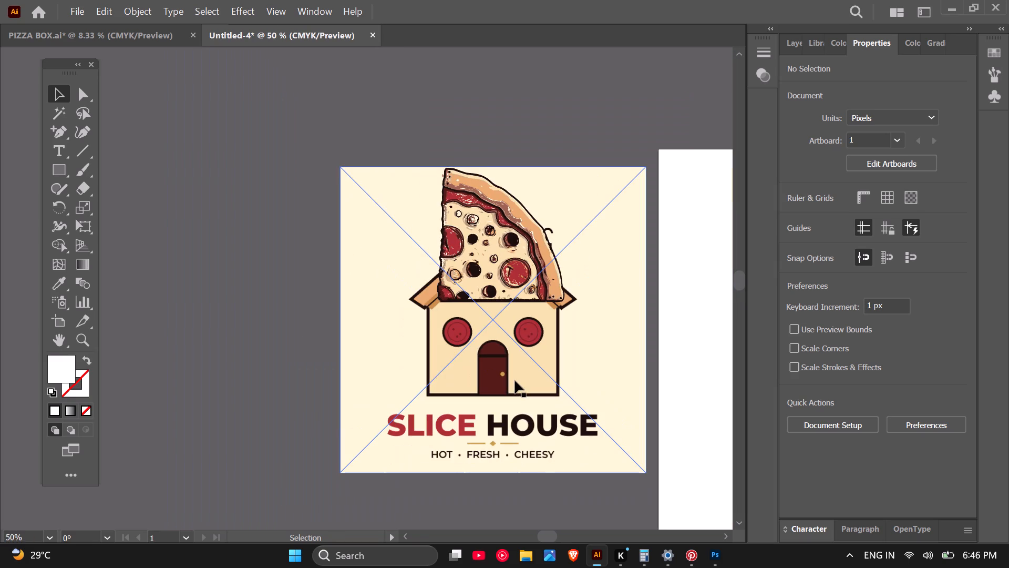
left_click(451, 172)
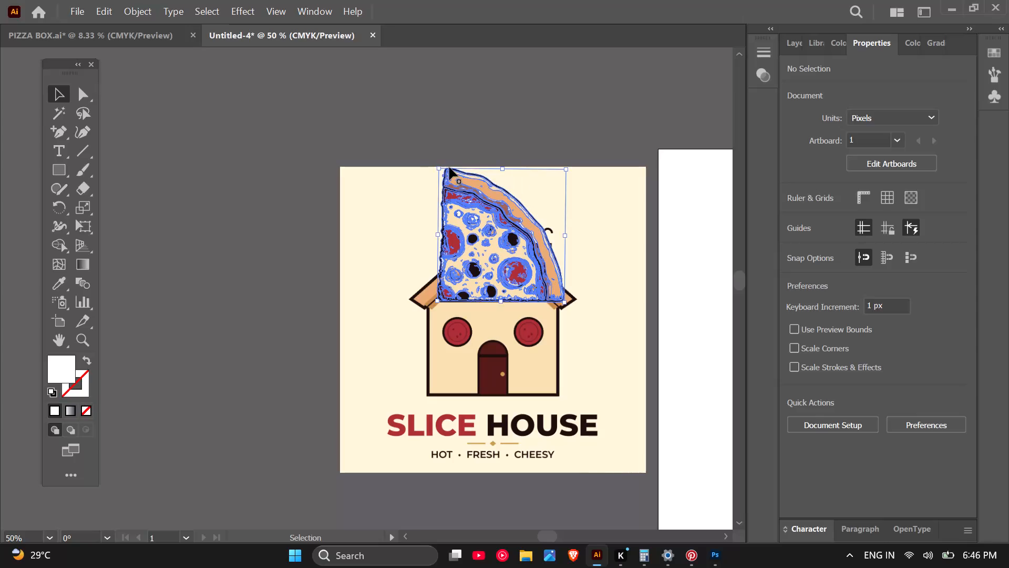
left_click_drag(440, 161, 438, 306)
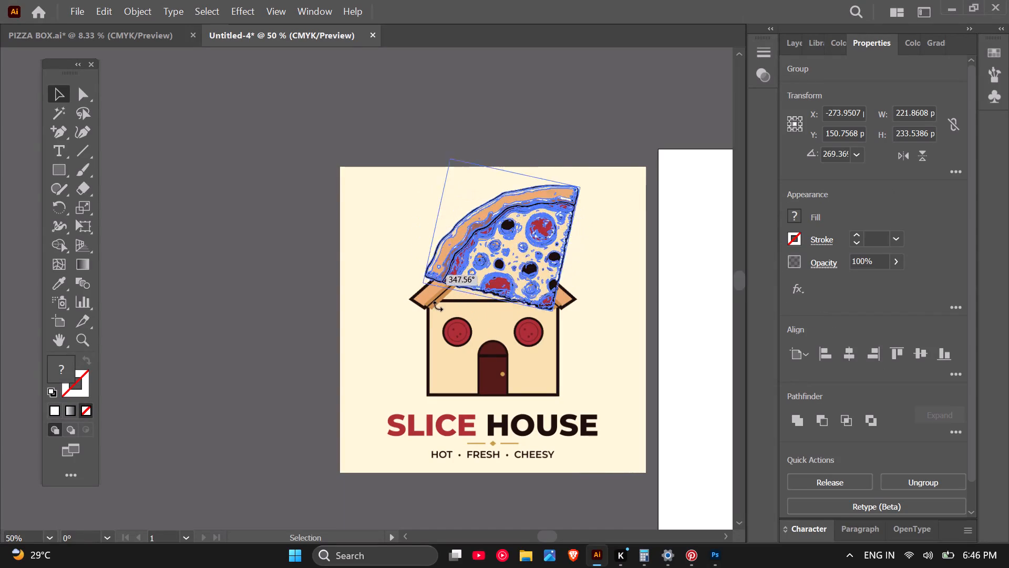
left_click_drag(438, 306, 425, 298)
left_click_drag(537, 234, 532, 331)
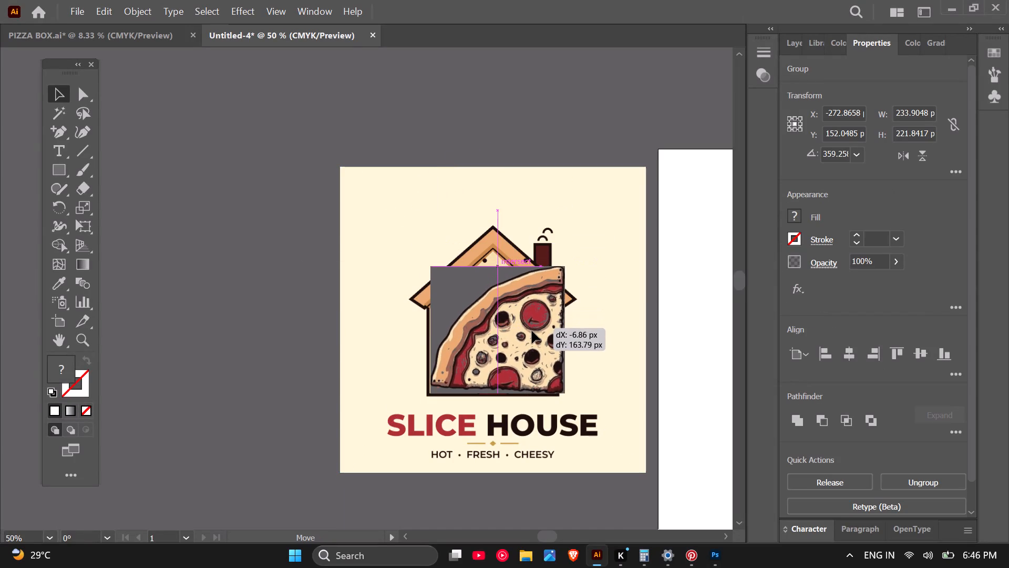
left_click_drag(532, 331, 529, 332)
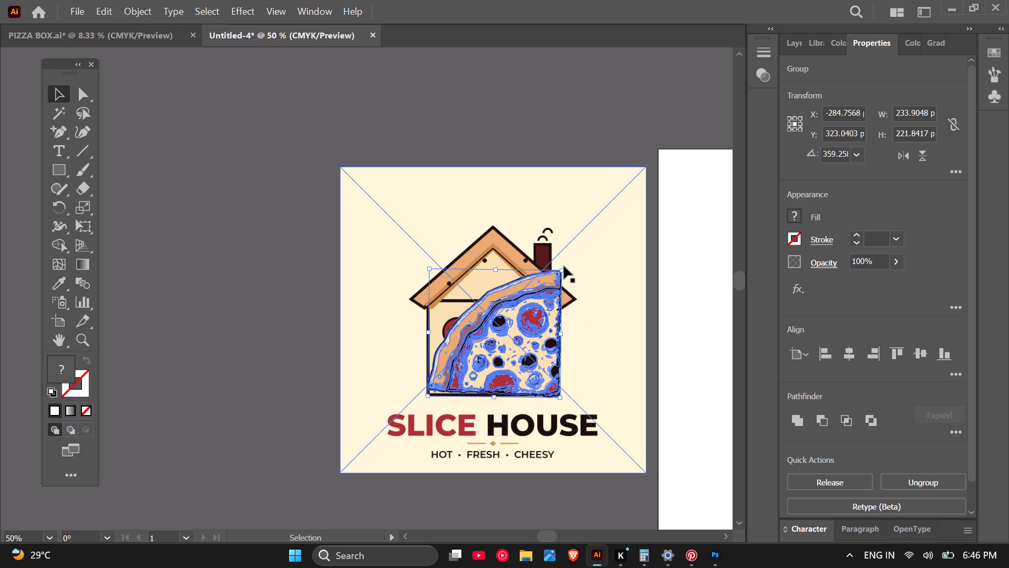
Rotate the pizza slice to about 3° and move it off the house logo to about X -658 px, Y 58 px.
left_click_drag(567, 266, 567, 260)
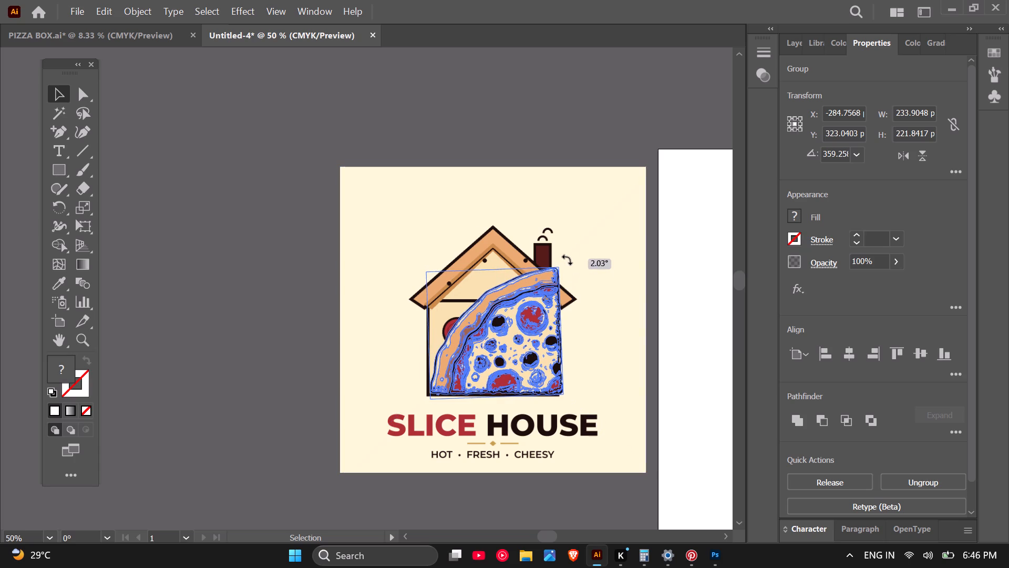
left_click_drag(567, 260, 567, 256)
left_click_drag(538, 308, 513, 323)
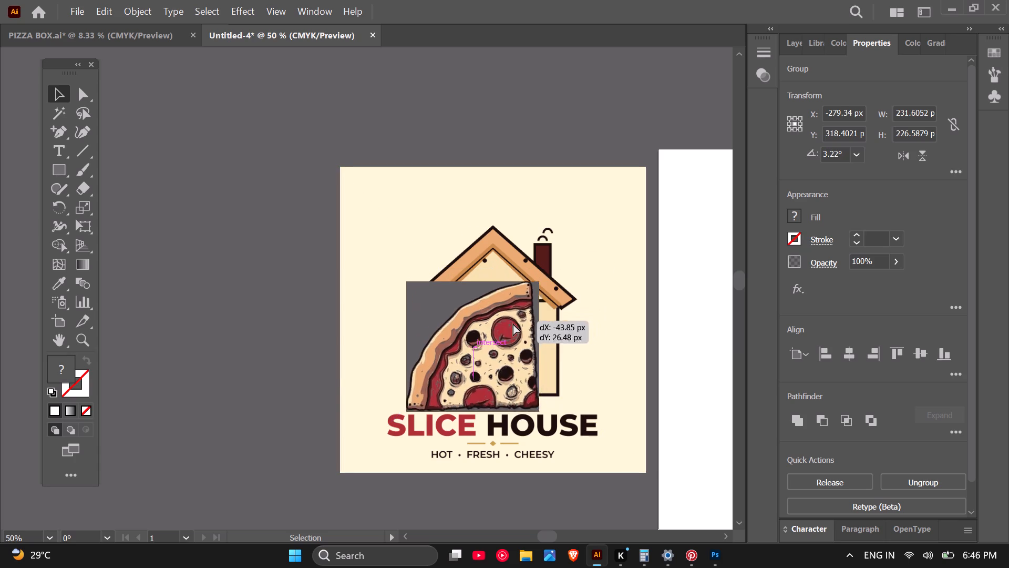
left_click_drag(513, 323, 308, 186)
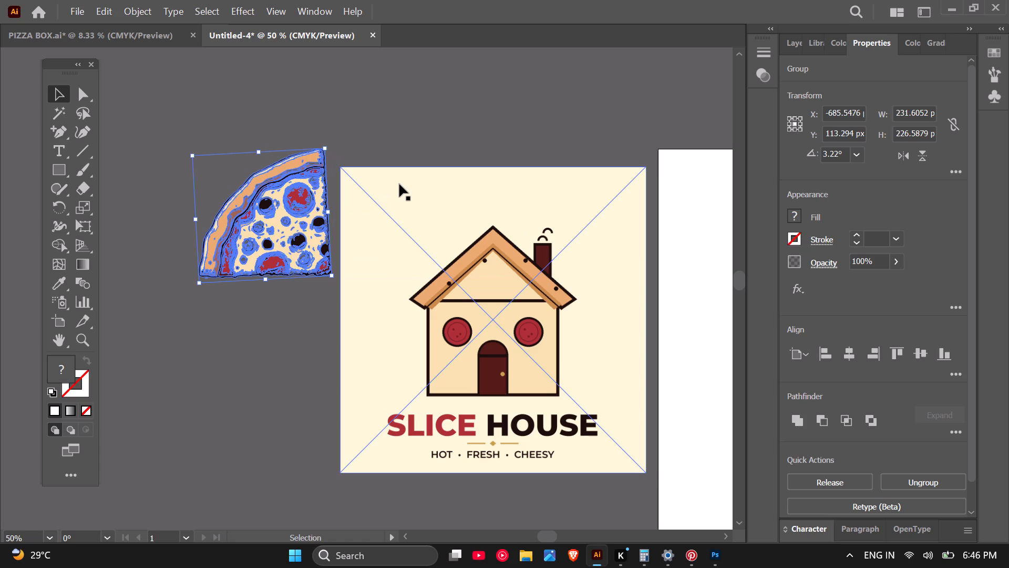
left_click_drag(298, 213, 488, 333)
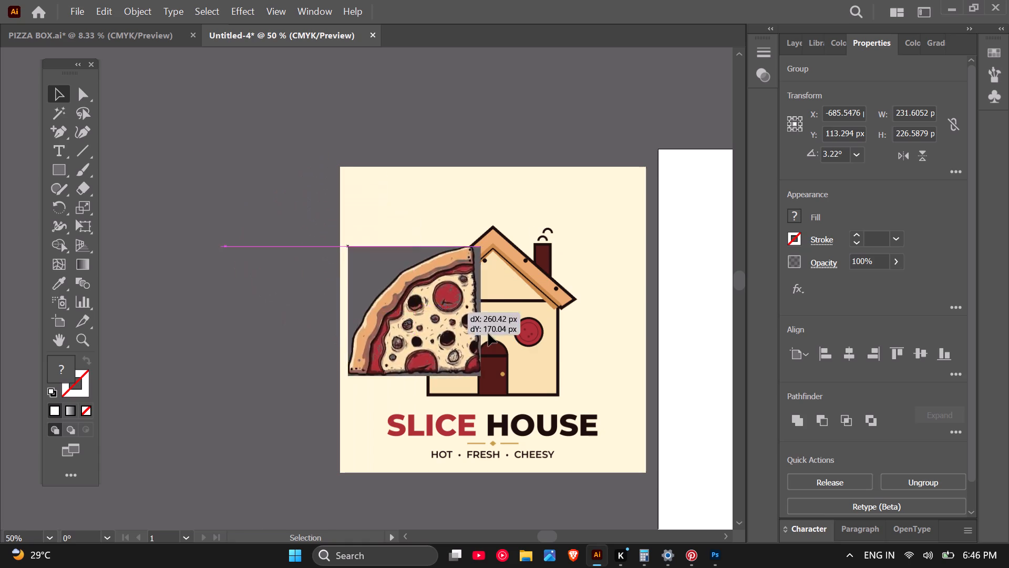
left_click_drag(488, 333, 313, 183)
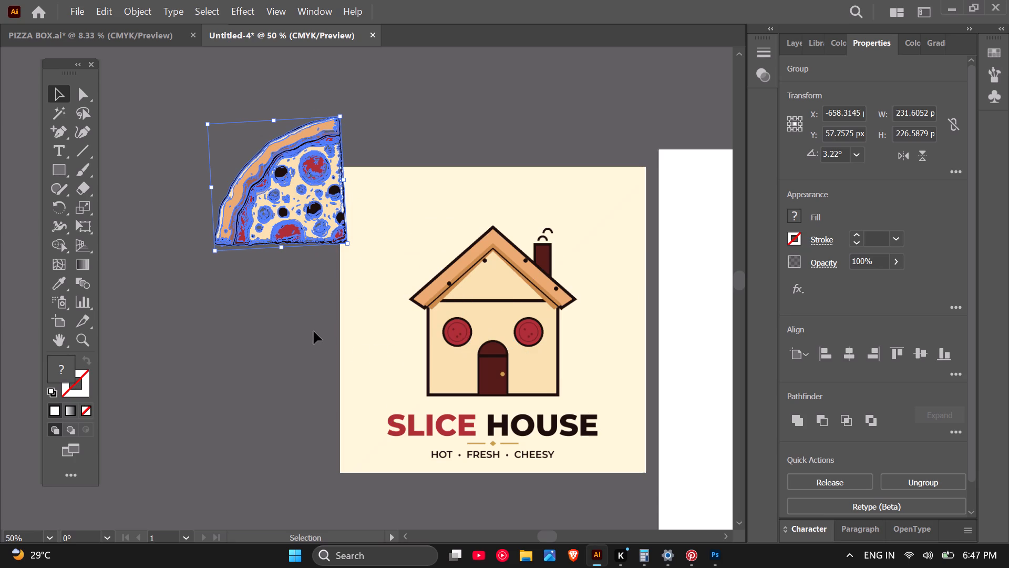
left_click(314, 331)
Examine the Slice House logo and the pizza slice beside it, both up close and as a whole.
scroll(498, 278, "down", 1)
scroll(497, 322, "up", 2)
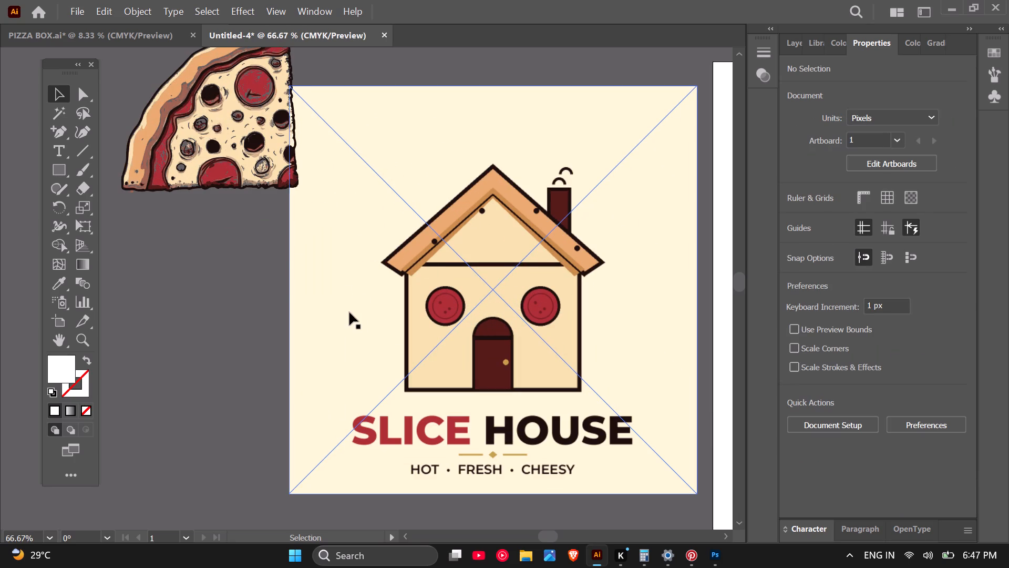
scroll(362, 308, "down", 1)
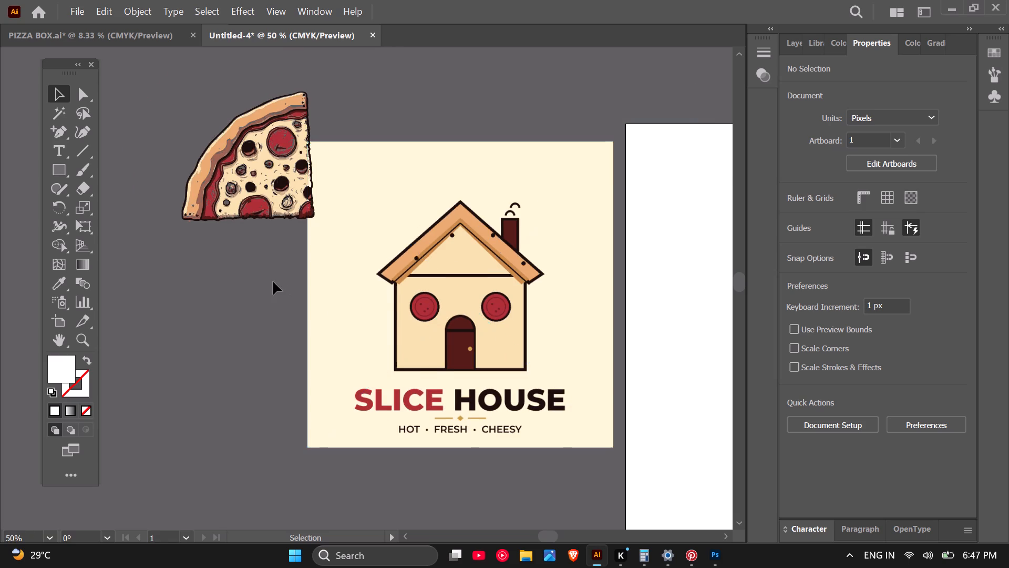
scroll(273, 282, "down", 1)
scroll(436, 299, "up", 1)
scroll(407, 265, "down", 1)
scroll(407, 265, "up", 2)
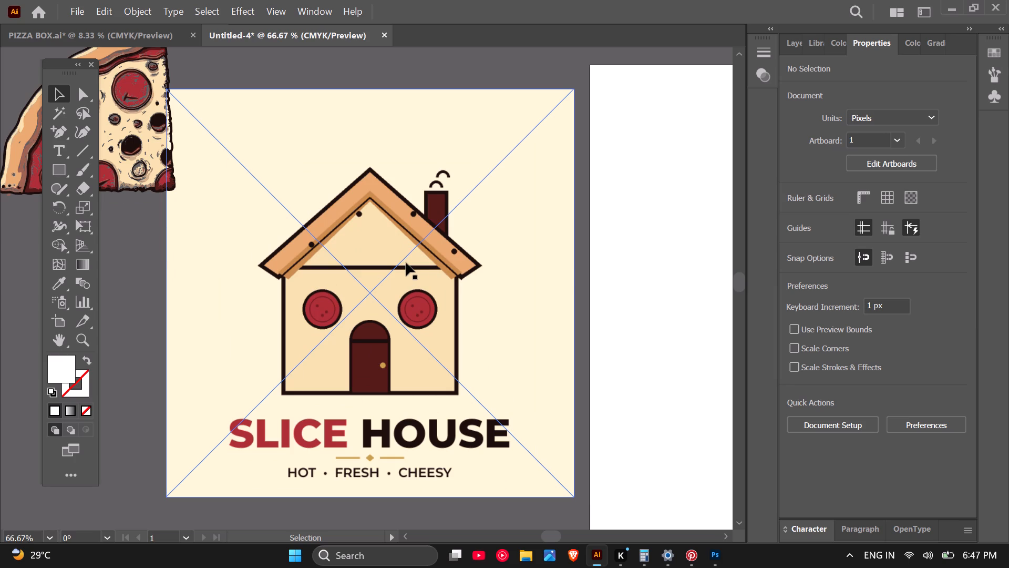
scroll(408, 333, "down", 2)
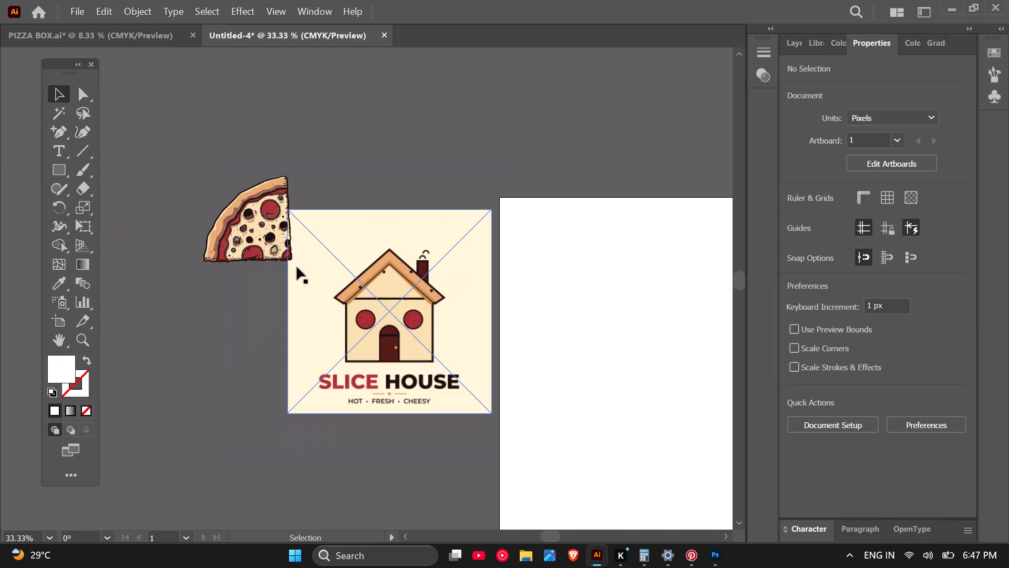
scroll(248, 218, "up", 4)
left_click(347, 191)
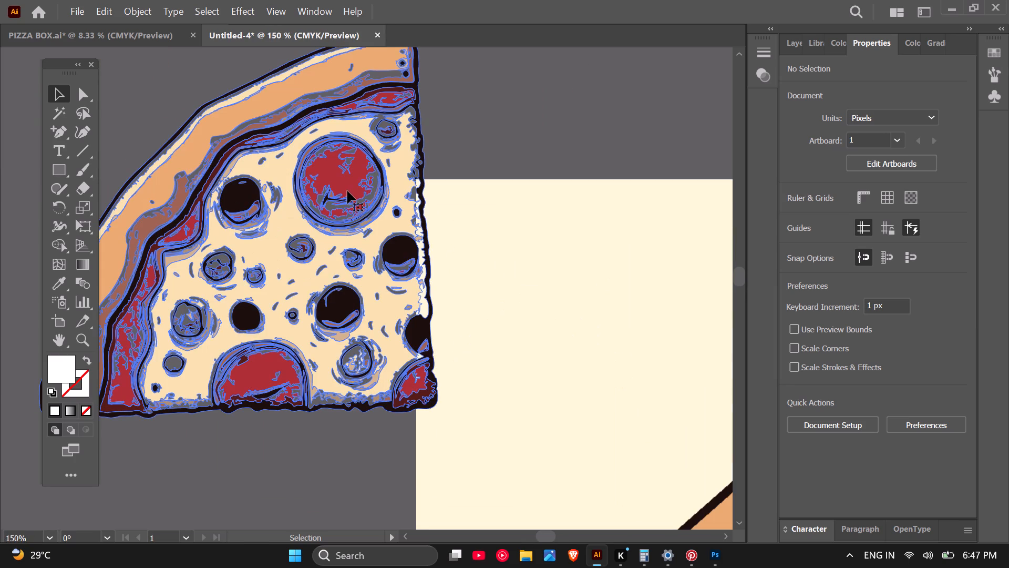
scroll(348, 196, "down", 7)
scroll(440, 238, "up", 2)
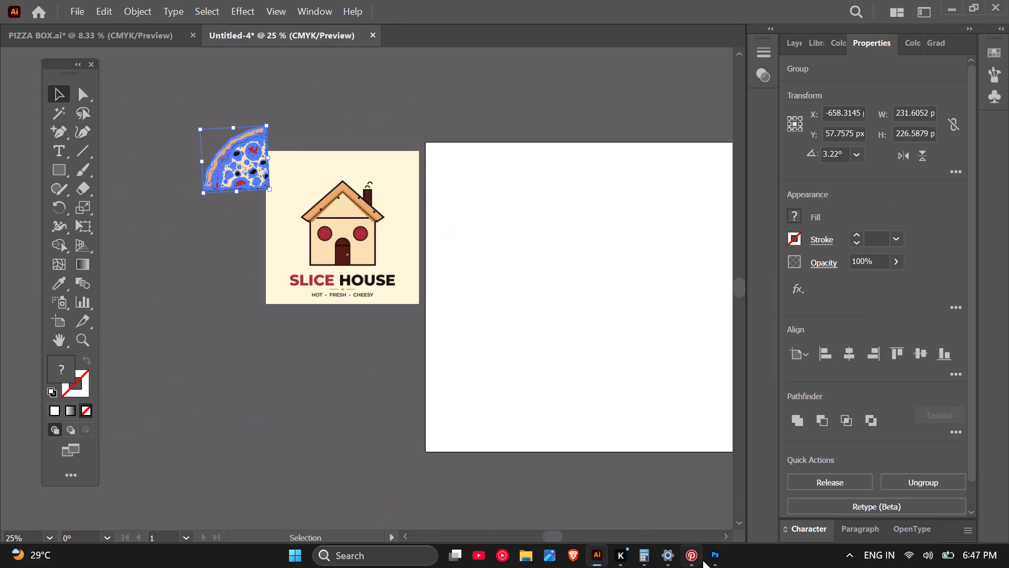
Switch to Photoshop and group the pizza-slice layer with its three copies.
left_click(706, 560)
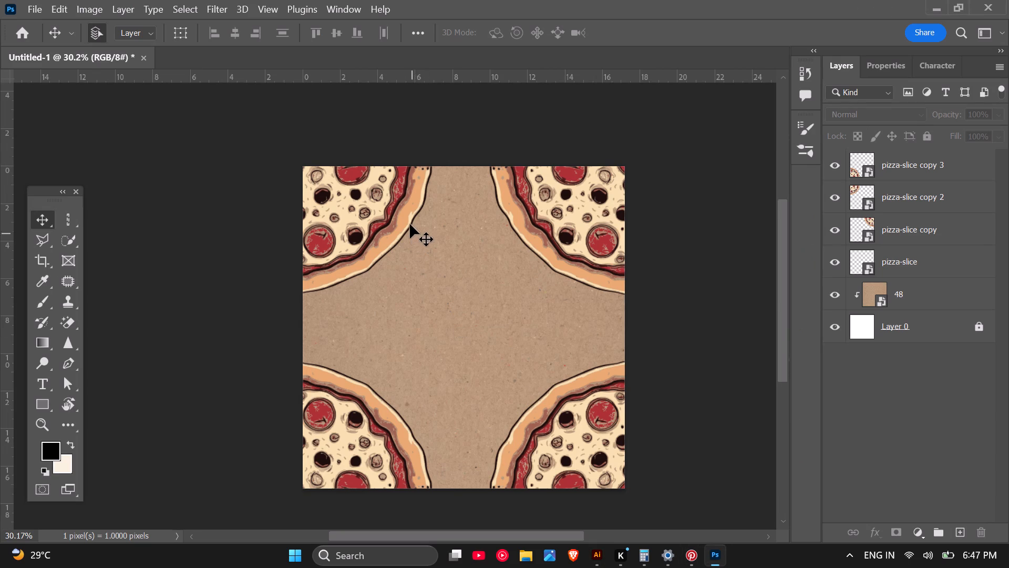
left_click(402, 215)
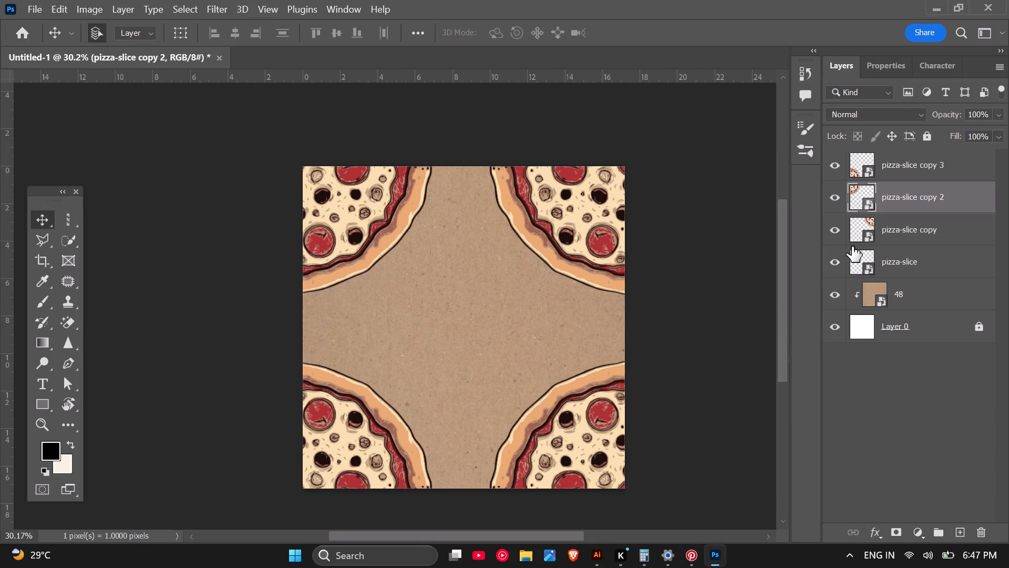
left_click(897, 263)
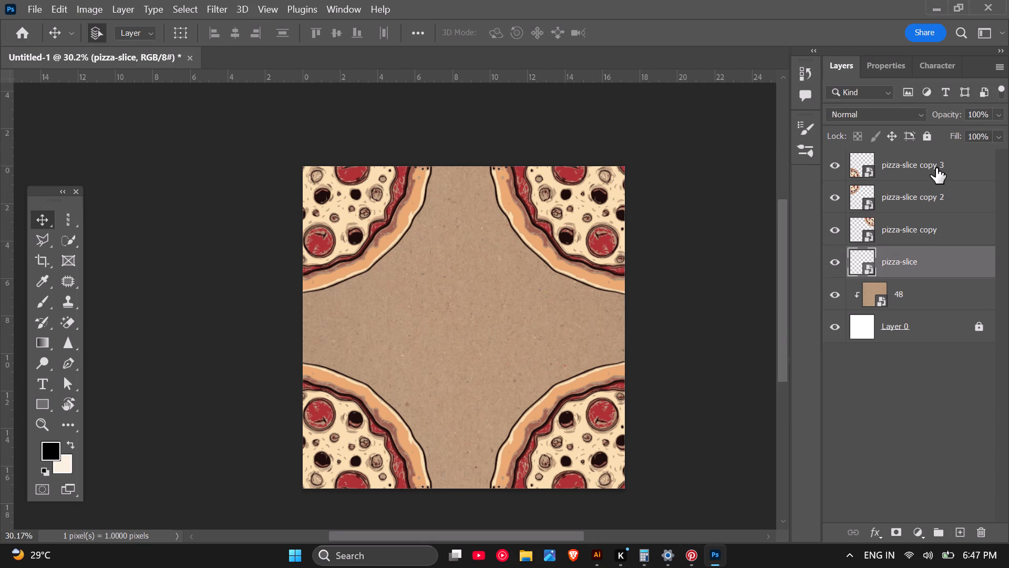
left_click(936, 168, "shift")
key("ctrl+g")
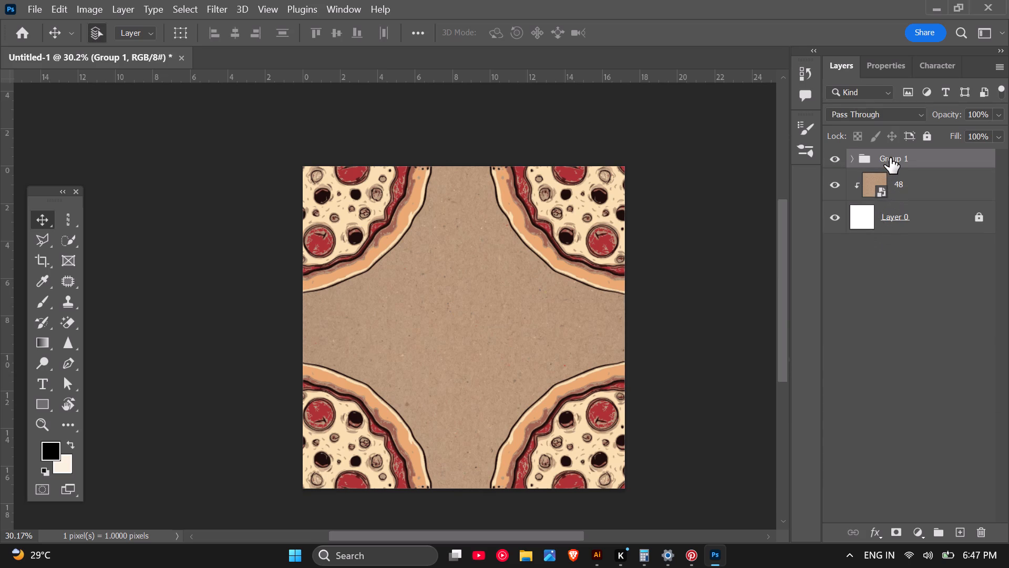
left_click(744, 276)
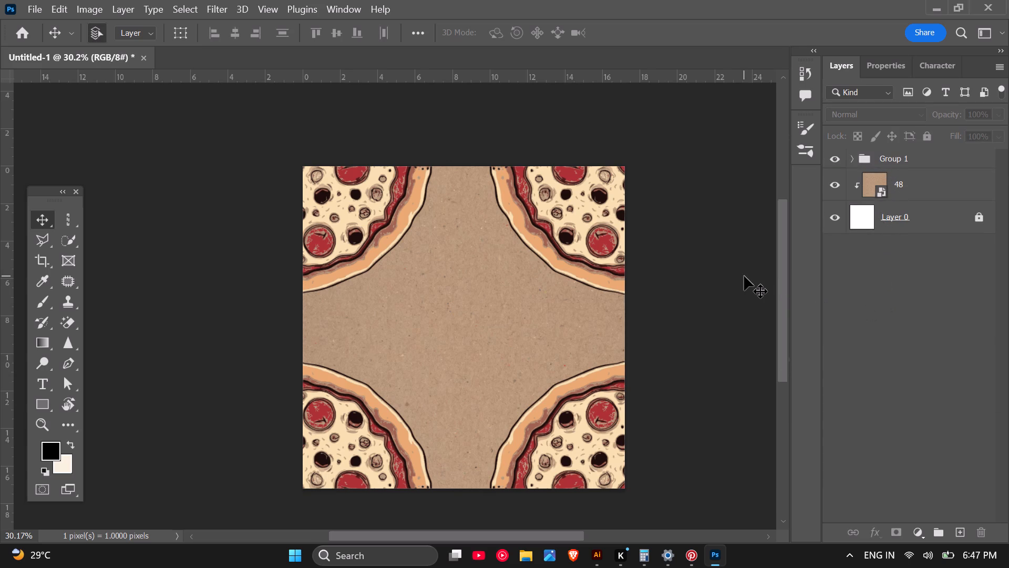
Examine the kraft-textured box design, looking over the corner pizza slices and the empty centre.
scroll(327, 304, "up", 2)
scroll(404, 315, "down", 2)
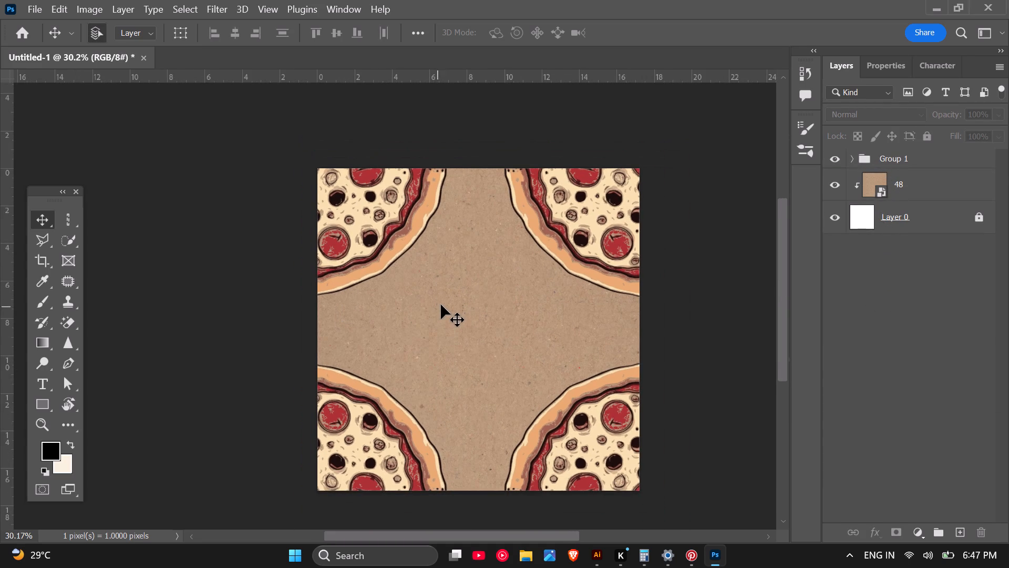
scroll(479, 364, "up", 1)
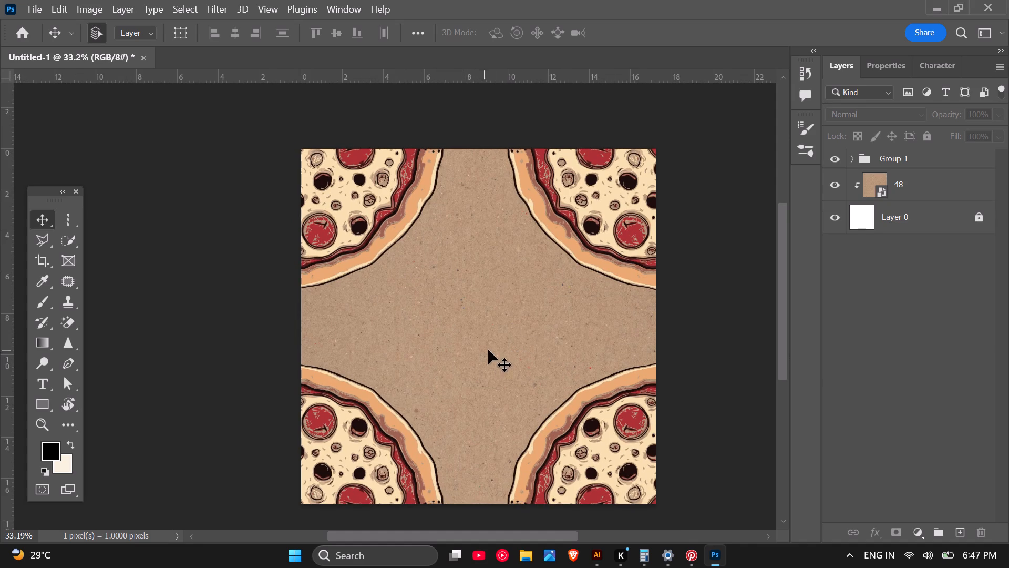
scroll(511, 275, "up", 2)
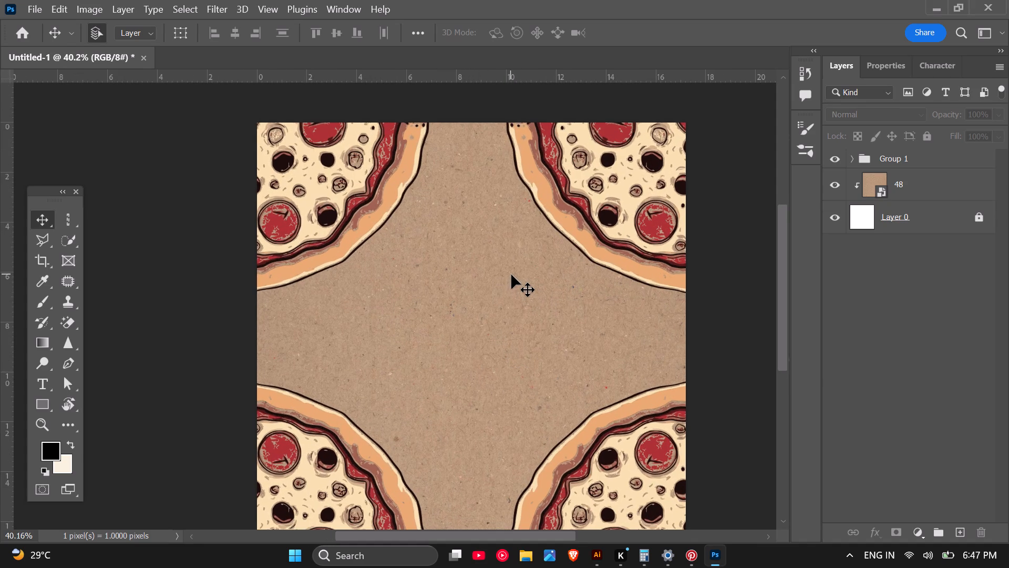
scroll(511, 275, "down", 1)
scroll(511, 275, "up", 2)
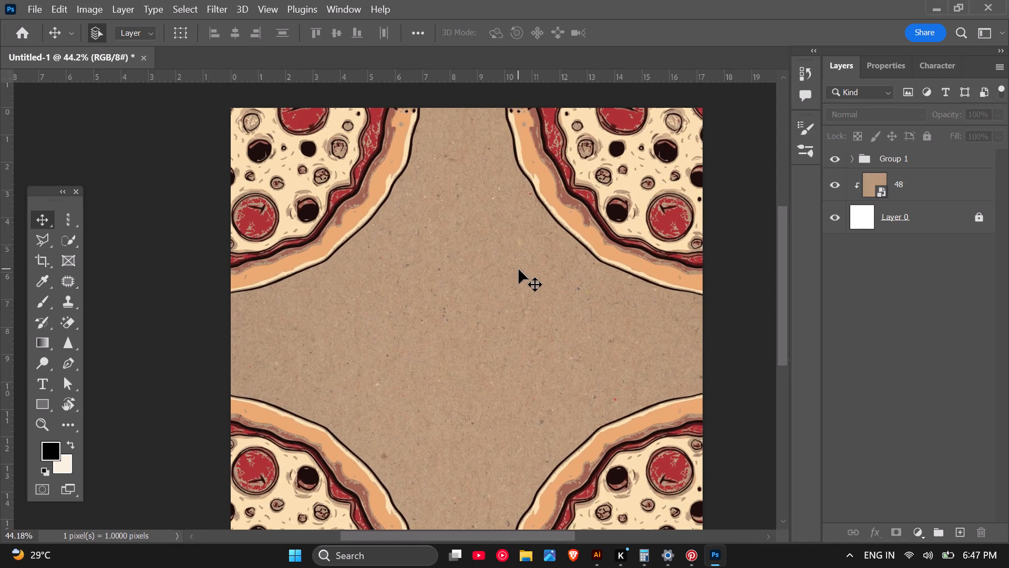
left_click(621, 218)
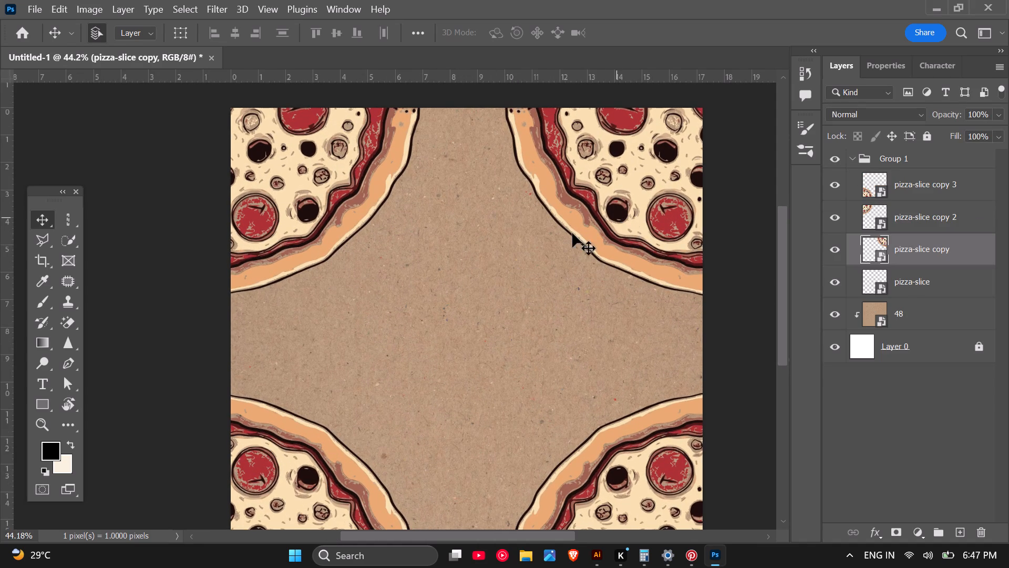
scroll(318, 260, "down", 2)
scroll(309, 232, "up", 3)
scroll(310, 230, "down", 2)
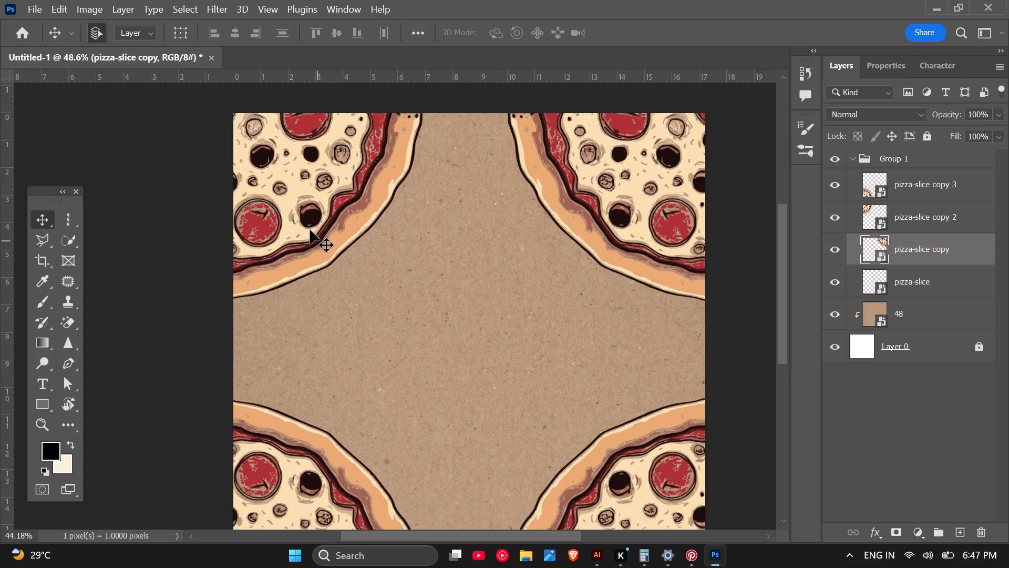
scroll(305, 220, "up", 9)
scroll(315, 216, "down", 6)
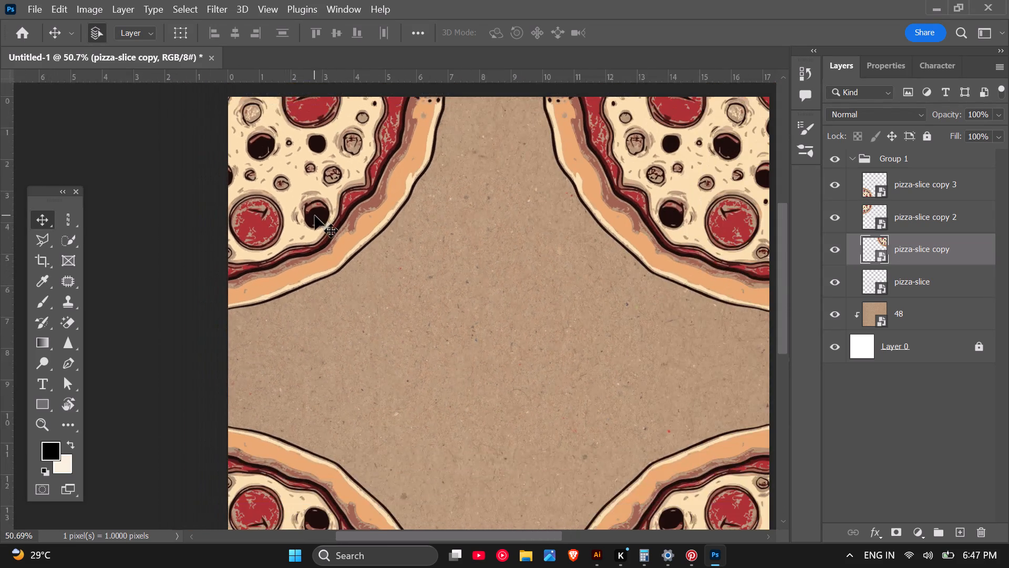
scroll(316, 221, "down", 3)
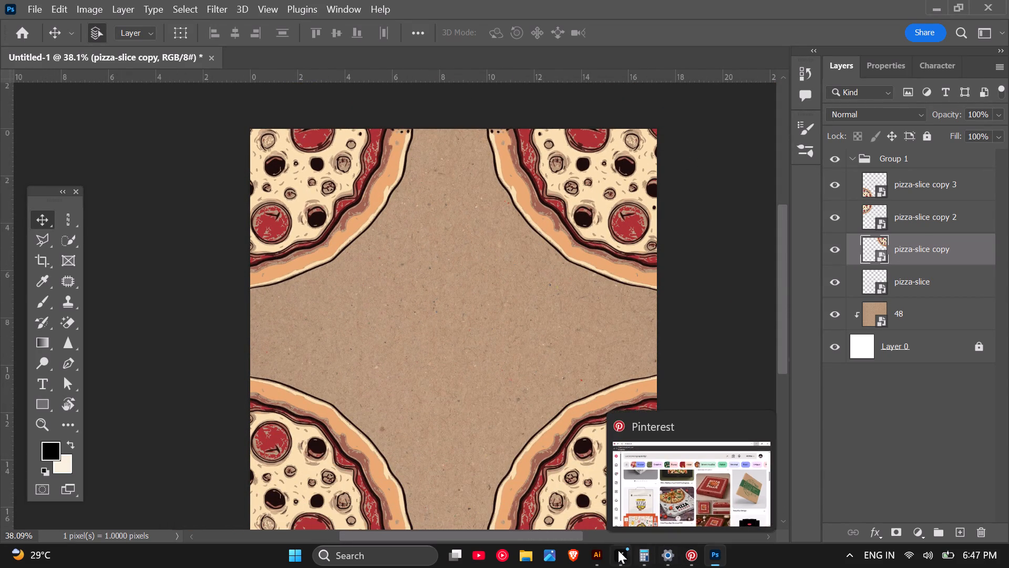
Switch to Illustrator and delete the Slice House logo with its cream background, leaving only the pizza slice.
left_click(591, 552)
left_click(372, 226)
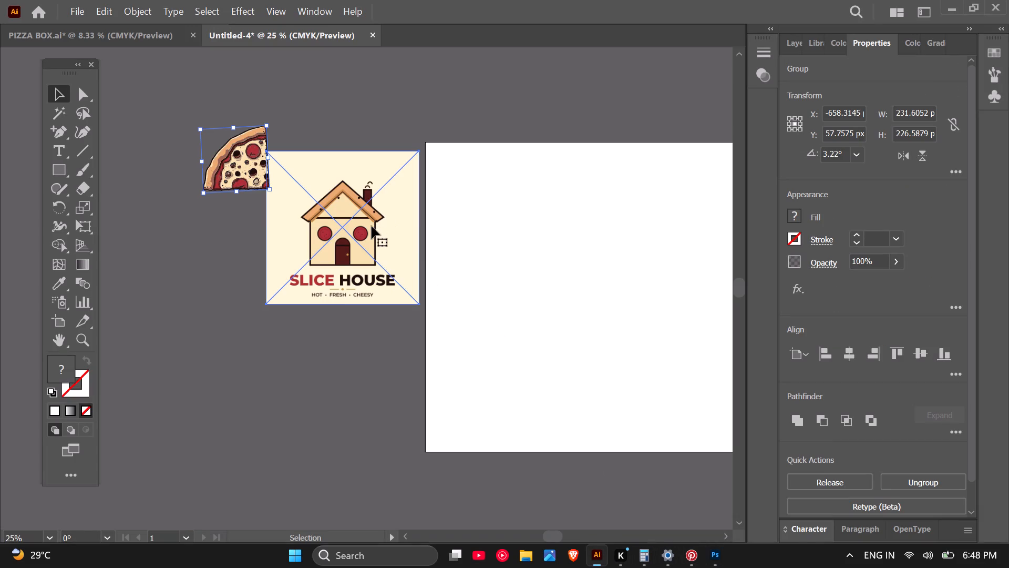
key("BackSpace")
scroll(253, 316, "down", 2)
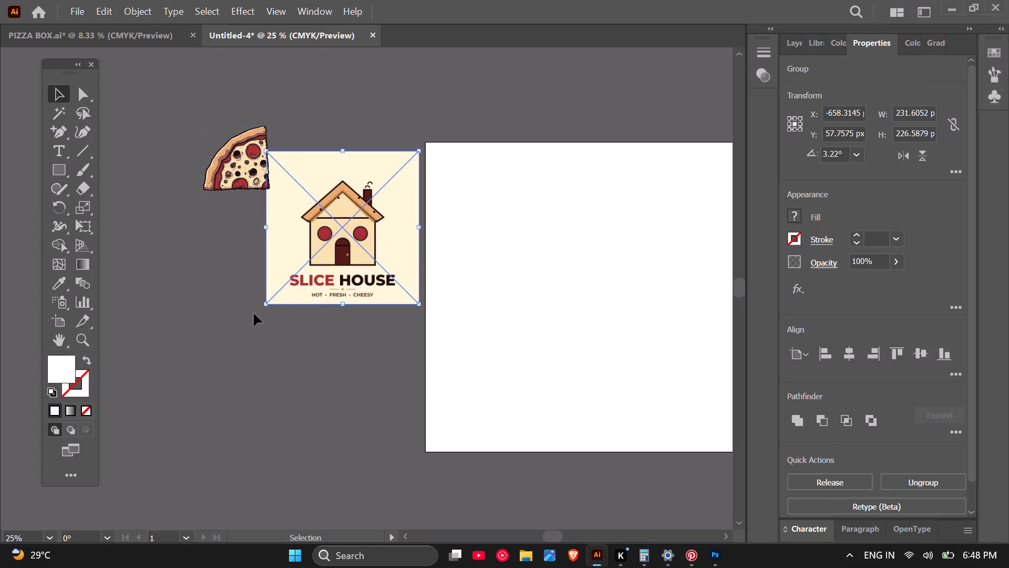
key("BackSpace")
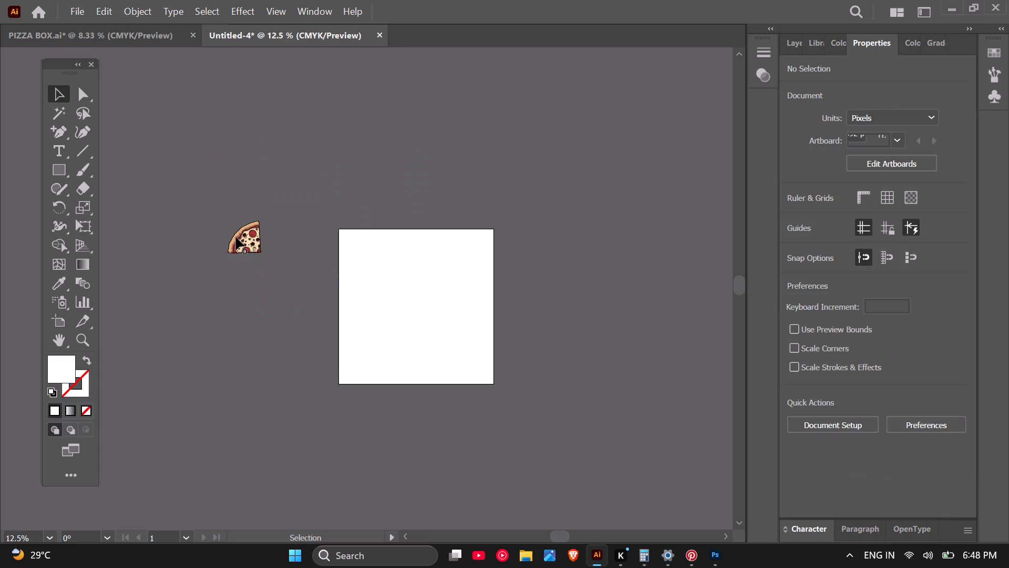
Enlarge the pizza slice beside the artboard to about 719 × 703 px.
left_click(243, 244)
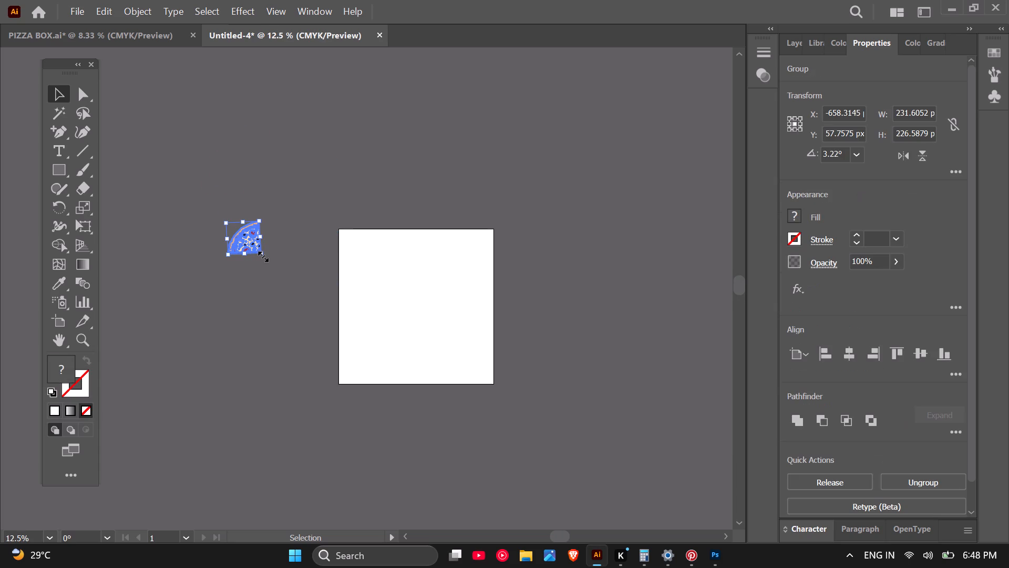
left_click_drag(262, 255, 296, 277)
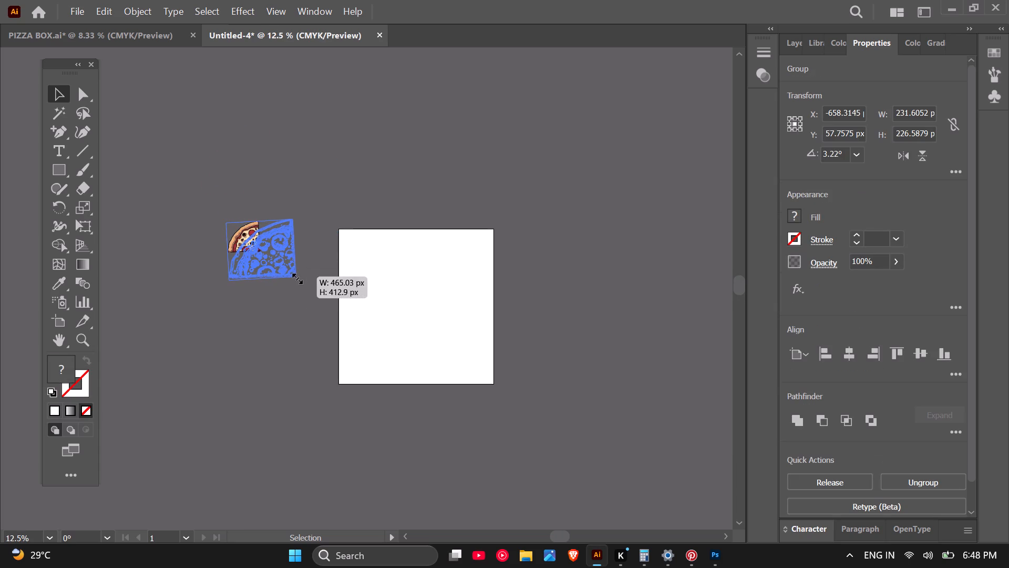
left_click_drag(296, 277, 324, 313)
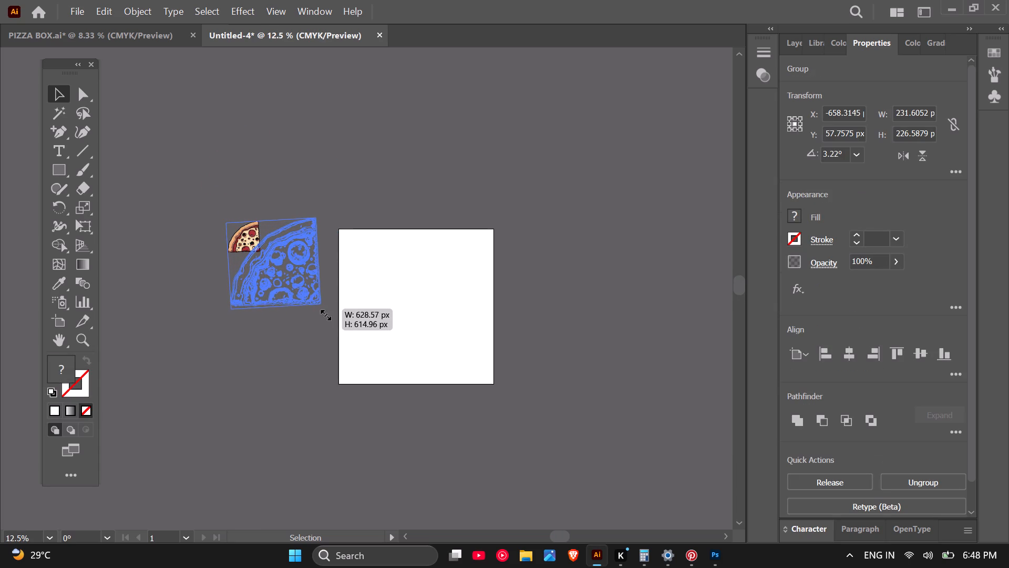
left_click_drag(324, 313, 336, 316)
left_click(383, 206)
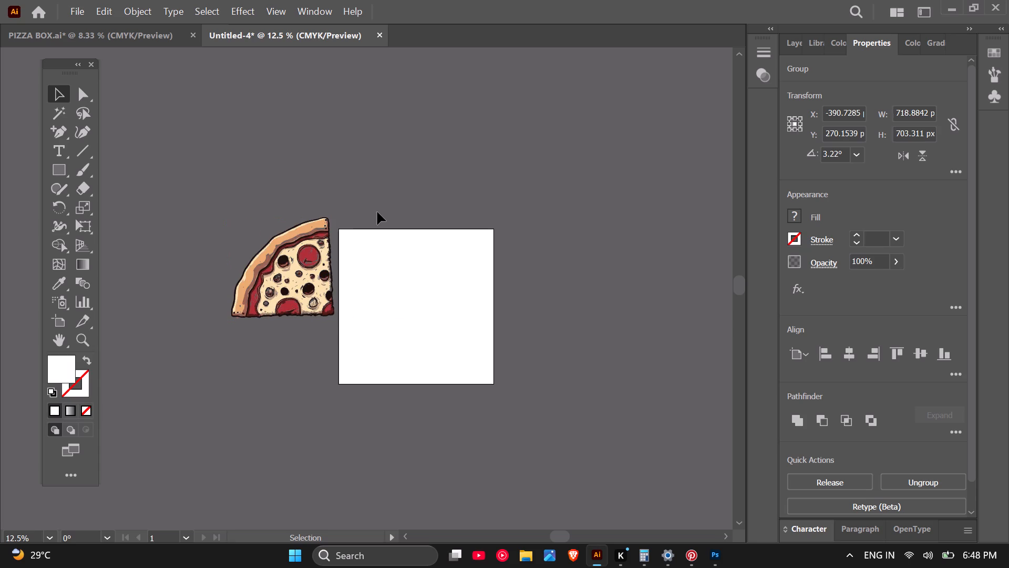
Ungroup the enlarged pizza slice artwork.
scroll(337, 278, "up", 2)
left_click(310, 276)
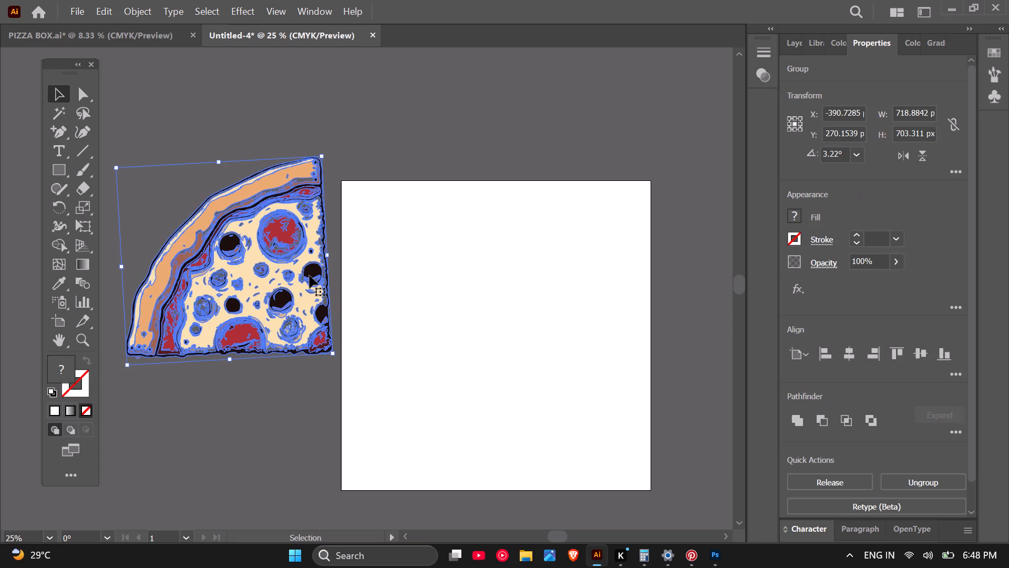
right_click(310, 276)
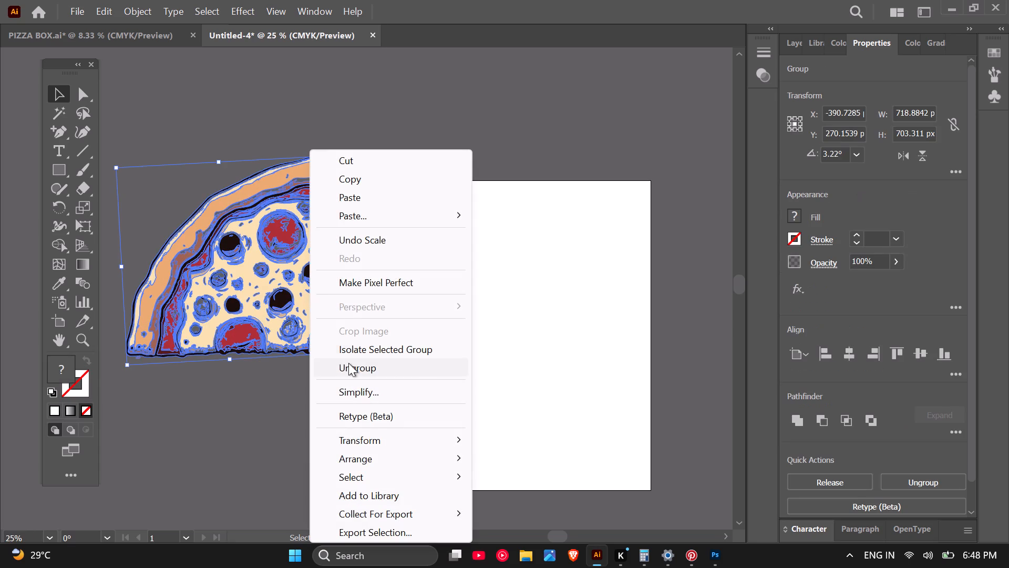
left_click(348, 363)
left_click(419, 165)
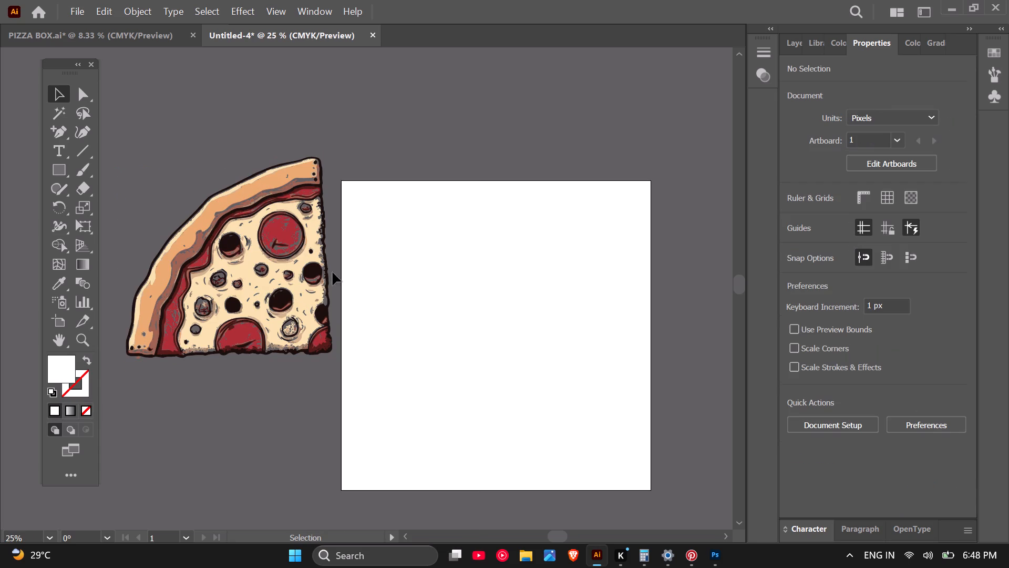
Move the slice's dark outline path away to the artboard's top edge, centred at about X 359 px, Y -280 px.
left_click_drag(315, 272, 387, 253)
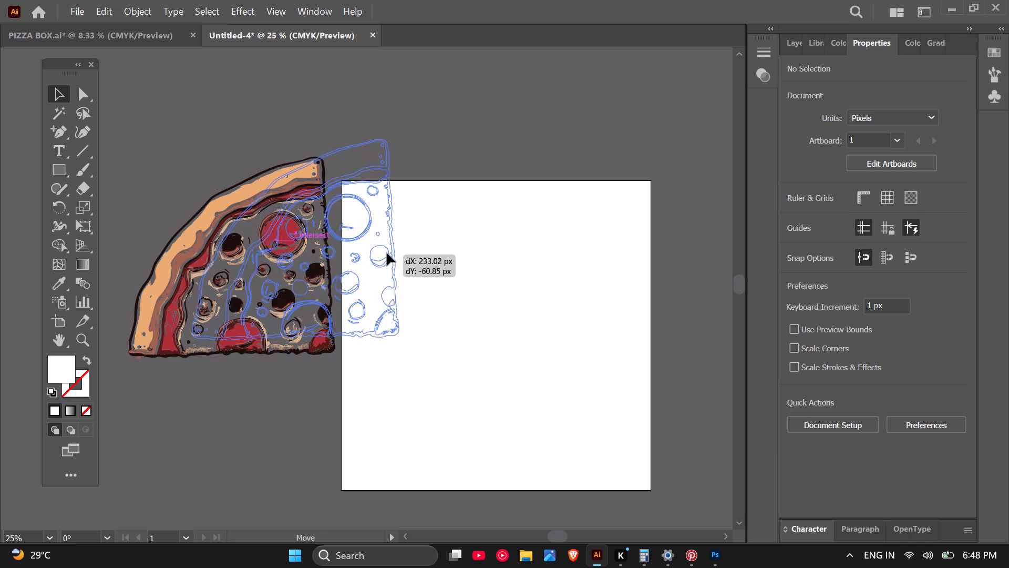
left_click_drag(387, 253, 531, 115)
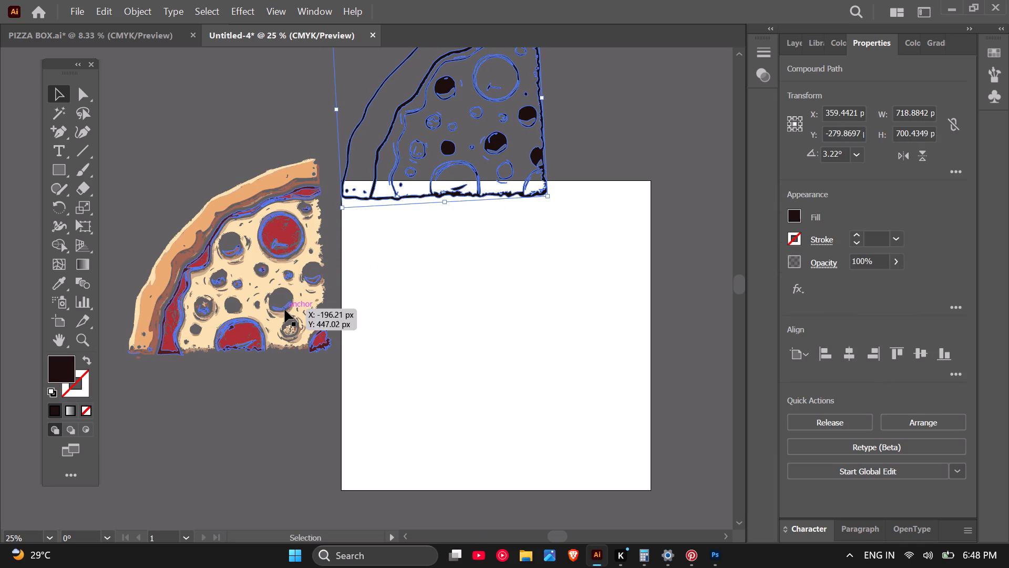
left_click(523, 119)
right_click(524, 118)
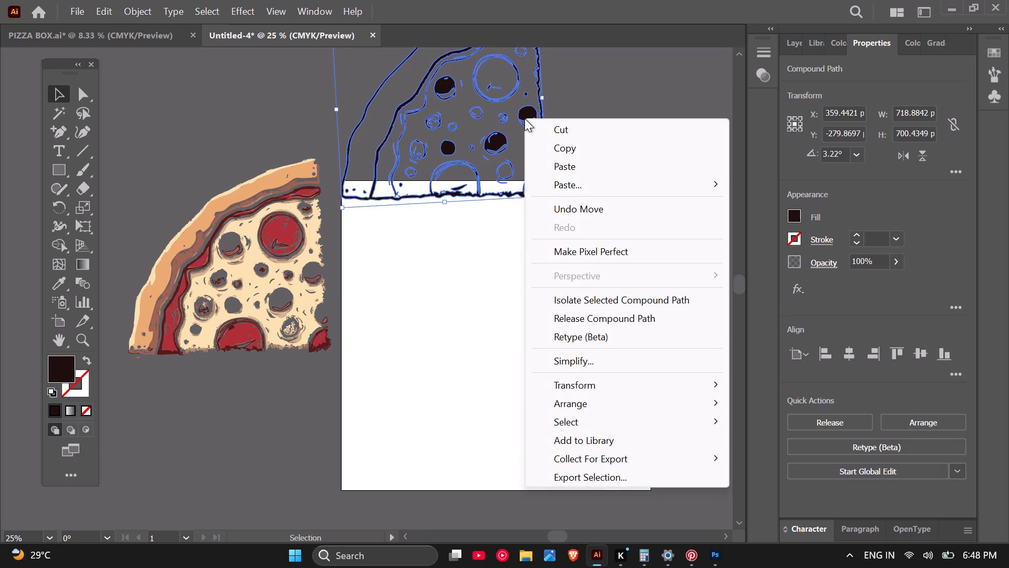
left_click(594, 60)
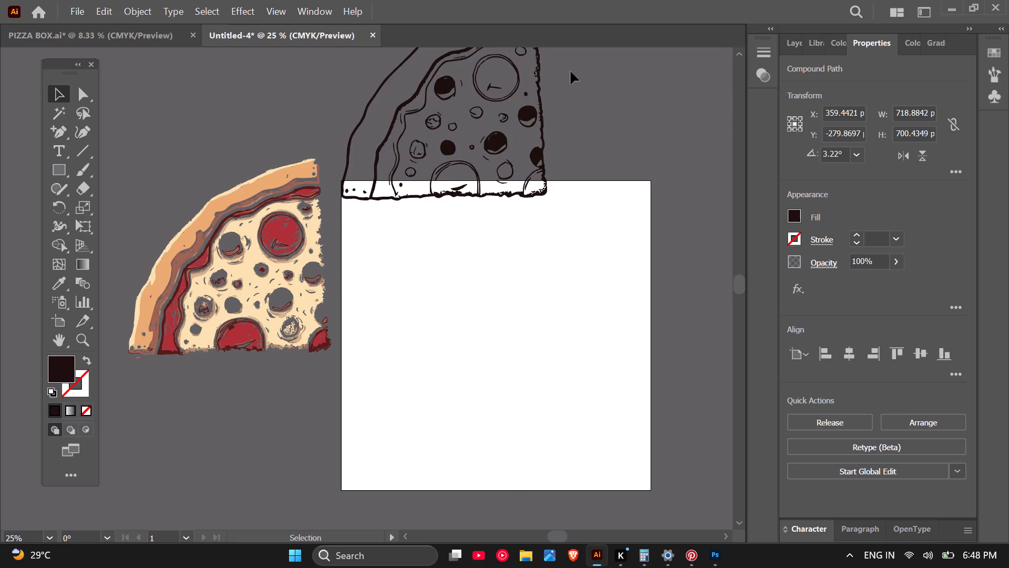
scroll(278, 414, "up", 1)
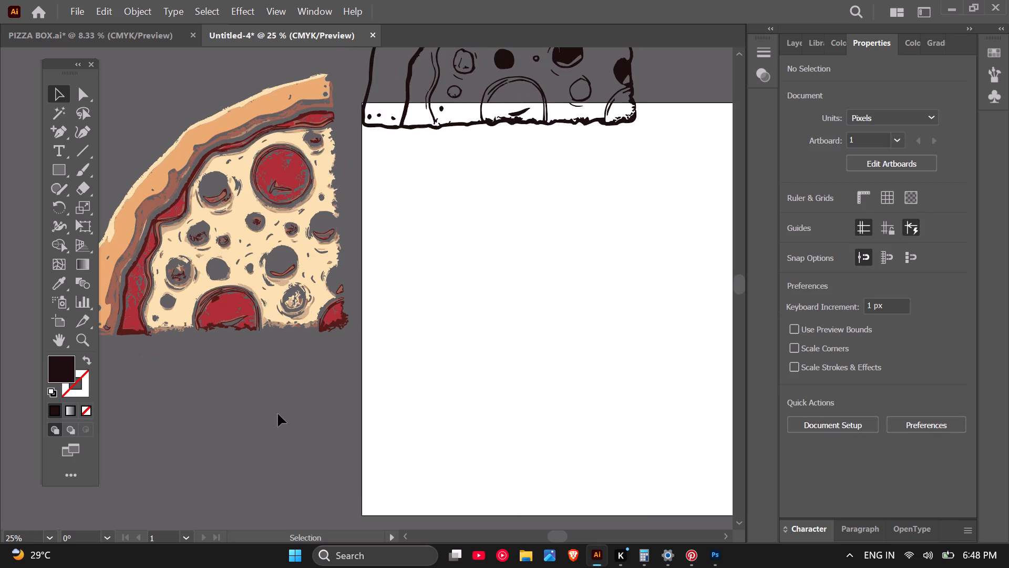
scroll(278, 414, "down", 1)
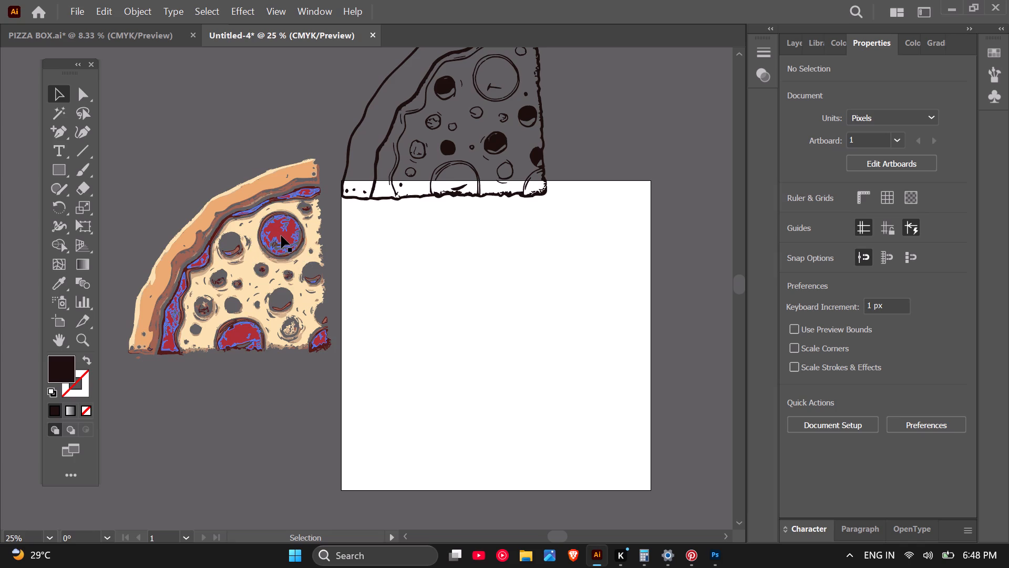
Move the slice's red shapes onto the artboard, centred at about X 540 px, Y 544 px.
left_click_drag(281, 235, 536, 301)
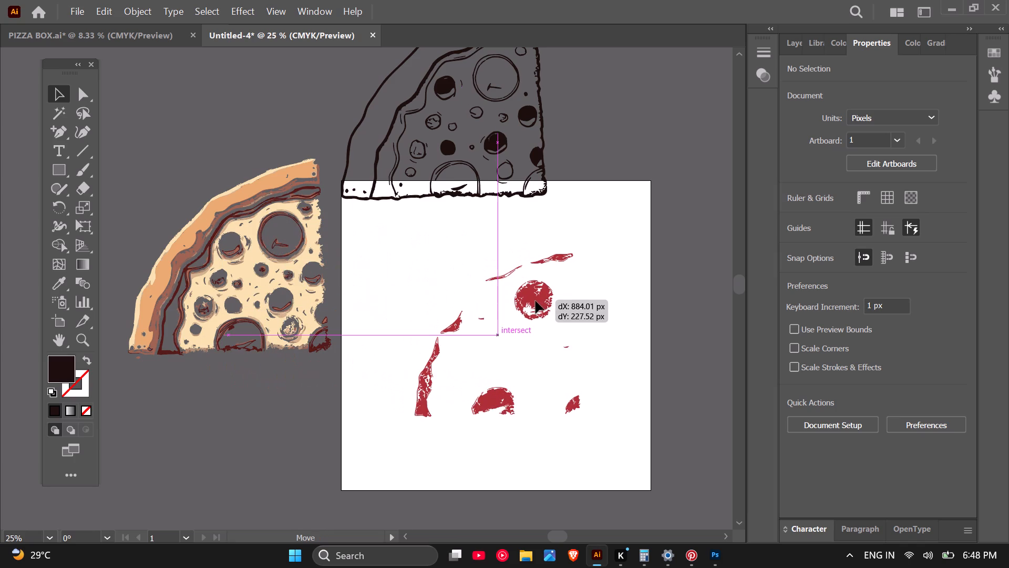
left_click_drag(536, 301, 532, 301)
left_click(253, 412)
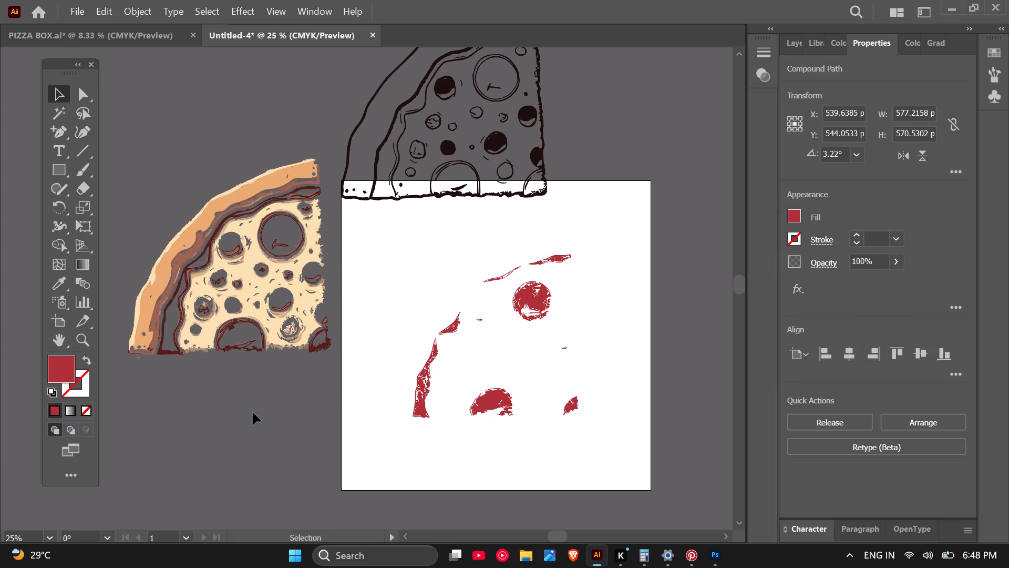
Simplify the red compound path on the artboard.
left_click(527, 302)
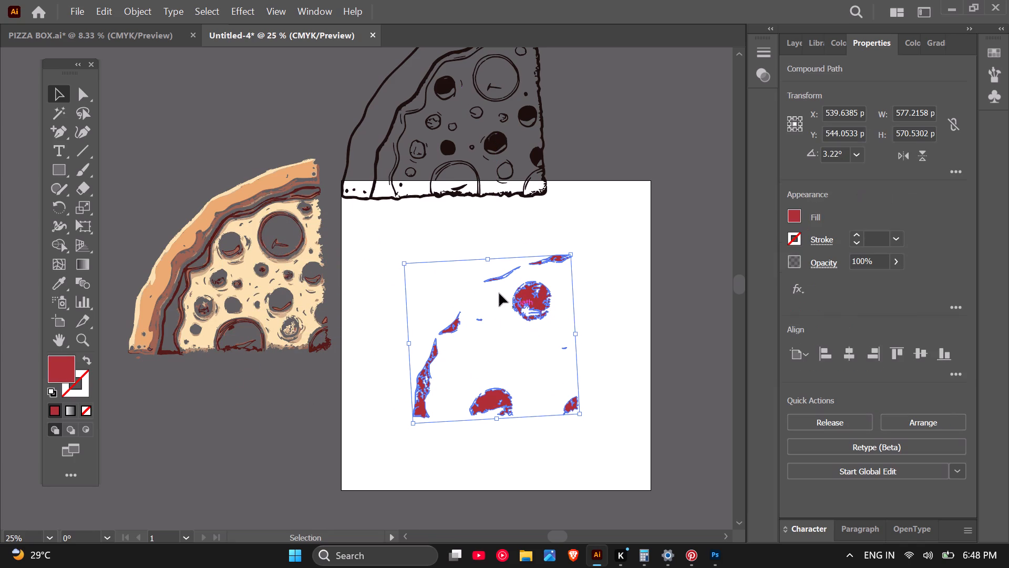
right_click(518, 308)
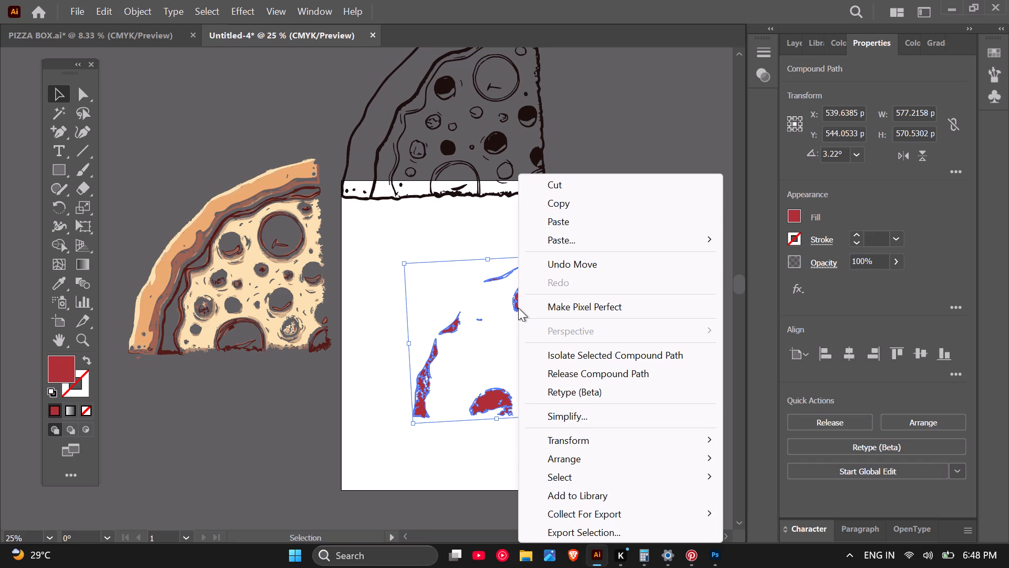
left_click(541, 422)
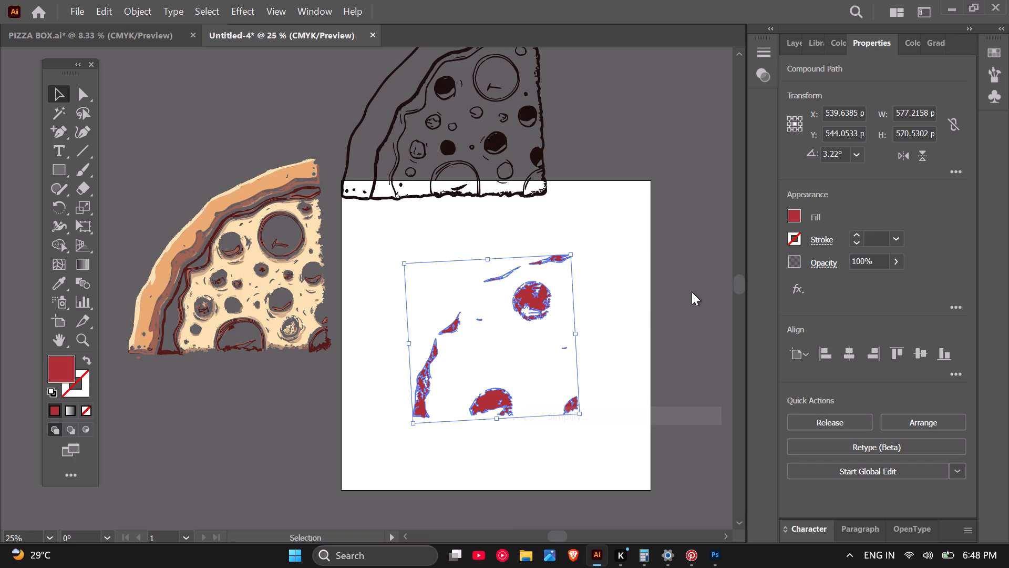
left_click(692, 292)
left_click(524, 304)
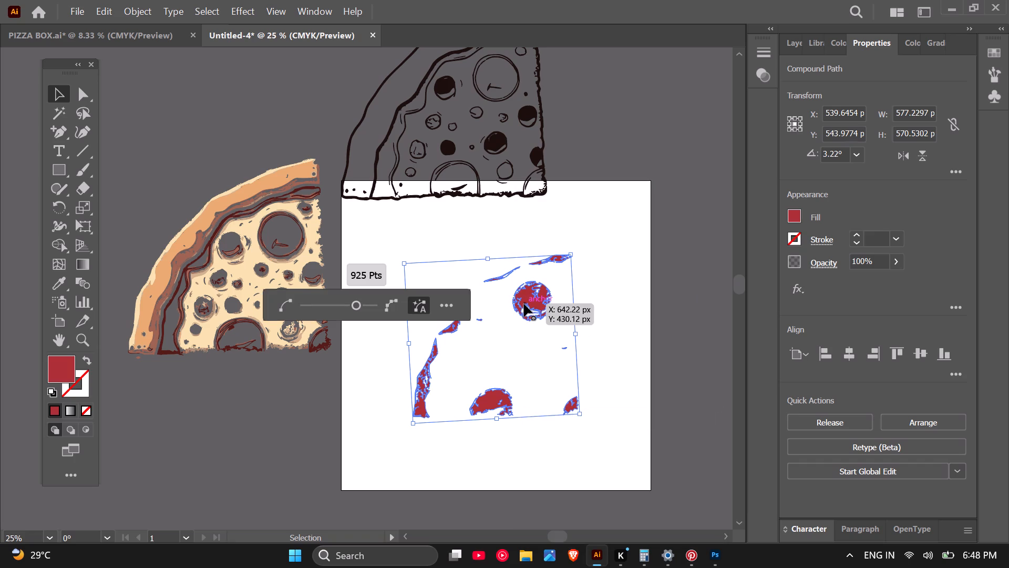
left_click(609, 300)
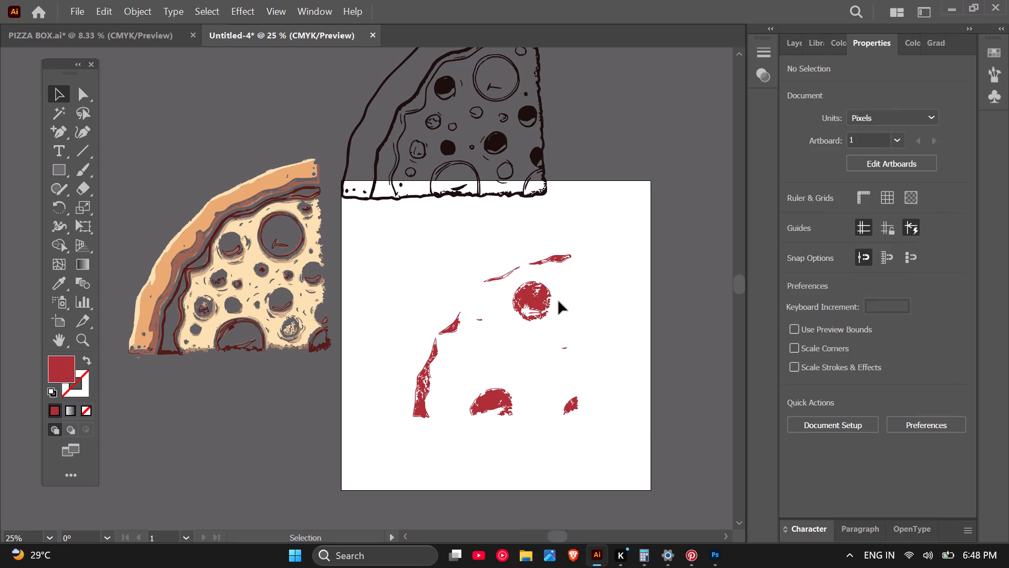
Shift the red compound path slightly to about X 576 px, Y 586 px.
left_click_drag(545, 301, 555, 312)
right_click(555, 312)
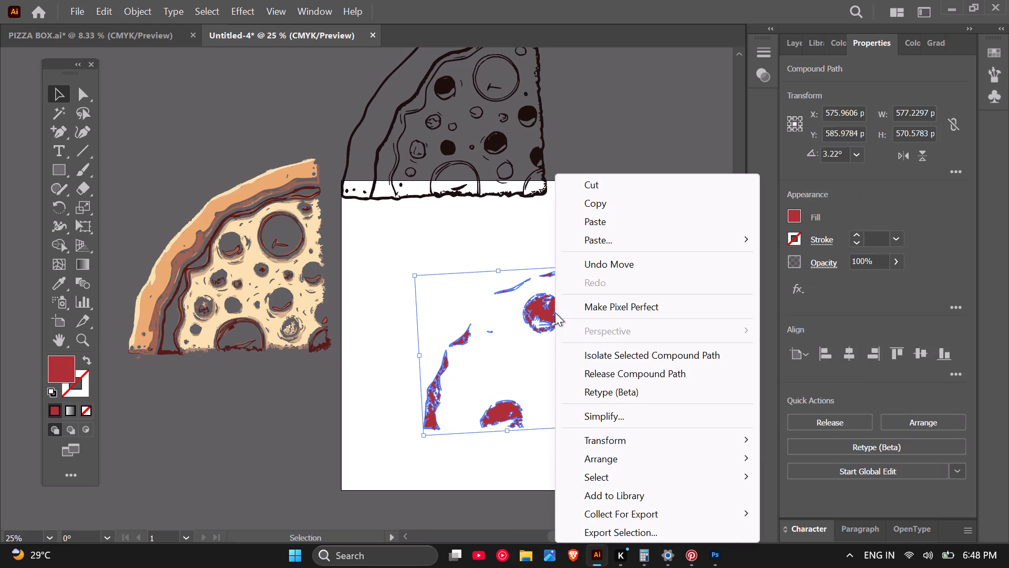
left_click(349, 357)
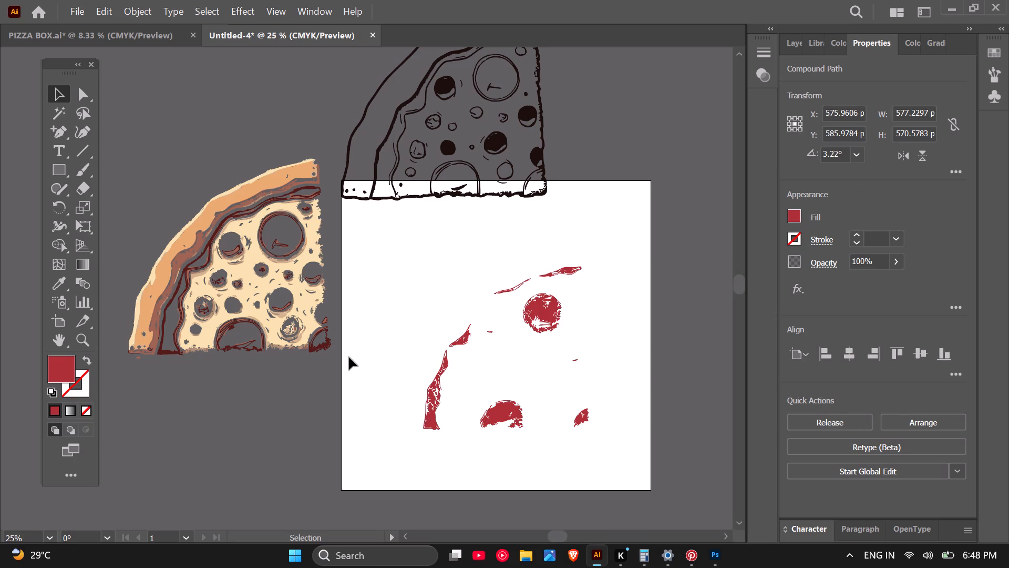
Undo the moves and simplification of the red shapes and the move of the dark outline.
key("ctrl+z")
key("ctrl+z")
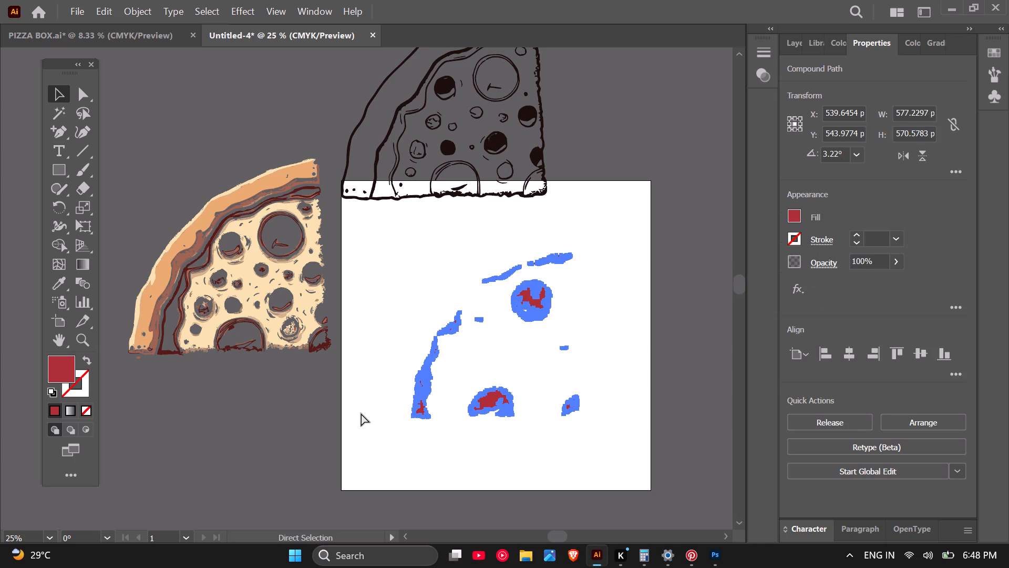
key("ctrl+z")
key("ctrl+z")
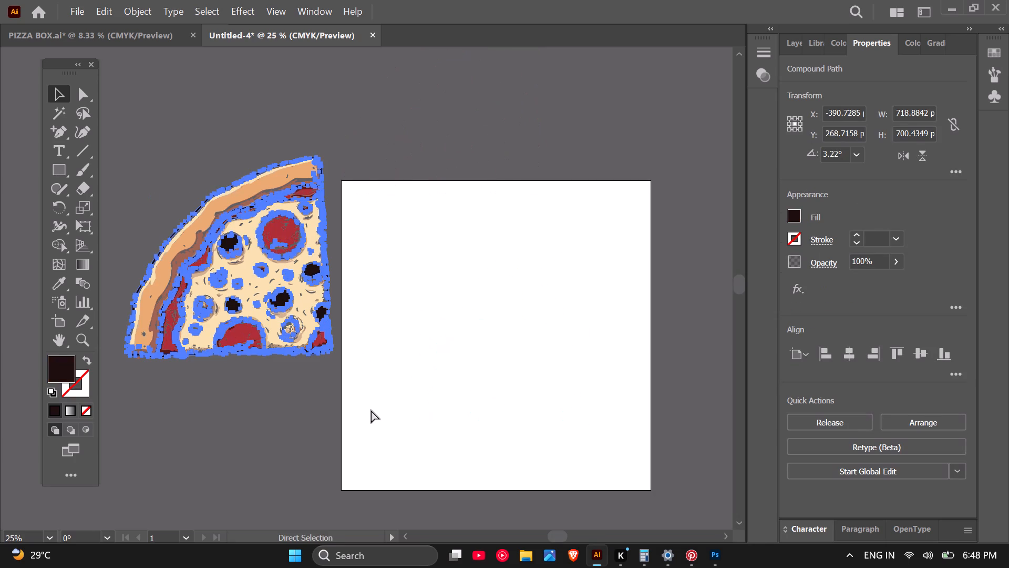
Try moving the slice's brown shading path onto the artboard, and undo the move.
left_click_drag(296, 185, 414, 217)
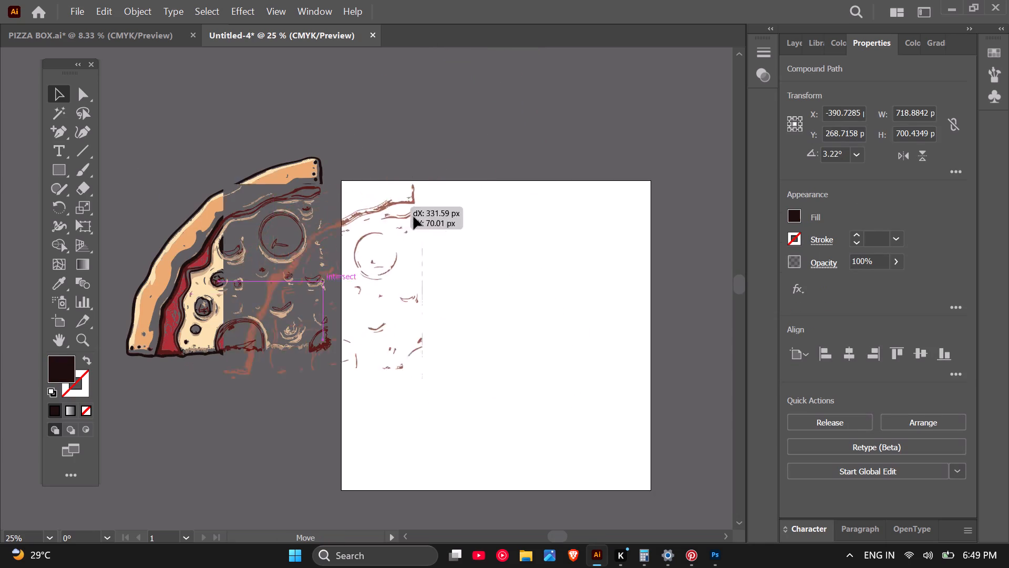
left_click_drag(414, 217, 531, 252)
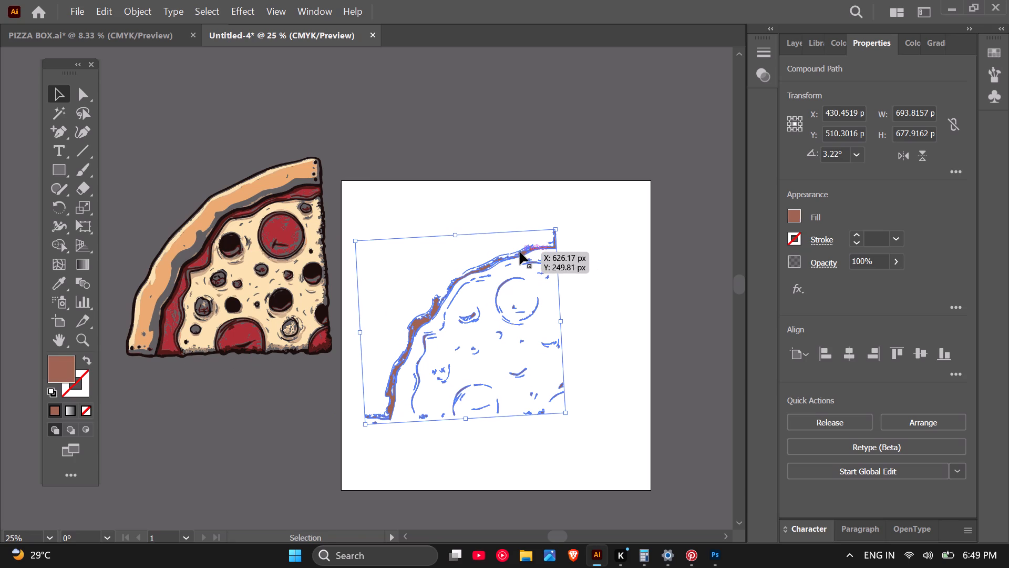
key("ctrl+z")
Move the slice's dark outline path onto the artboard, centred at about X 464 px, Y 475 px.
left_click(478, 114)
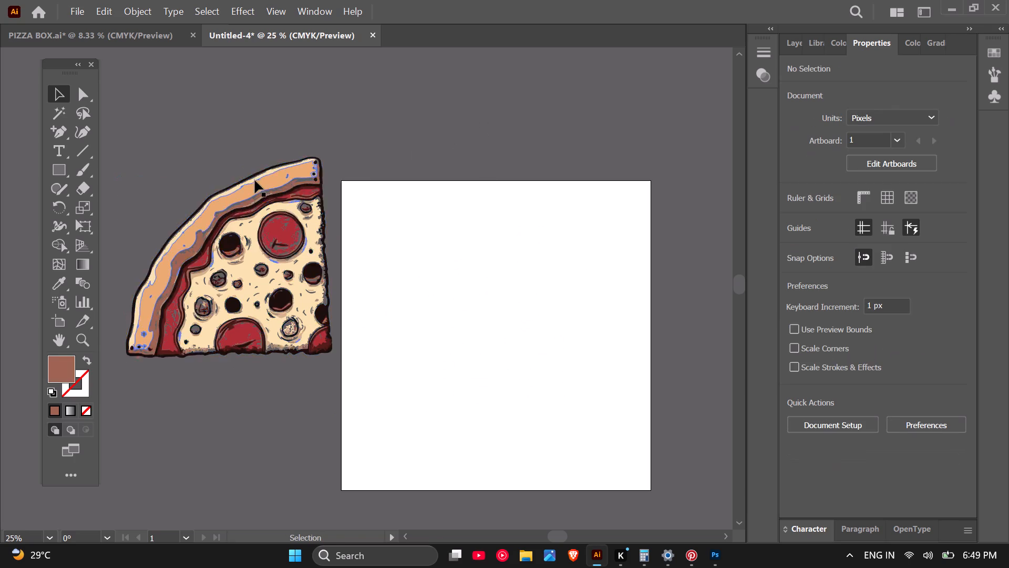
left_click_drag(254, 178, 498, 236)
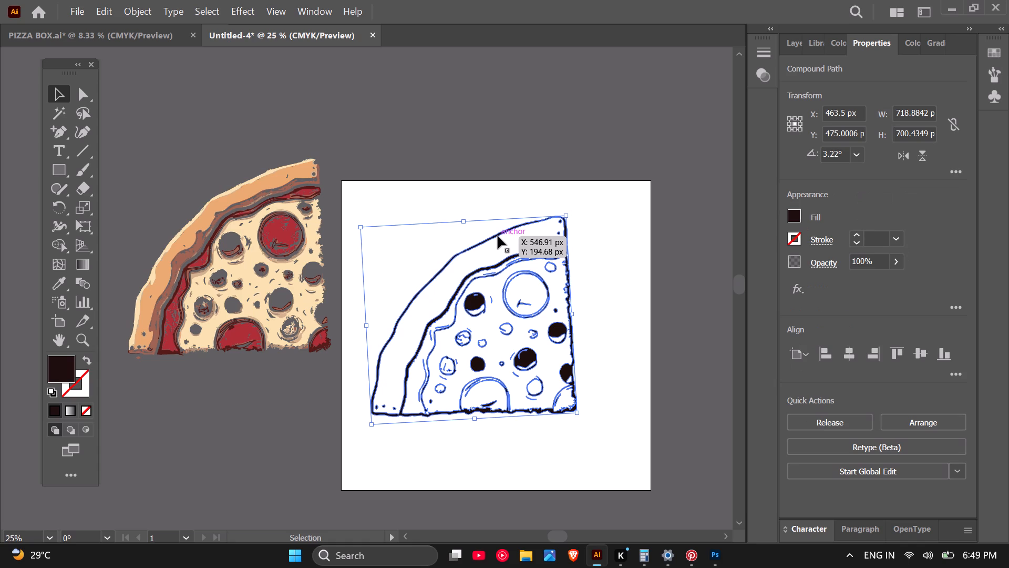
Scale the slice's dark outline path down to about 294 px wide and 287 px high on the artboard.
scroll(498, 236, "up", 1)
scroll(469, 305, "down", 1)
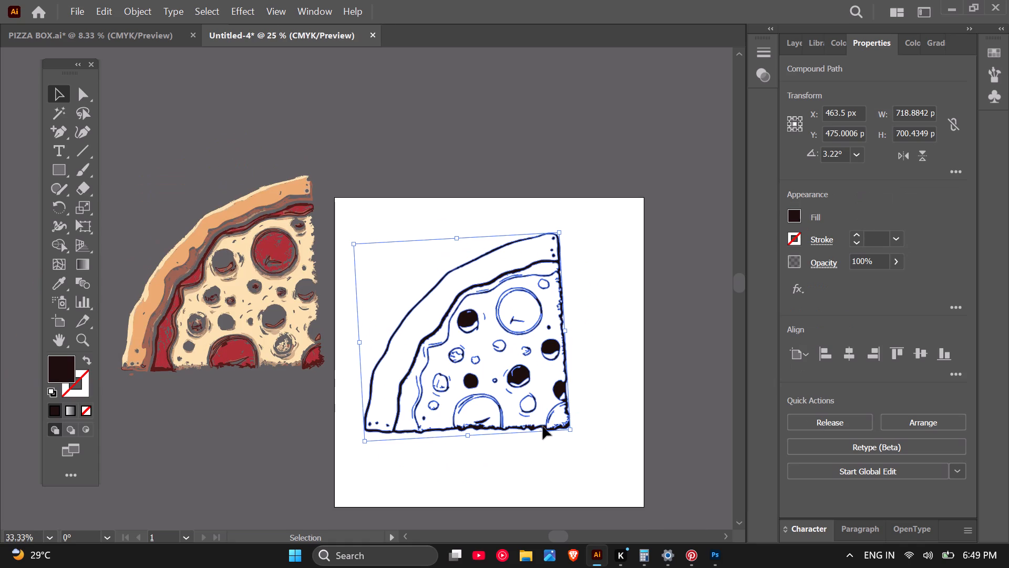
left_click_drag(572, 429, 562, 413, "shift")
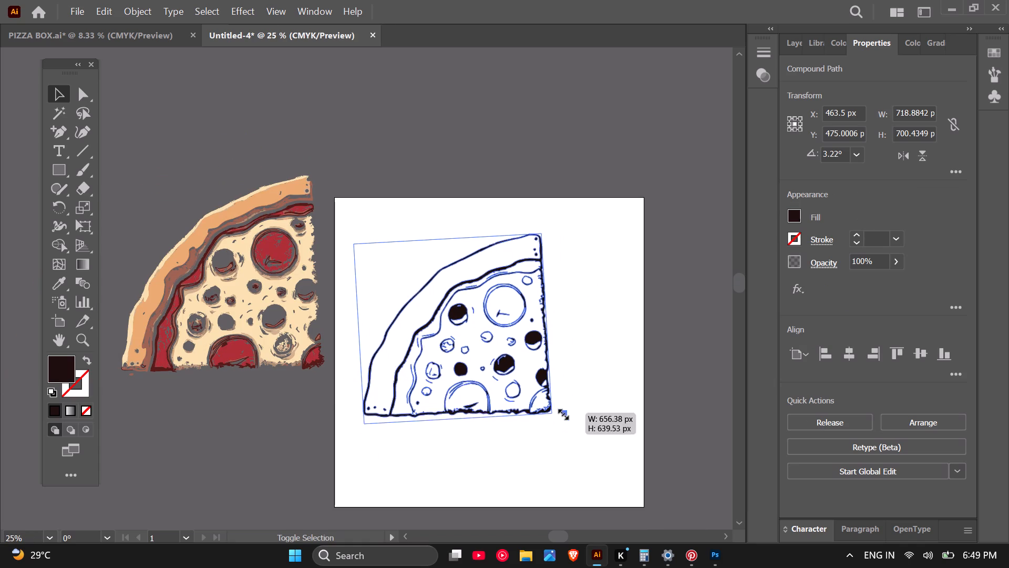
left_click_drag(562, 413, 481, 318, "shift")
scroll(459, 344, "up", 3)
scroll(434, 323, "down", 2)
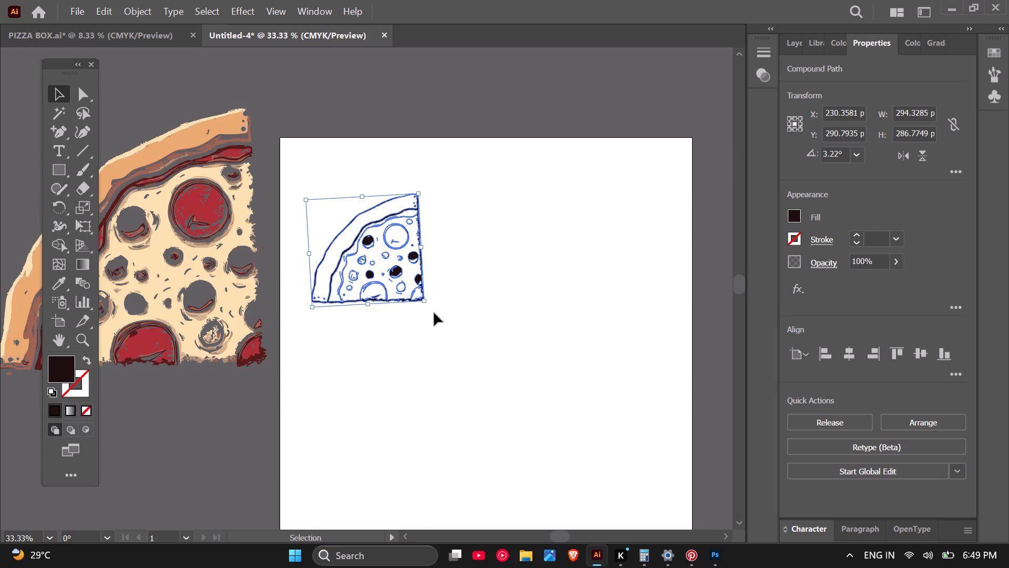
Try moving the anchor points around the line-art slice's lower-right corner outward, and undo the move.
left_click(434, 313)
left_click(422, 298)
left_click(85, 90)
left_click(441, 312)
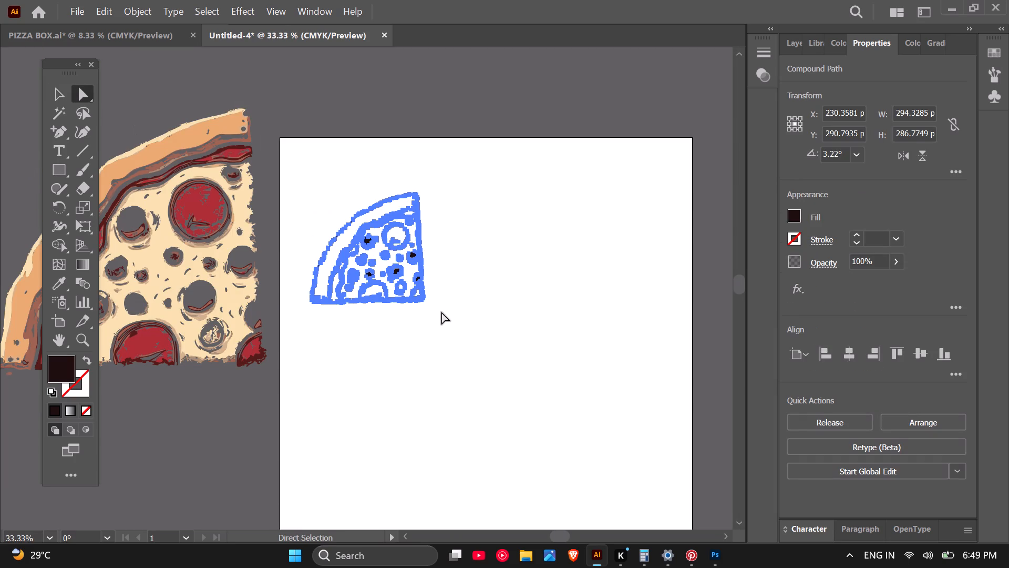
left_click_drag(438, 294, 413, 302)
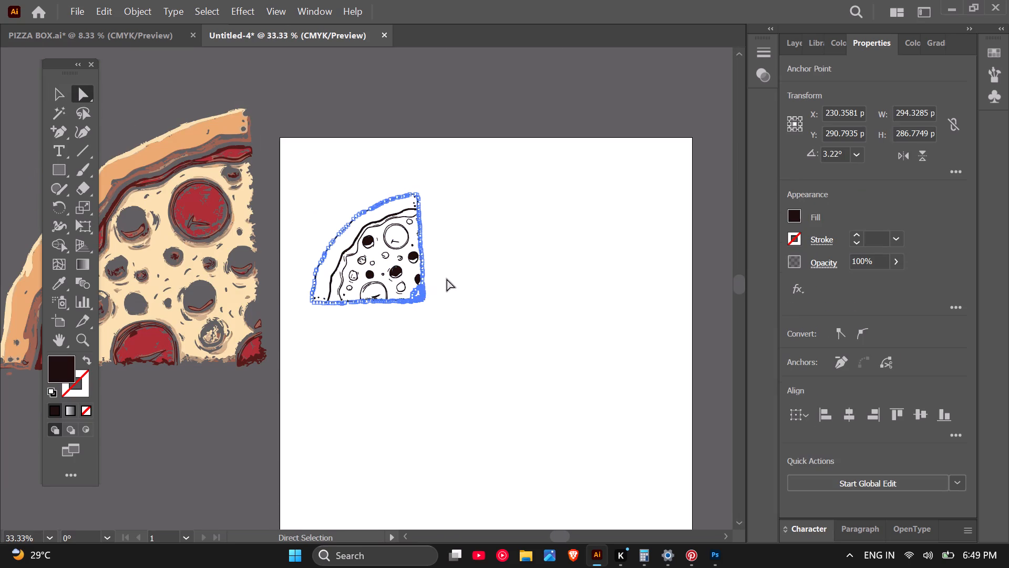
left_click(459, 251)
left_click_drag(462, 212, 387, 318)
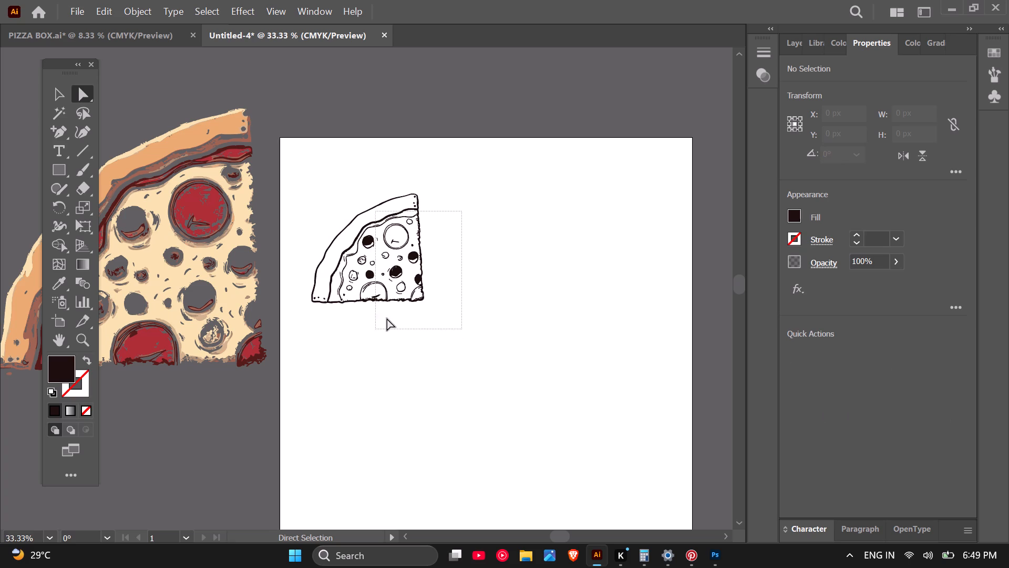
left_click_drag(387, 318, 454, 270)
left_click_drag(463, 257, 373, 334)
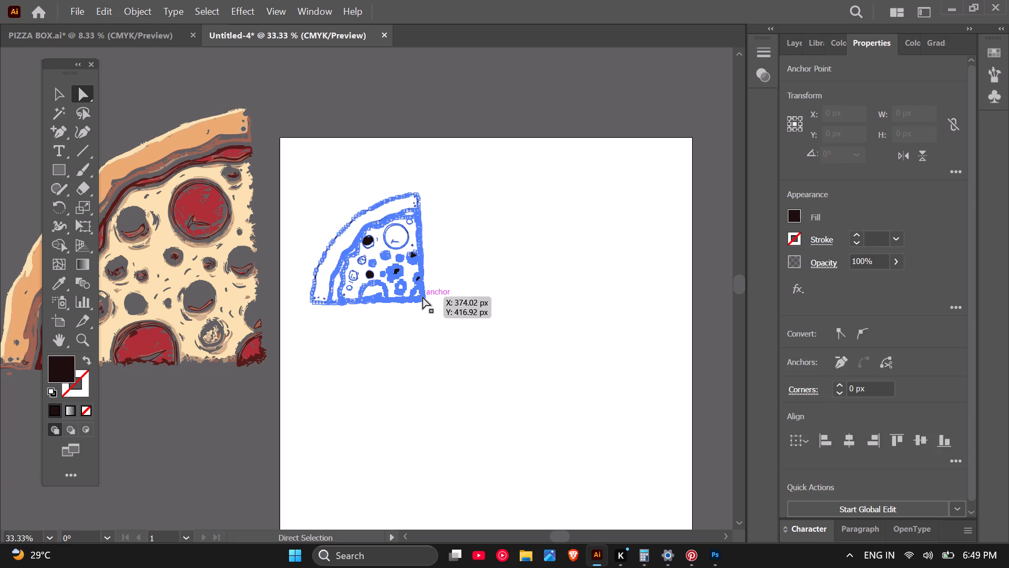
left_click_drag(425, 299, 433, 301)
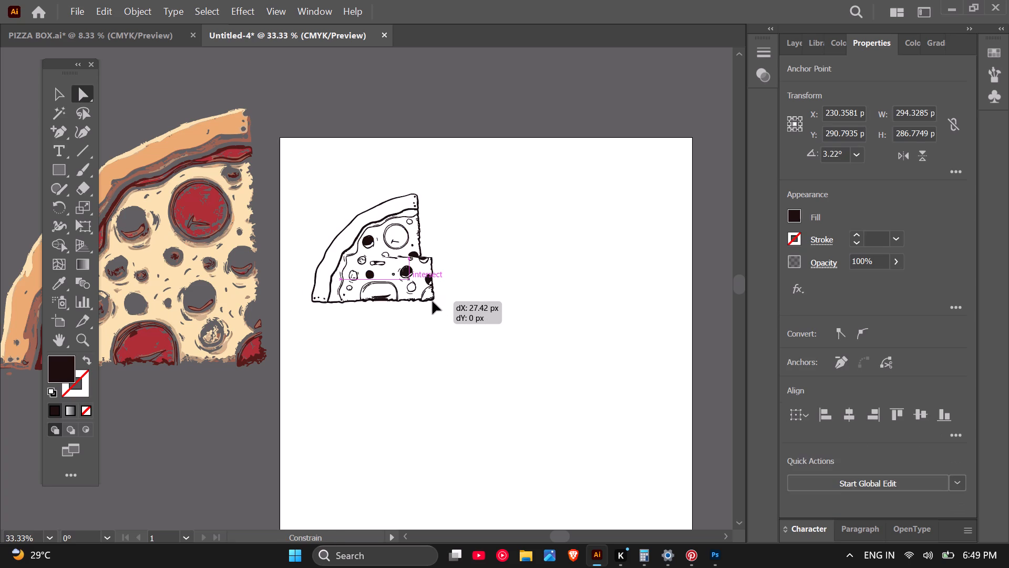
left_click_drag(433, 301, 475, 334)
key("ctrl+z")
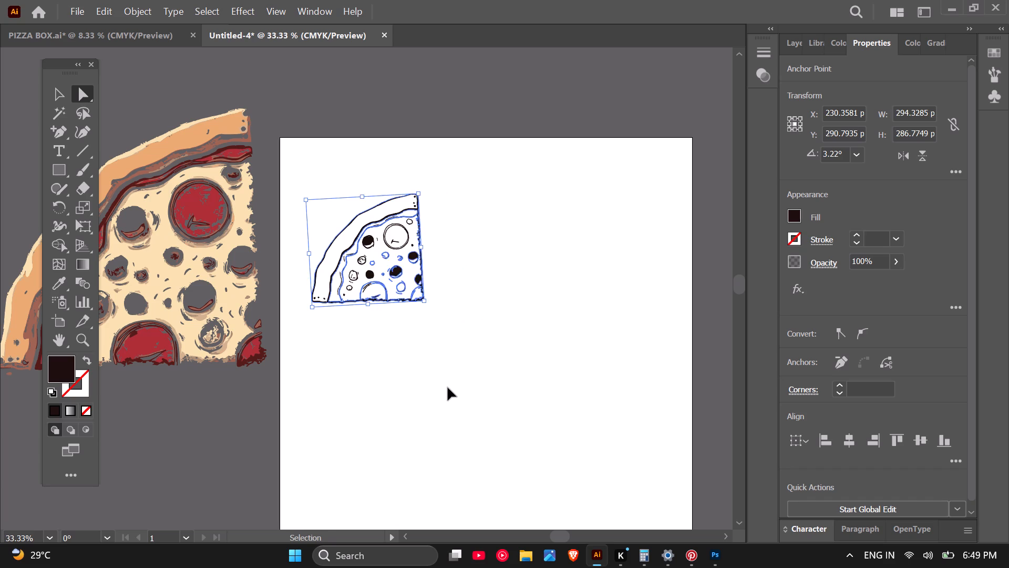
Examine the line-art slice's outer contour, inner paths and anchor points, especially around its lower-right corner.
left_click(438, 330)
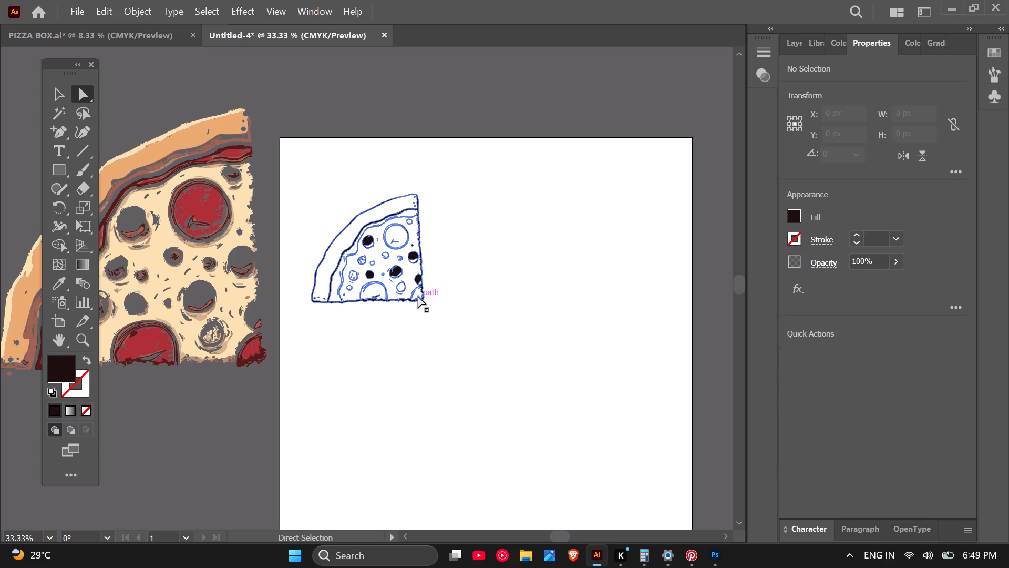
left_click_drag(461, 174, 310, 348)
left_click(456, 294)
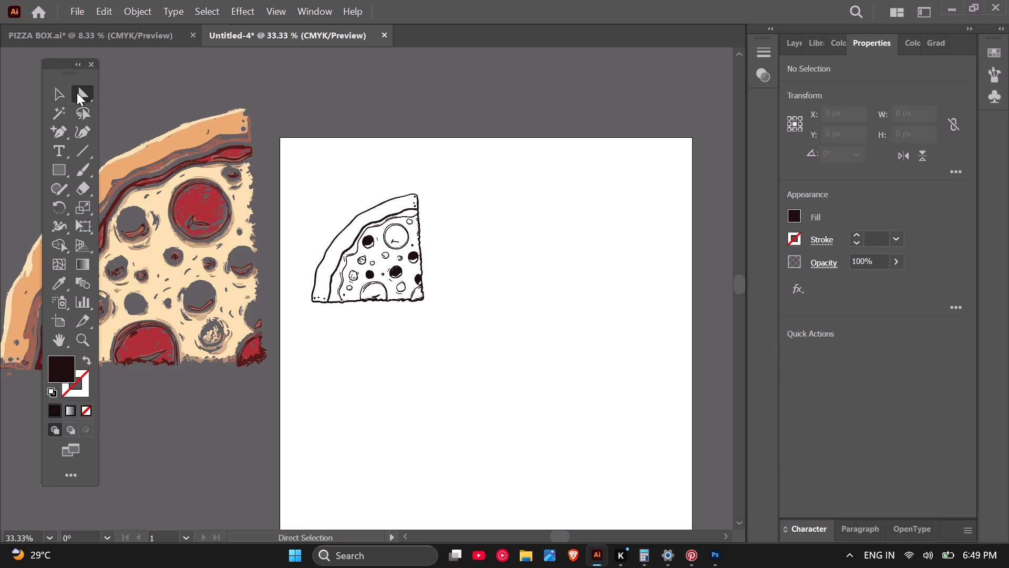
left_click(62, 93)
left_click(428, 301)
left_click(421, 299)
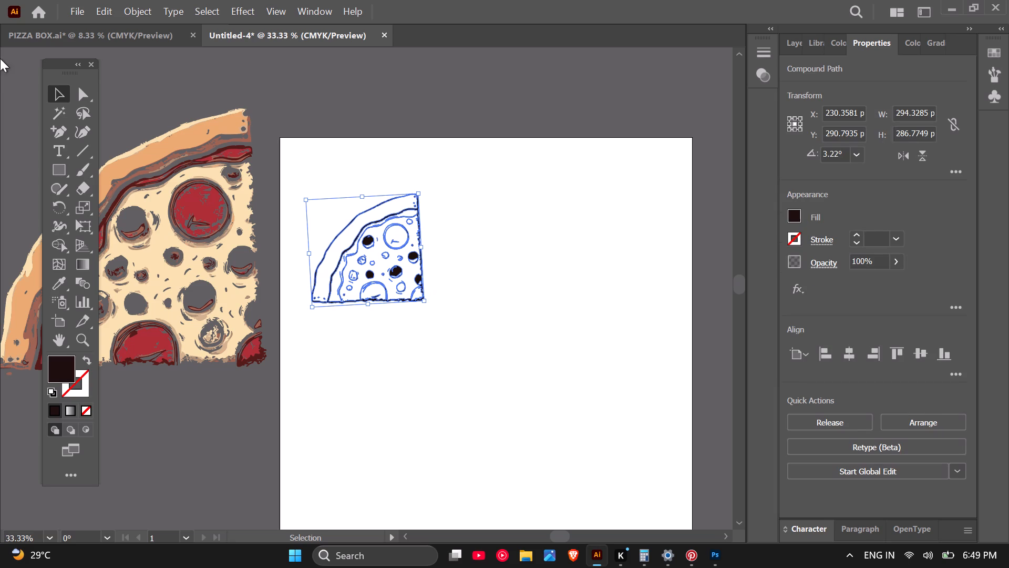
left_click(75, 98)
scroll(420, 311, "up", 3)
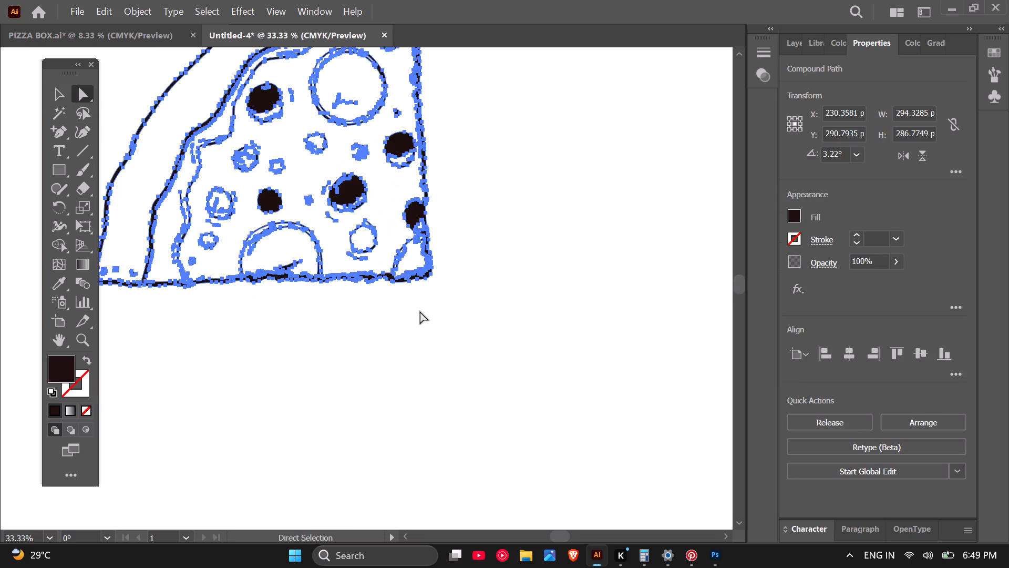
left_click(459, 272)
left_click(389, 217)
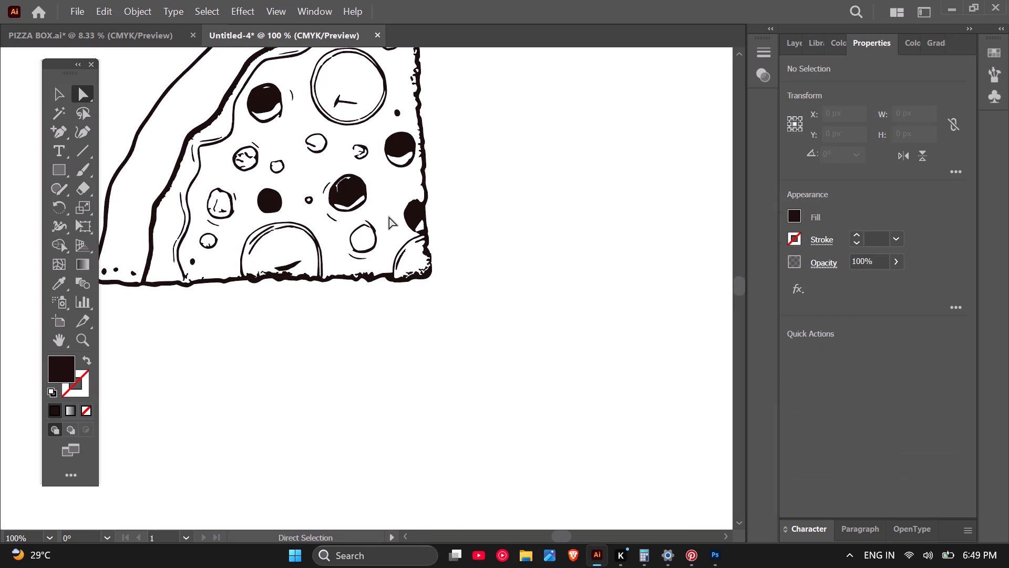
left_click(382, 199)
left_click(426, 258)
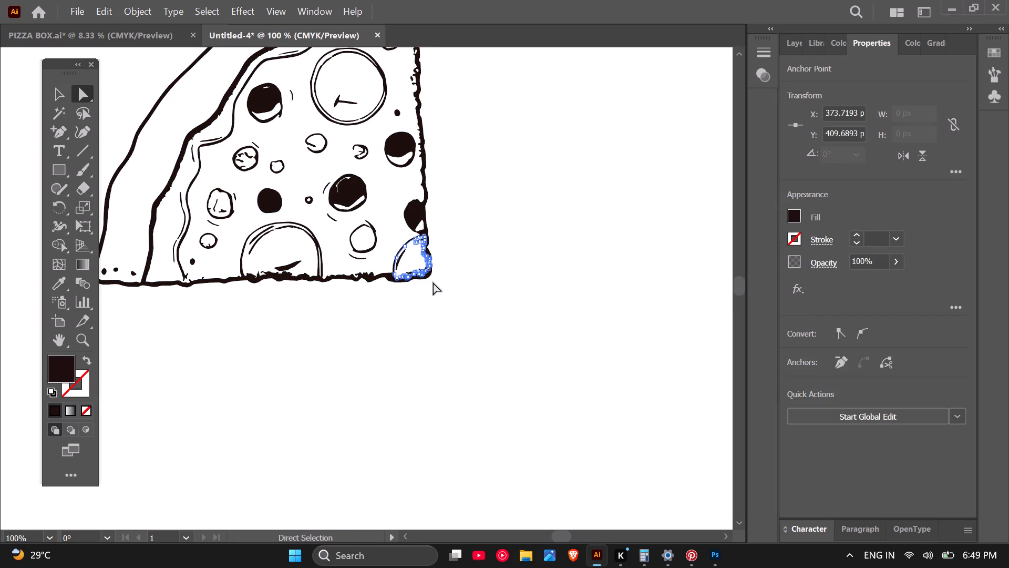
left_click(343, 277)
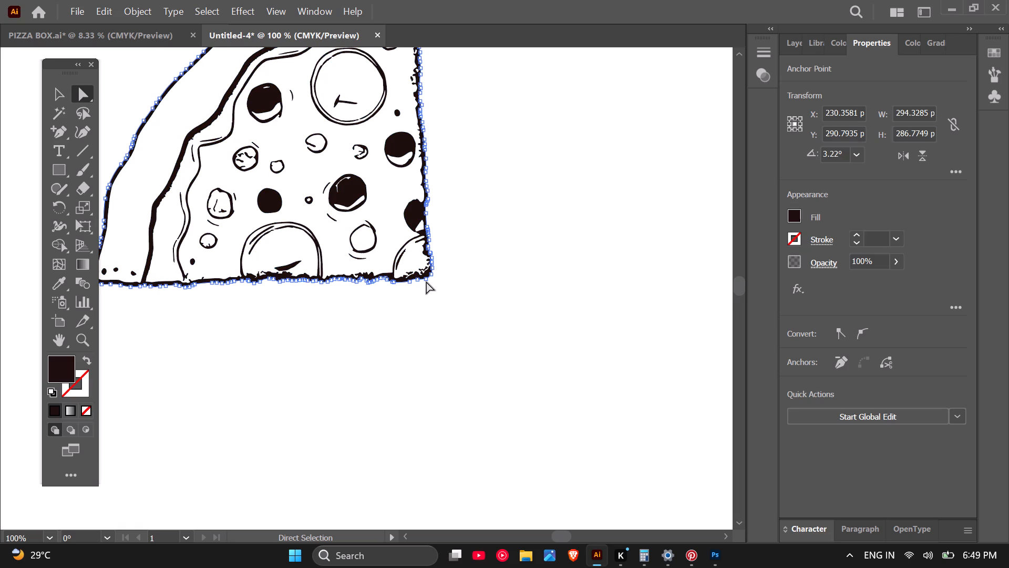
scroll(426, 281, "down", 2)
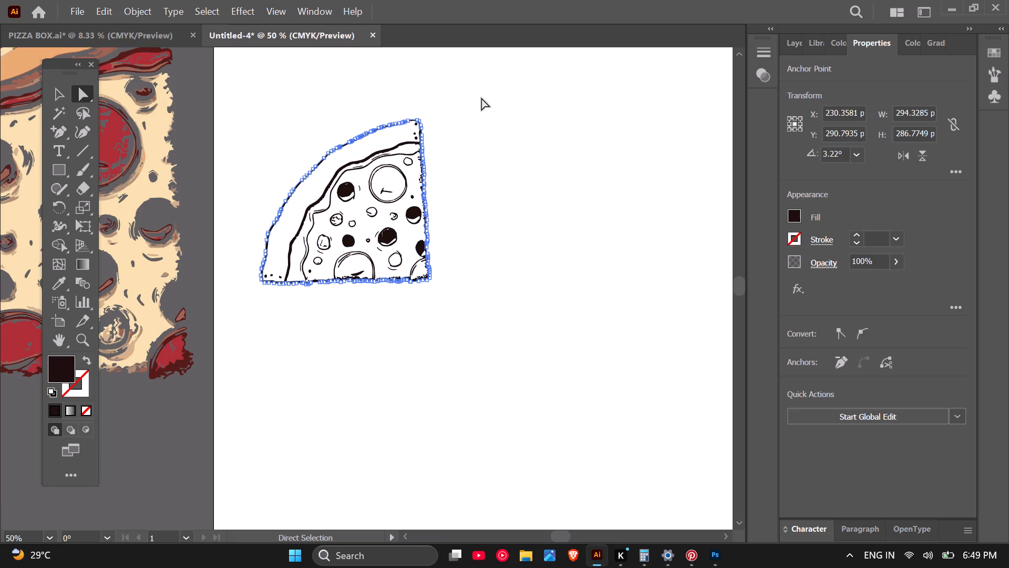
left_click_drag(481, 98, 254, 321)
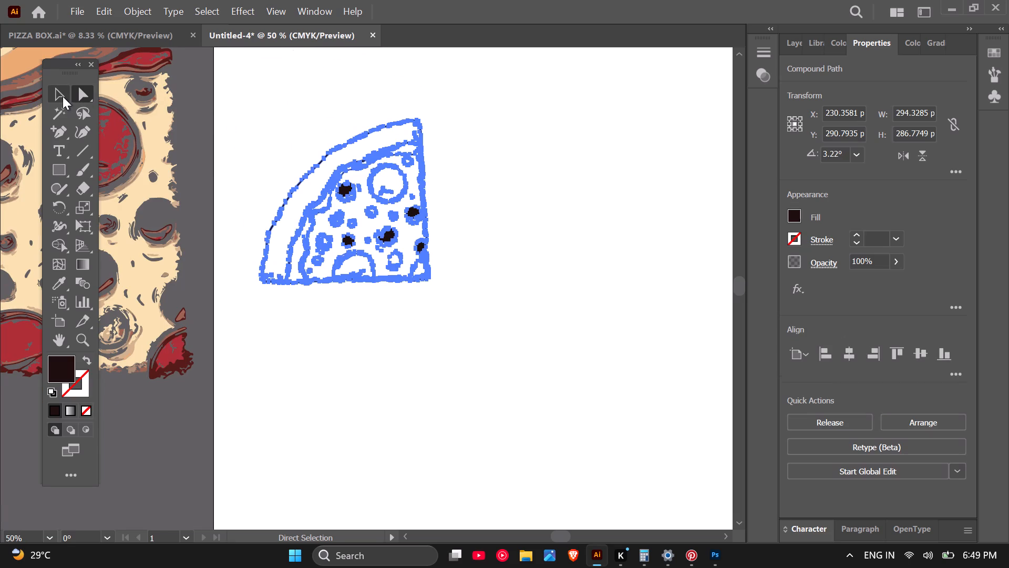
left_click(63, 96)
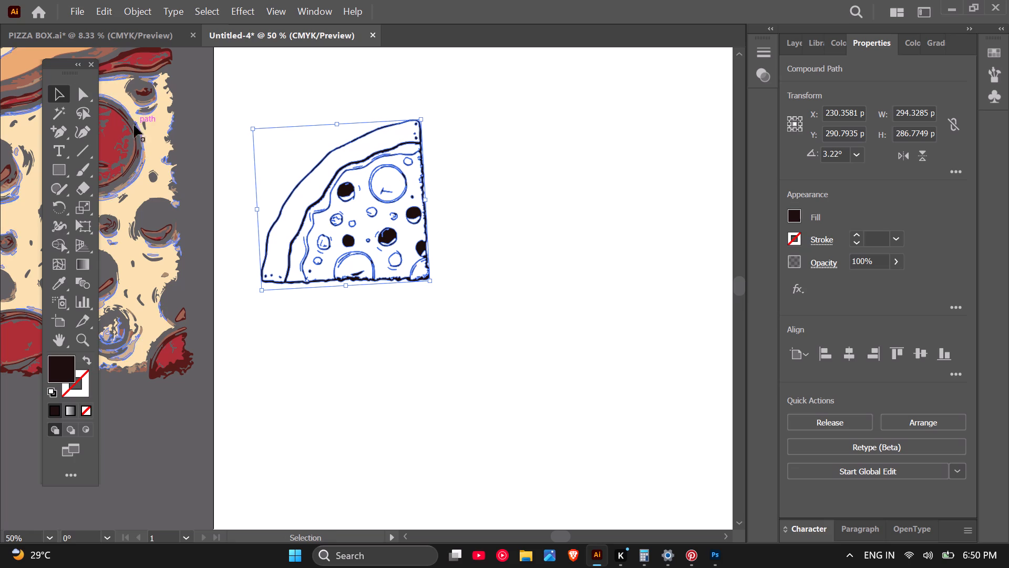
left_click(372, 383)
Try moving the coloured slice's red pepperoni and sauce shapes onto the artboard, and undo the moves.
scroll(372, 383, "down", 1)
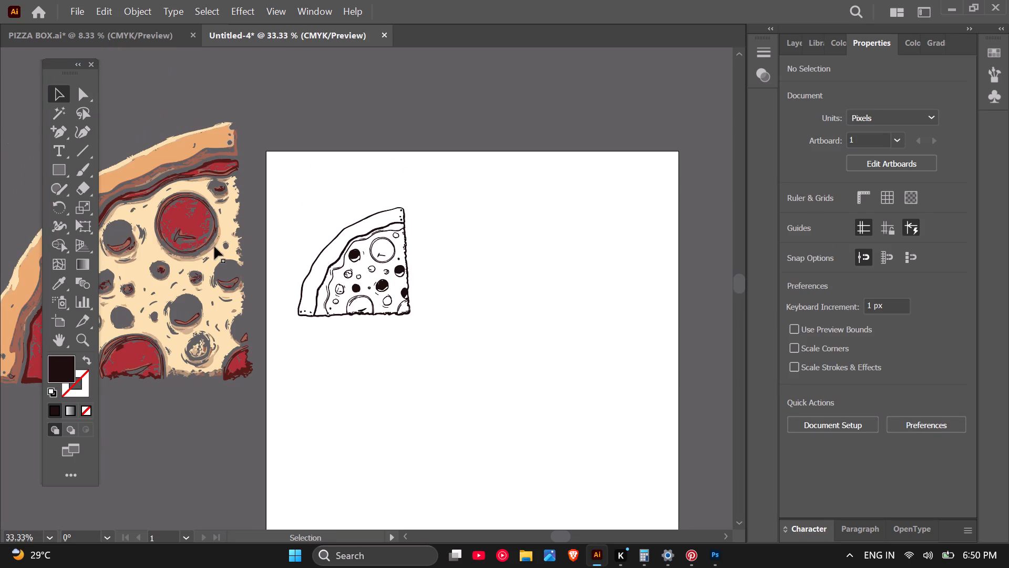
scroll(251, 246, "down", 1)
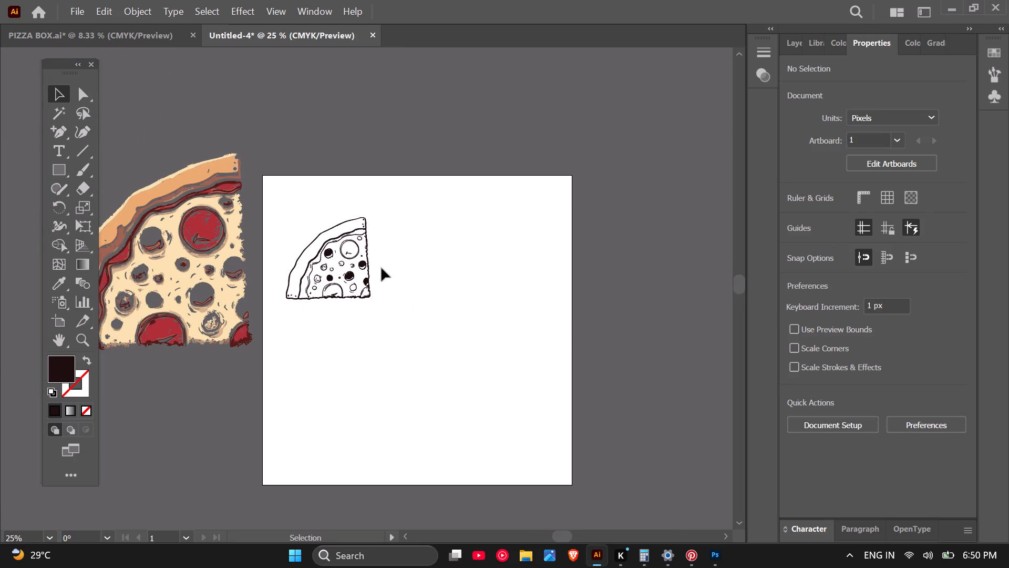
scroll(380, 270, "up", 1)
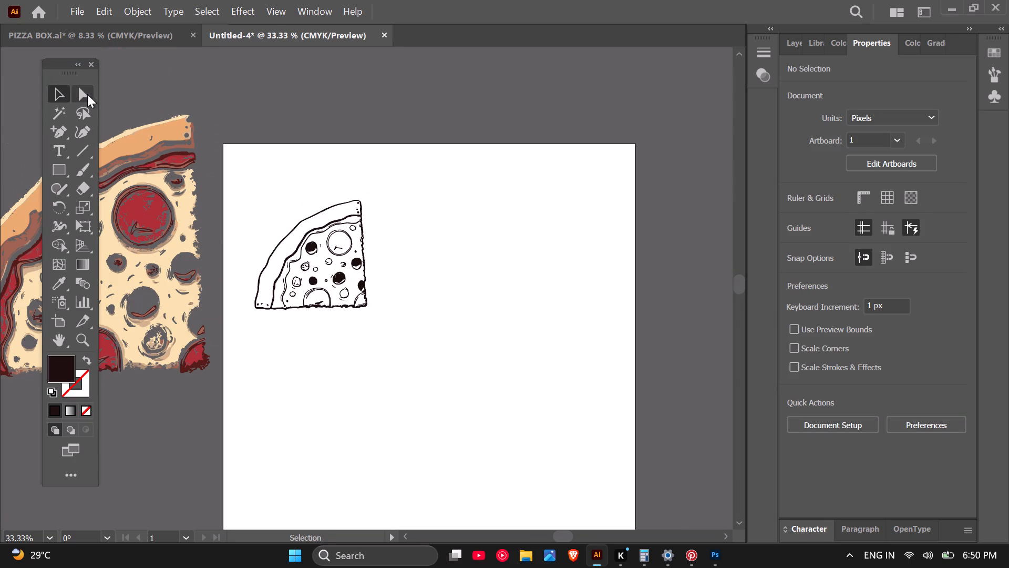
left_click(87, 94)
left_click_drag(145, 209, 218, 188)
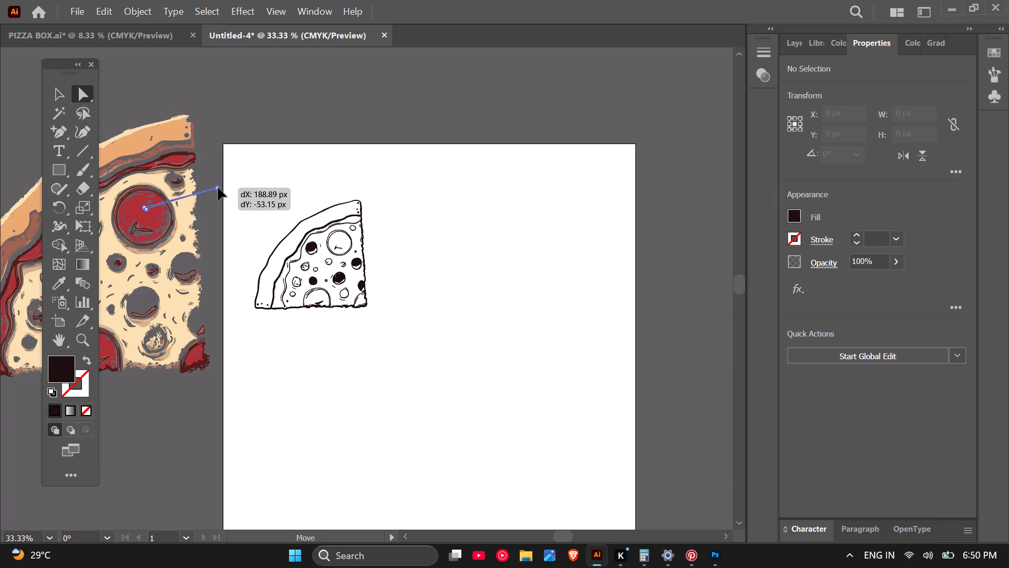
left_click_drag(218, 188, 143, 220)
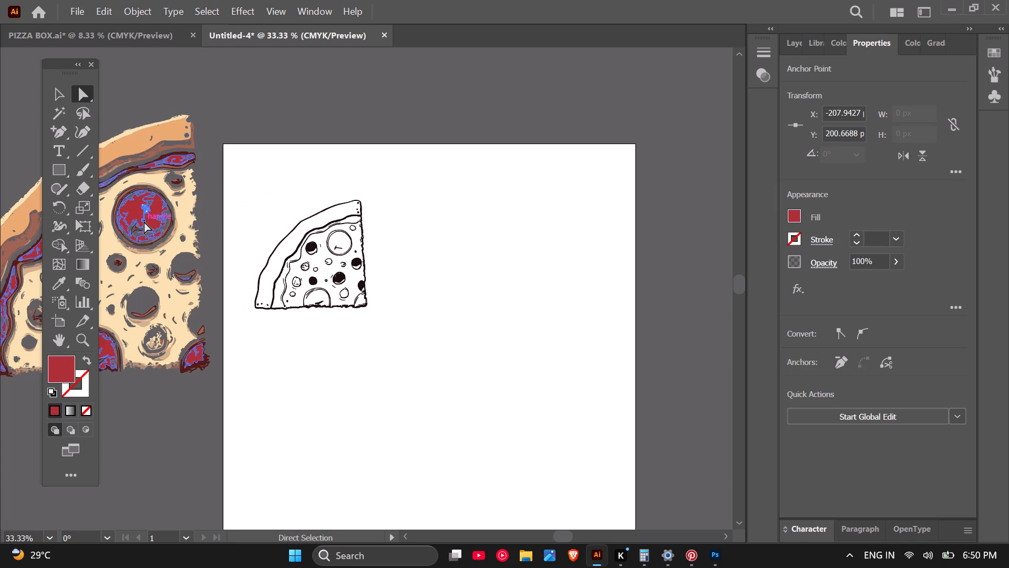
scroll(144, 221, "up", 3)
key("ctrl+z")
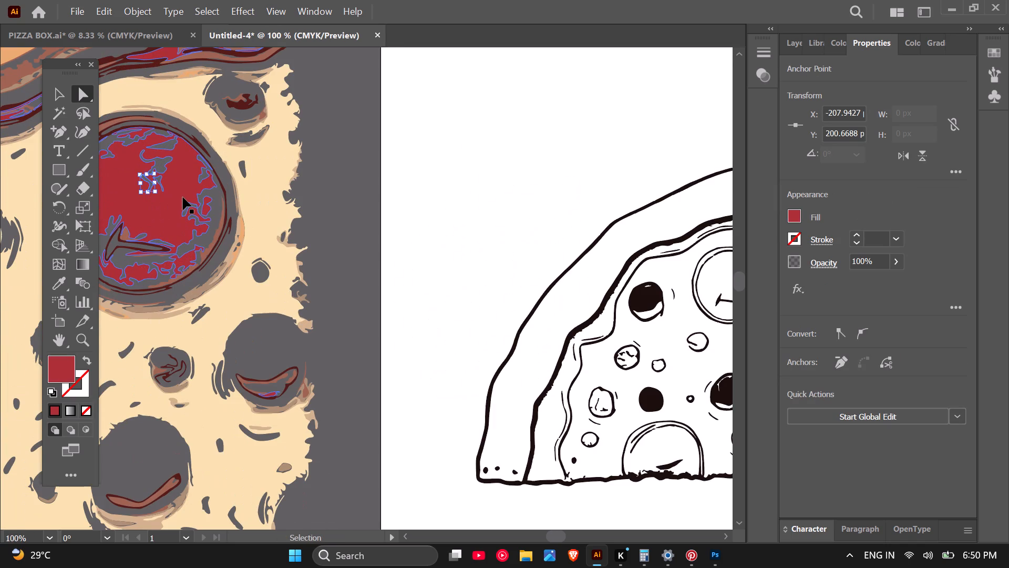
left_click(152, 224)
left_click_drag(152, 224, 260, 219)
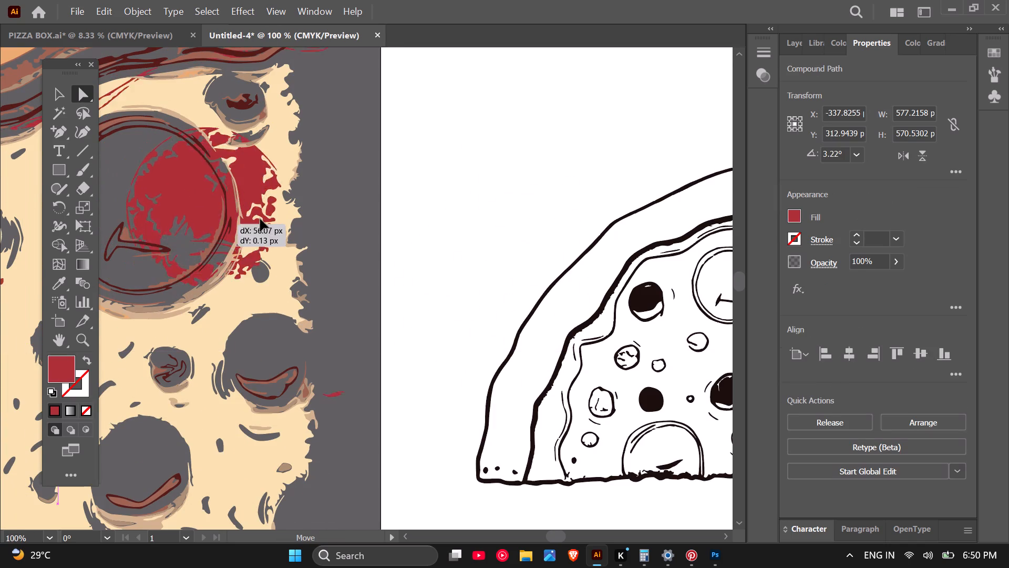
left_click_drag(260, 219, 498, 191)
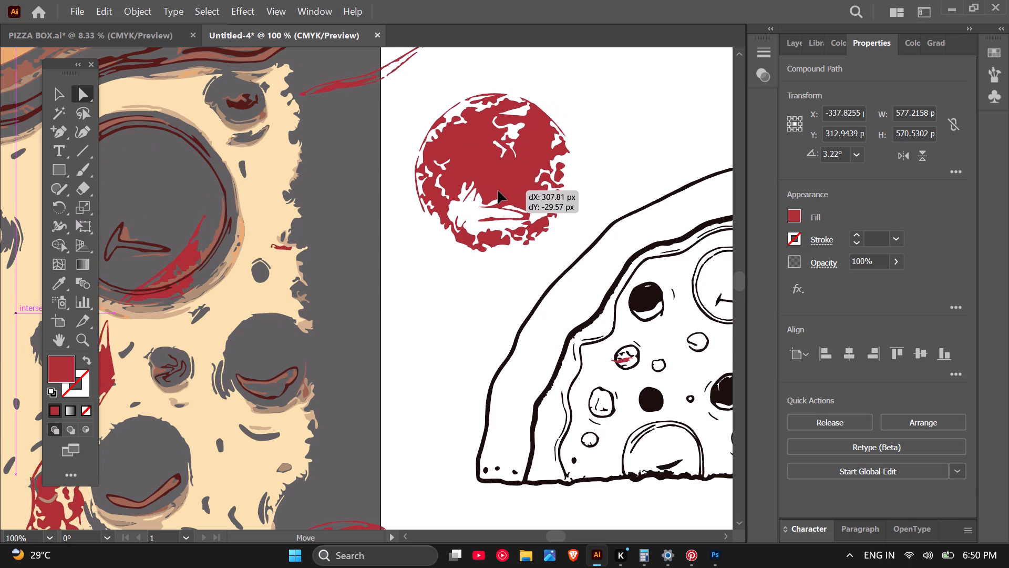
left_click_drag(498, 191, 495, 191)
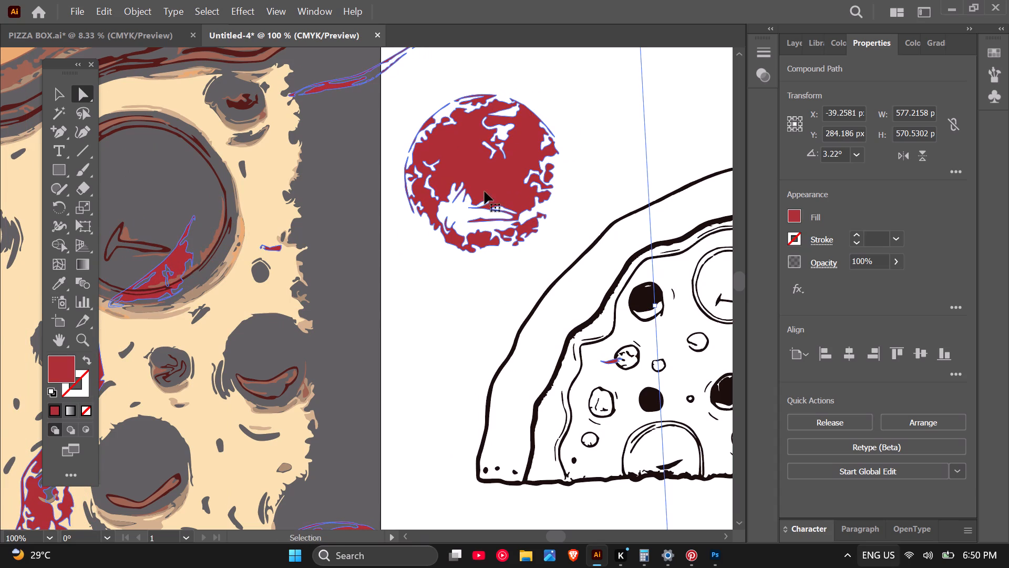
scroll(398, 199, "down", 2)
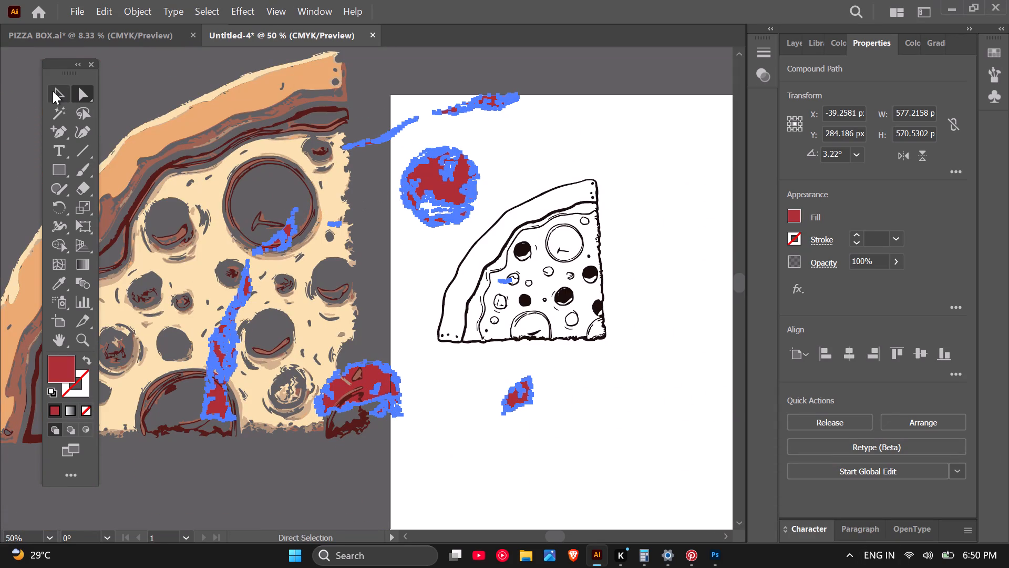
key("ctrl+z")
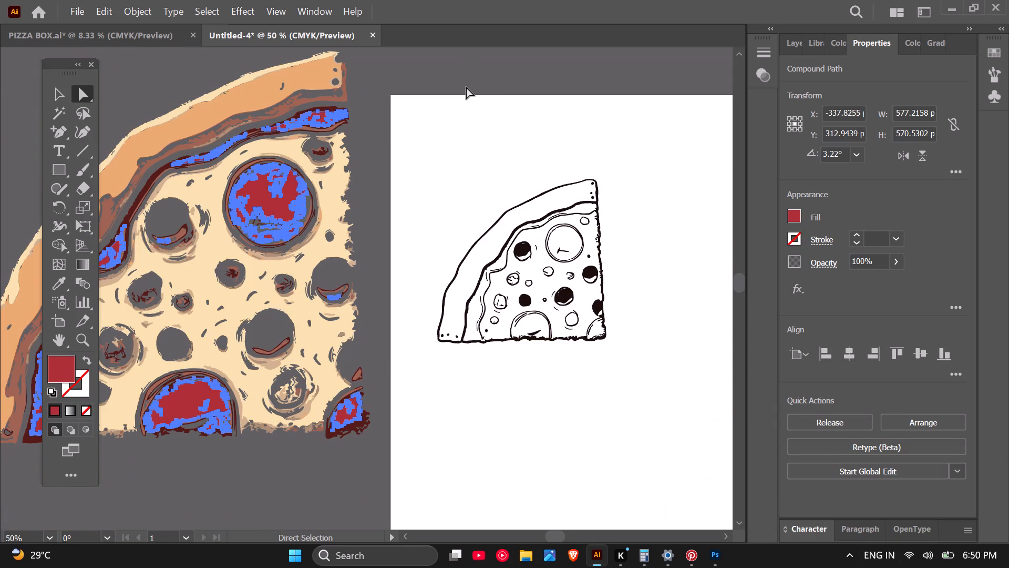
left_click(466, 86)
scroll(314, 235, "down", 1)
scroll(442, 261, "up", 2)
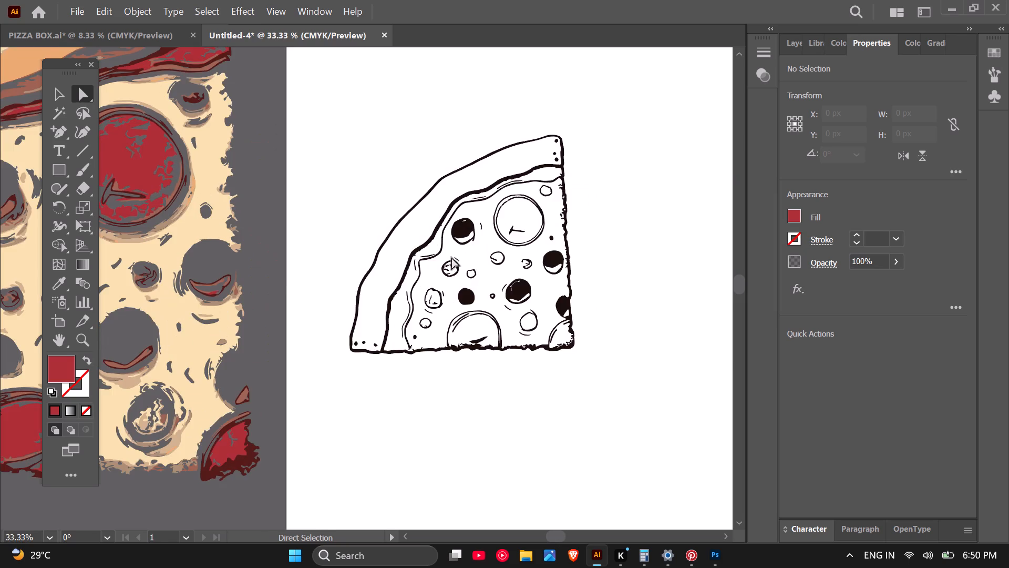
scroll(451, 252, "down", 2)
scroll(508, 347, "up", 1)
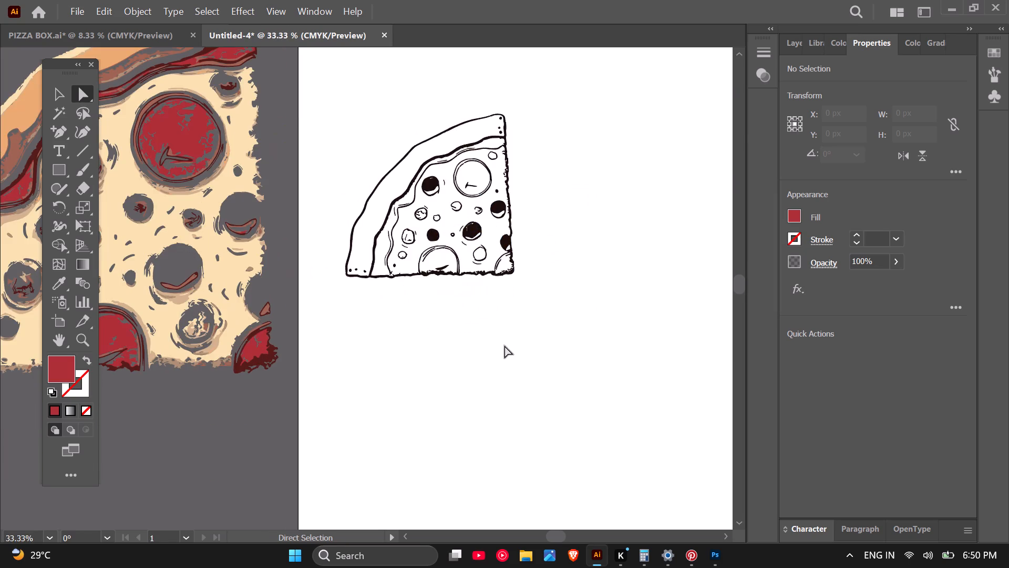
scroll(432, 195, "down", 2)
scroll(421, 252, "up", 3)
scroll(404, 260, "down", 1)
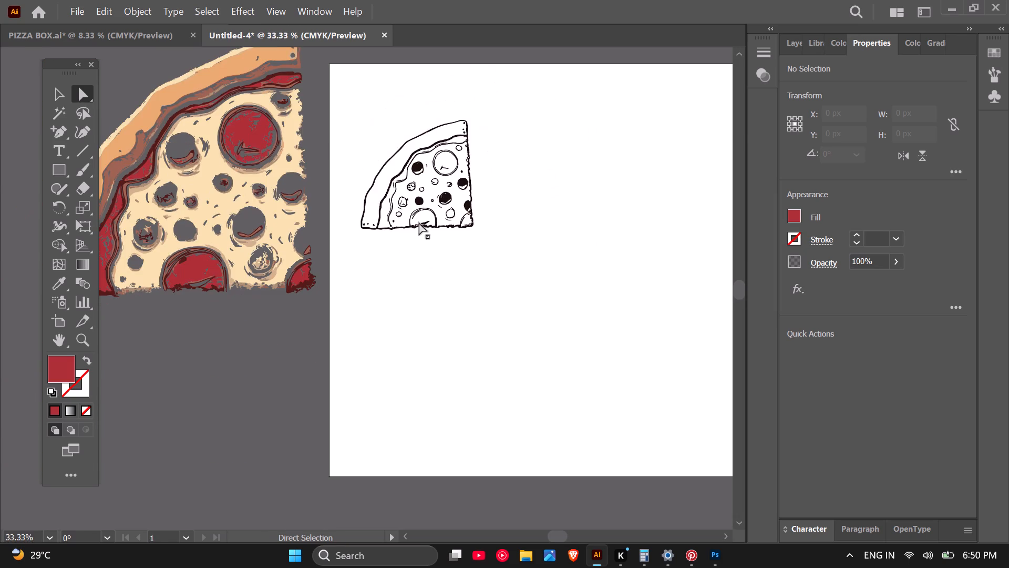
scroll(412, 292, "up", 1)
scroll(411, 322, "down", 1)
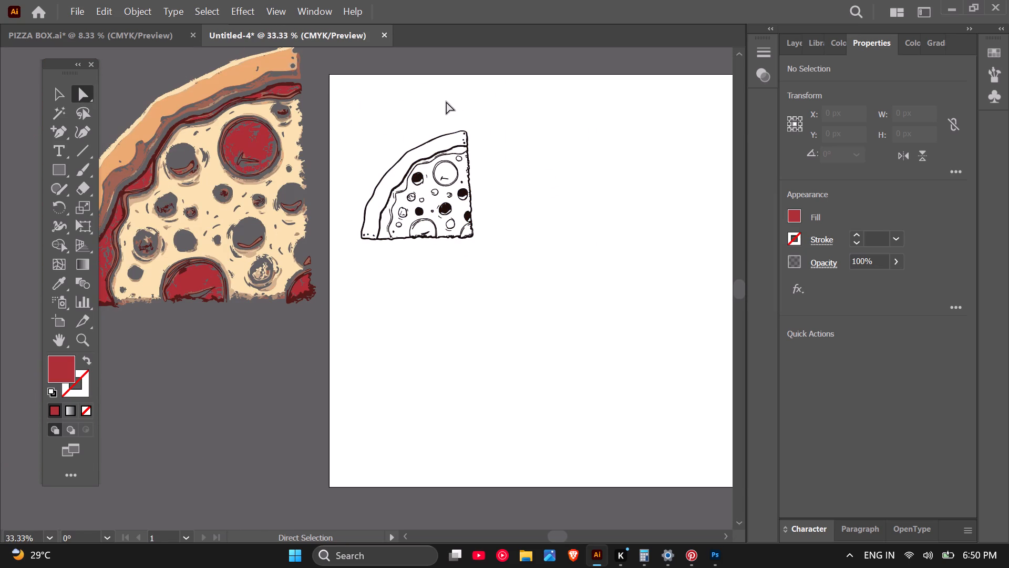
Move the upper anchor point of the thin shading line inside the corner pepperoni slightly outward on the line-art slice.
scroll(415, 104, "up", 2)
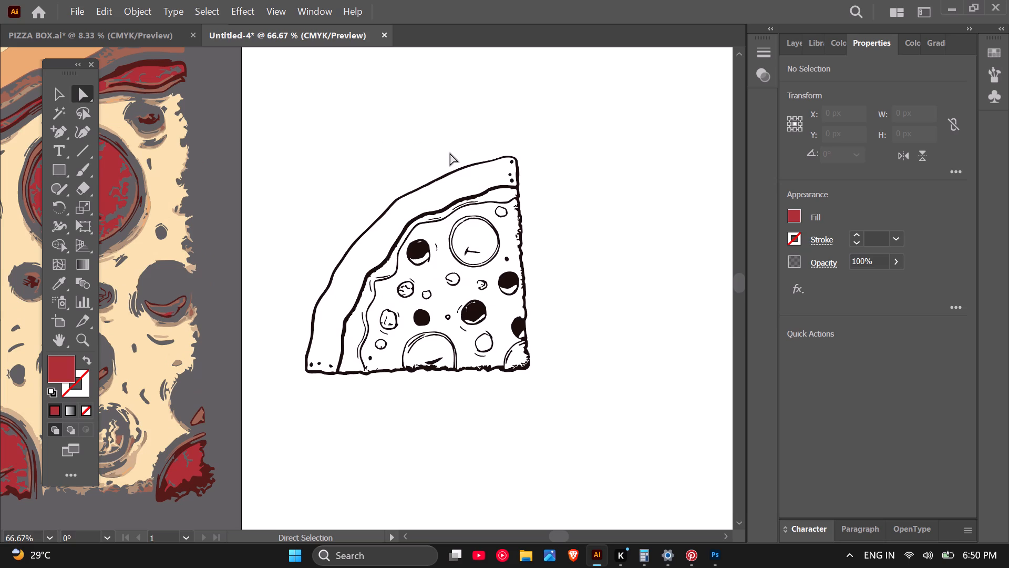
left_click(477, 194)
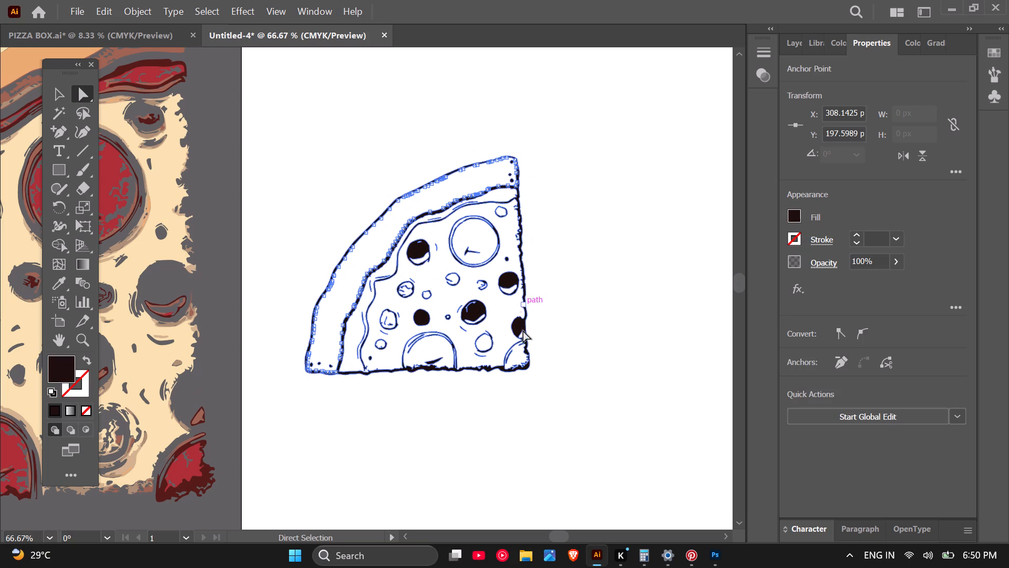
left_click_drag(600, 283, 488, 358)
left_click(604, 284)
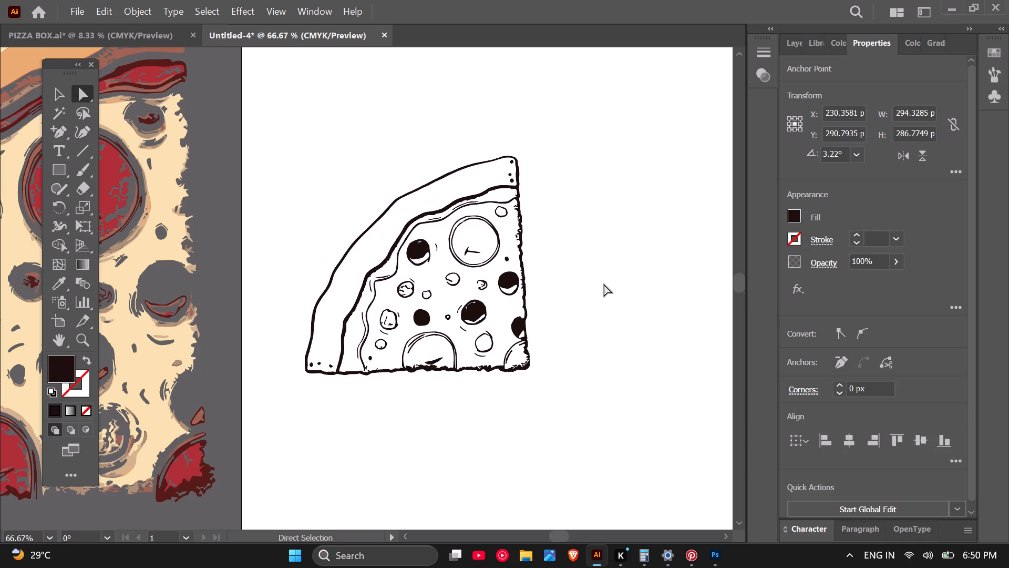
left_click(530, 361)
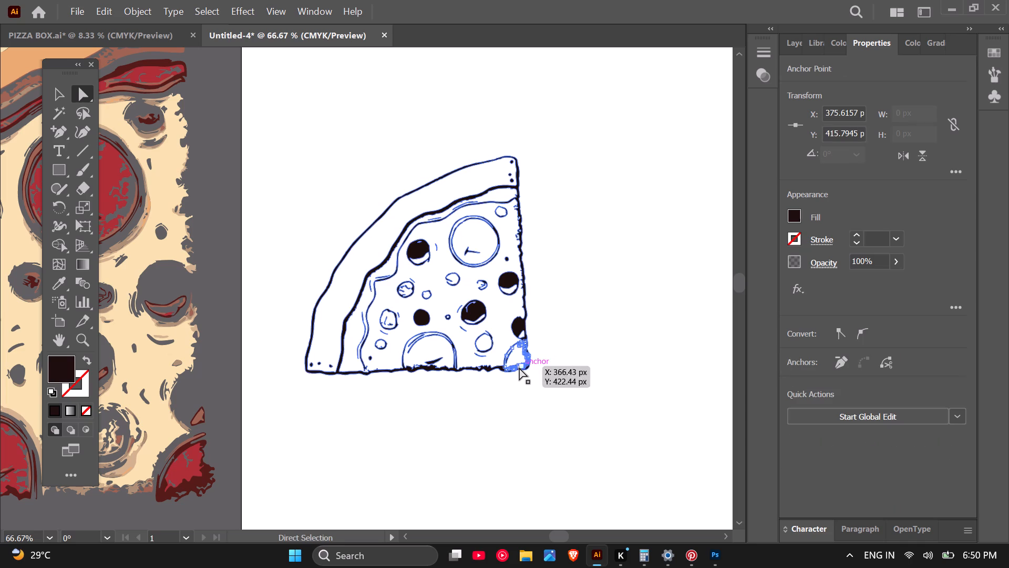
scroll(519, 368, "up", 3)
left_click_drag(496, 312, 501, 313)
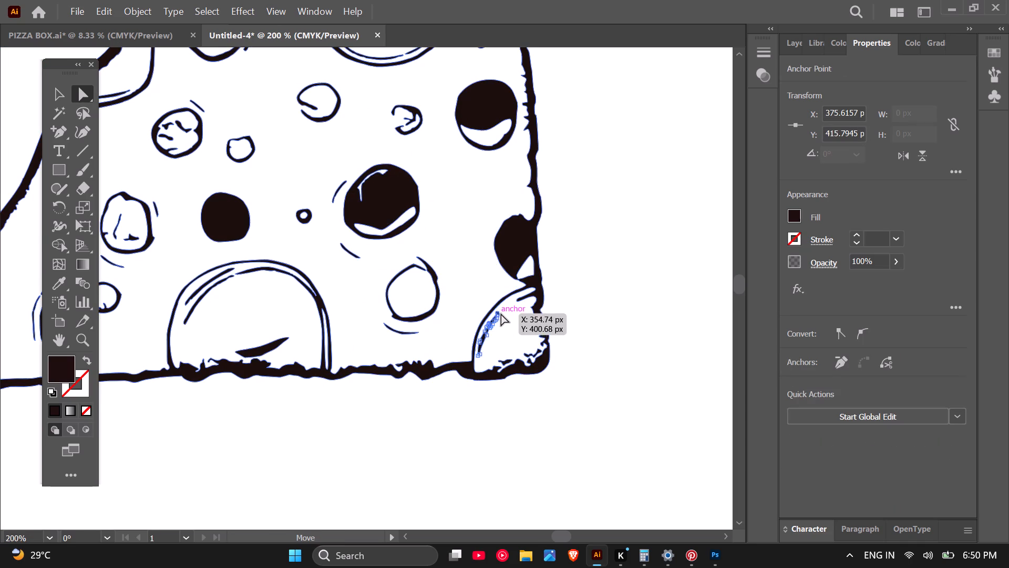
left_click_drag(501, 313, 503, 310)
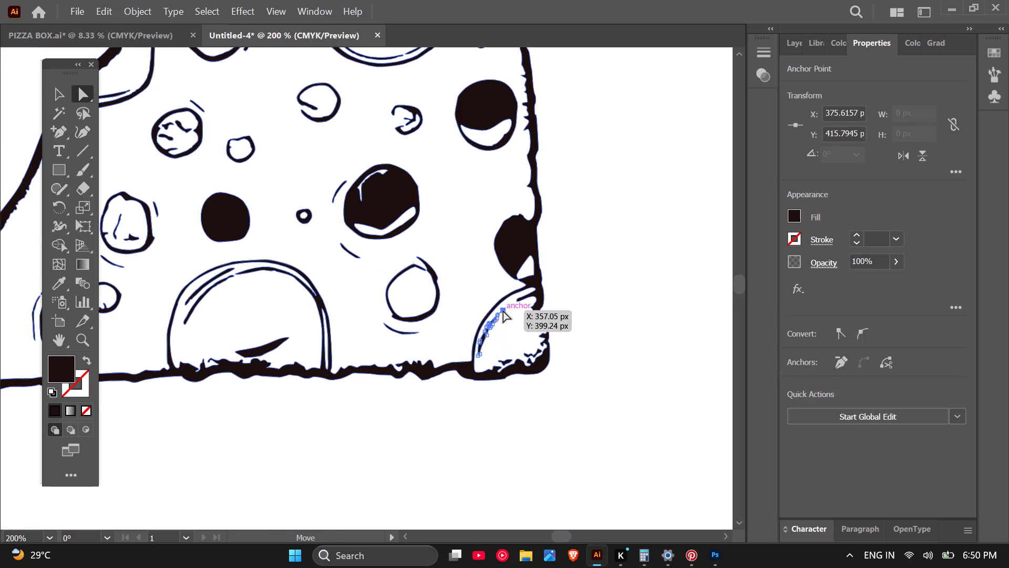
left_click(629, 294)
Examine the paths and anchor points around the line-art slice's lower-right corner.
scroll(454, 268, "down", 1)
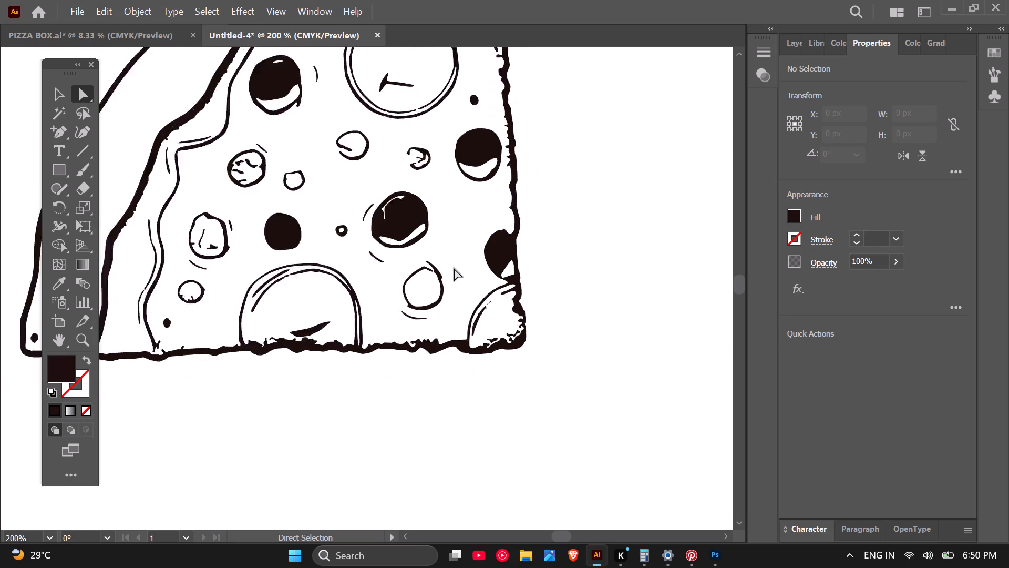
scroll(454, 268, "down", 1)
left_click_drag(562, 229, 451, 354)
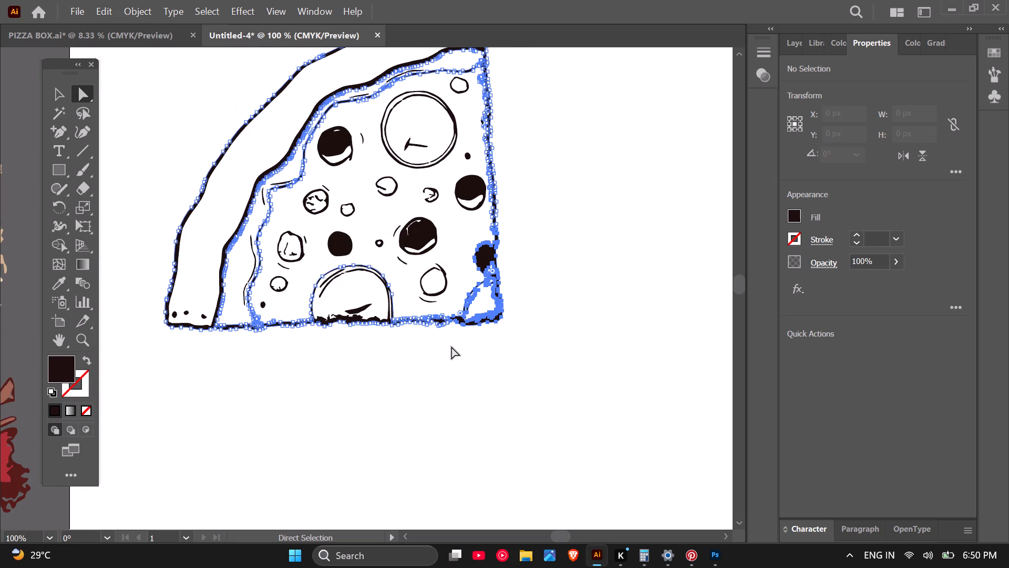
left_click(560, 249)
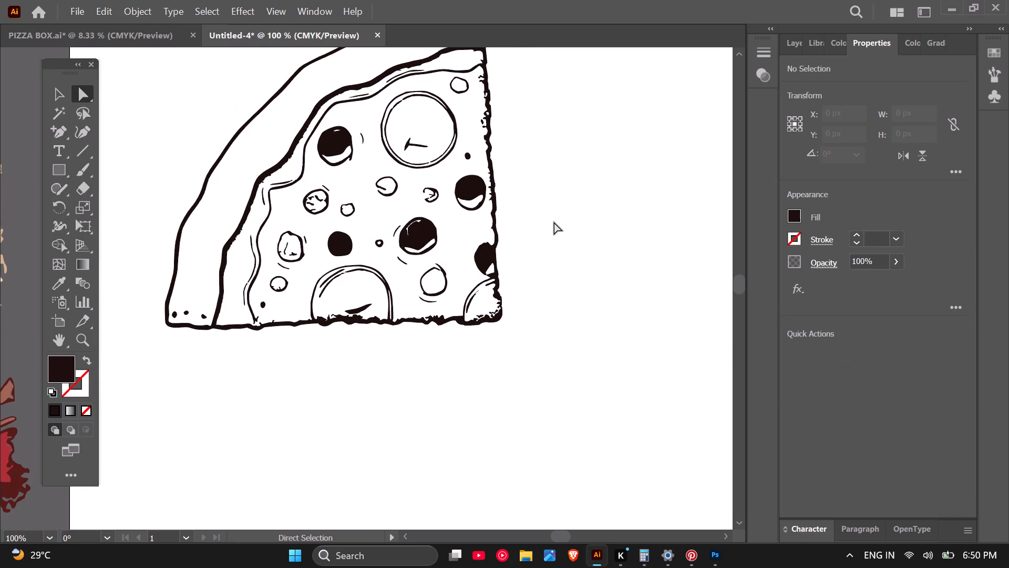
scroll(464, 240, "up", 1)
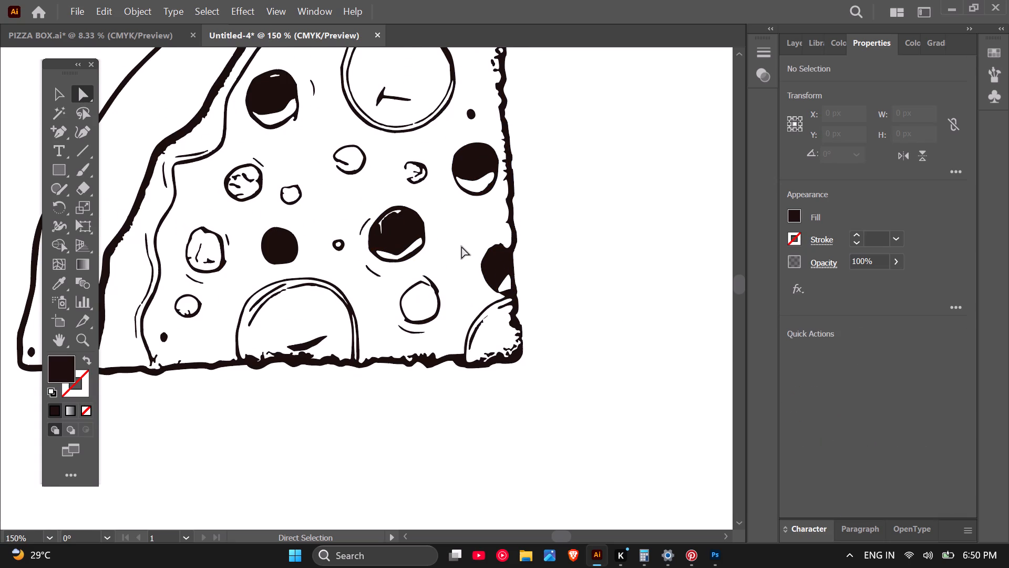
left_click(631, 260)
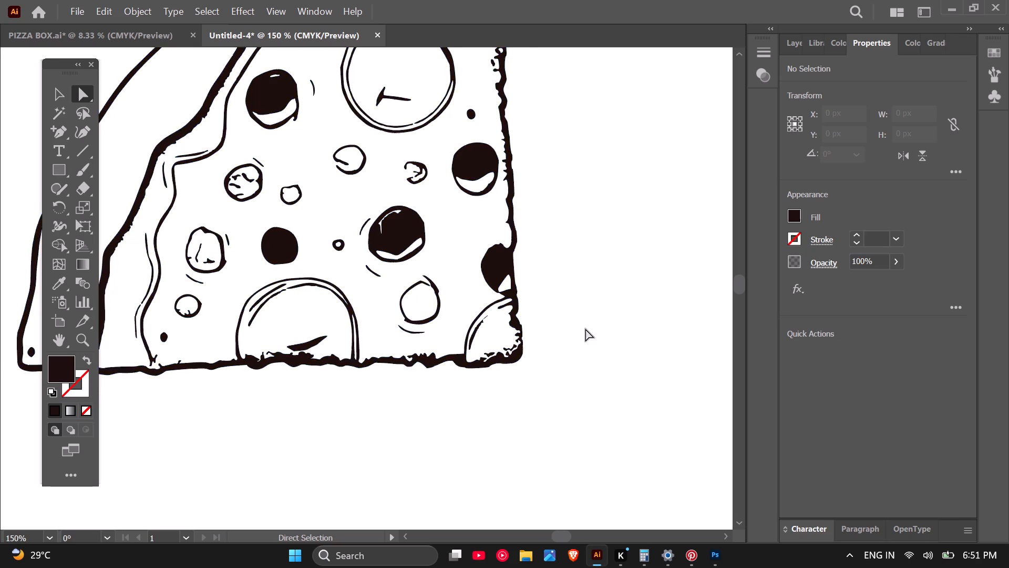
Rasterize the whole line-art slice in CMYK at High (300 ppi) with a transparent background.
scroll(599, 332, "down", 2)
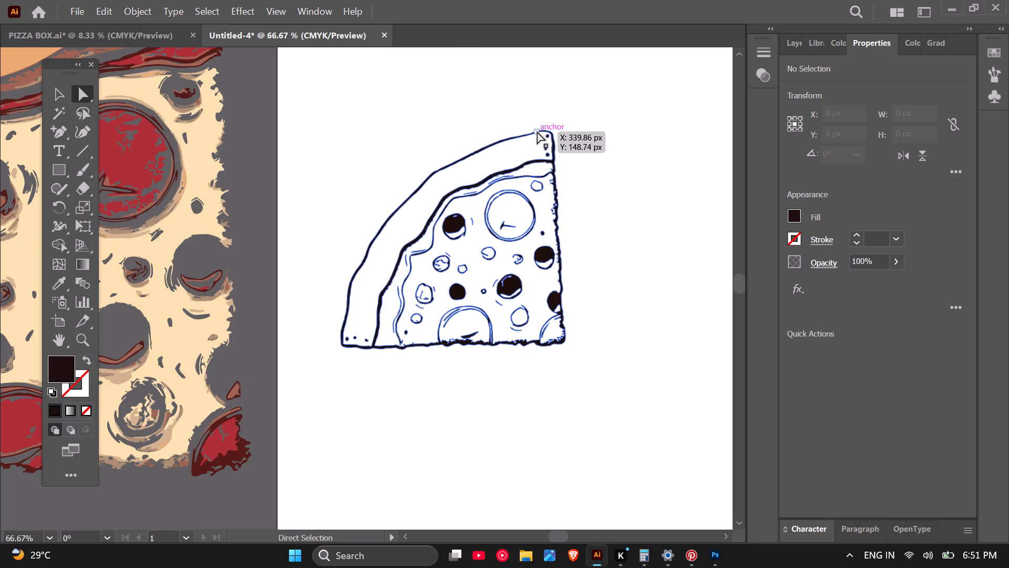
left_click(537, 131)
left_click_drag(318, 160, 498, 295)
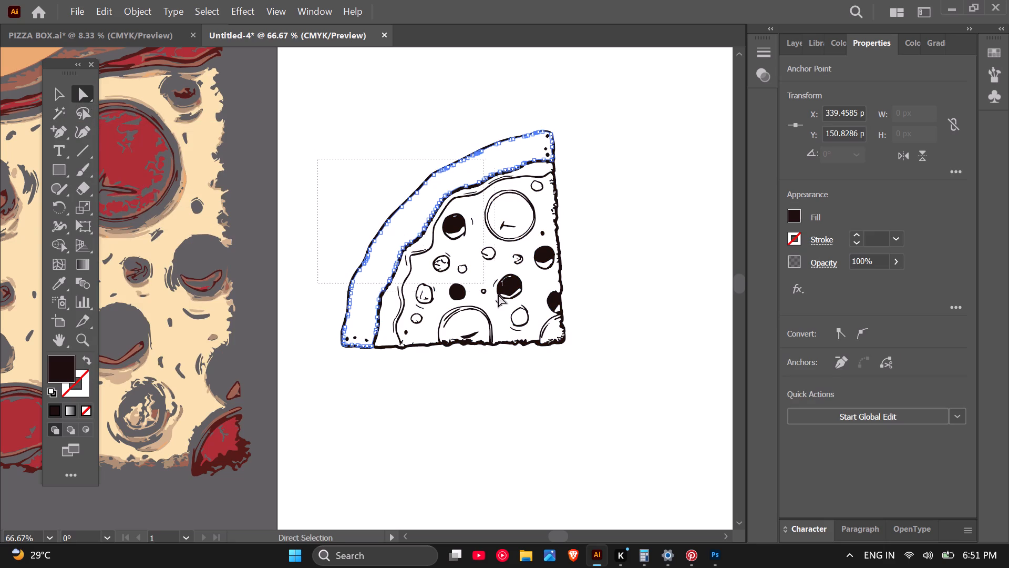
left_click_drag(498, 295, 591, 367)
left_click(129, 13)
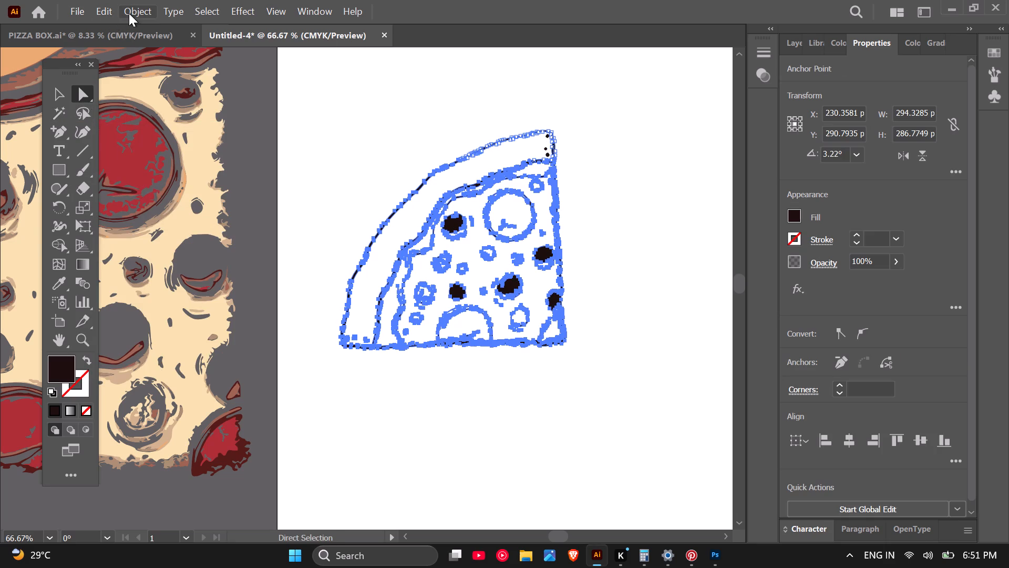
left_click(206, 237)
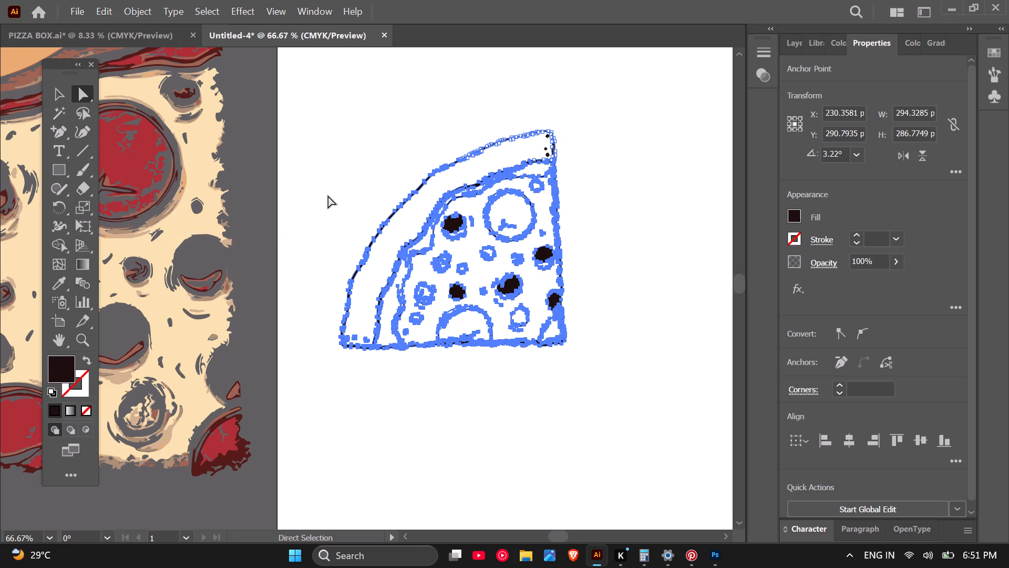
left_click(147, 5)
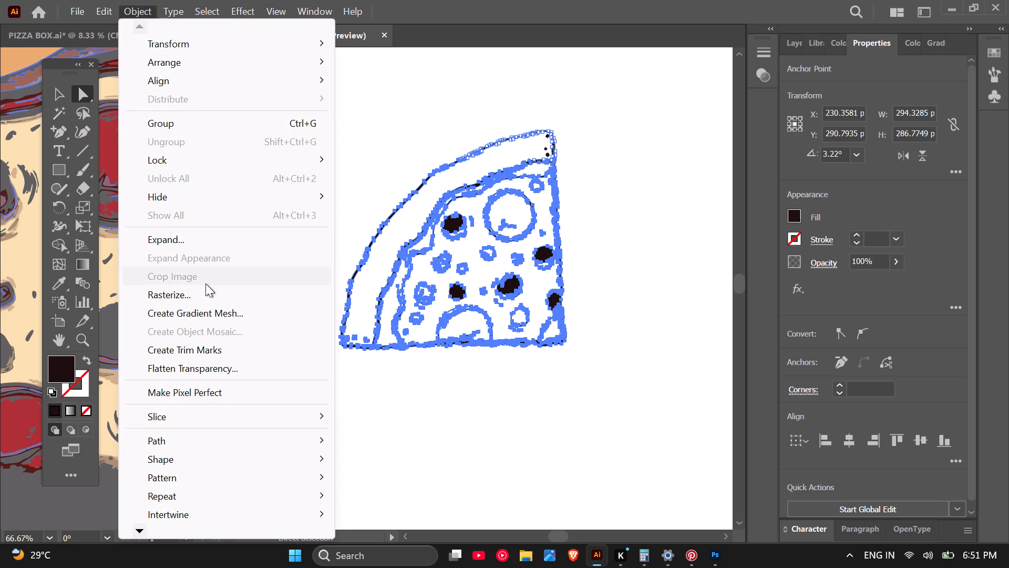
left_click(211, 298)
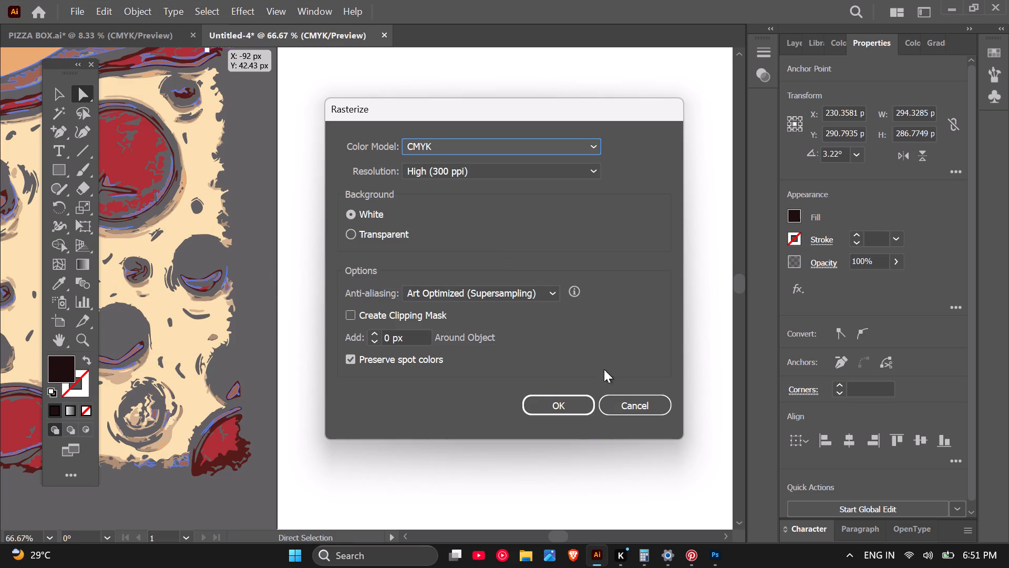
left_click(417, 238)
left_click(388, 227)
left_click(356, 231)
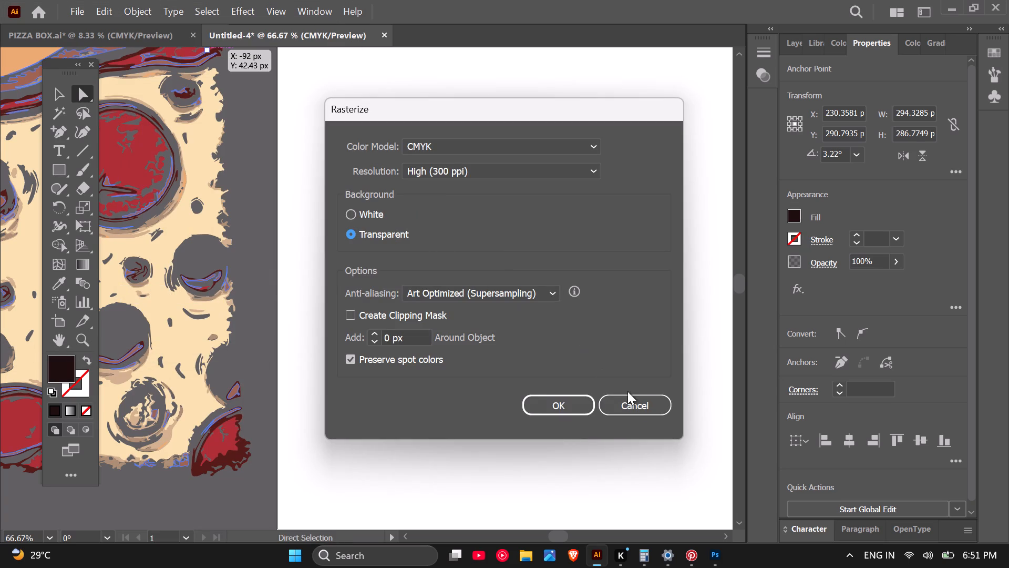
left_click(580, 397)
left_click(560, 389)
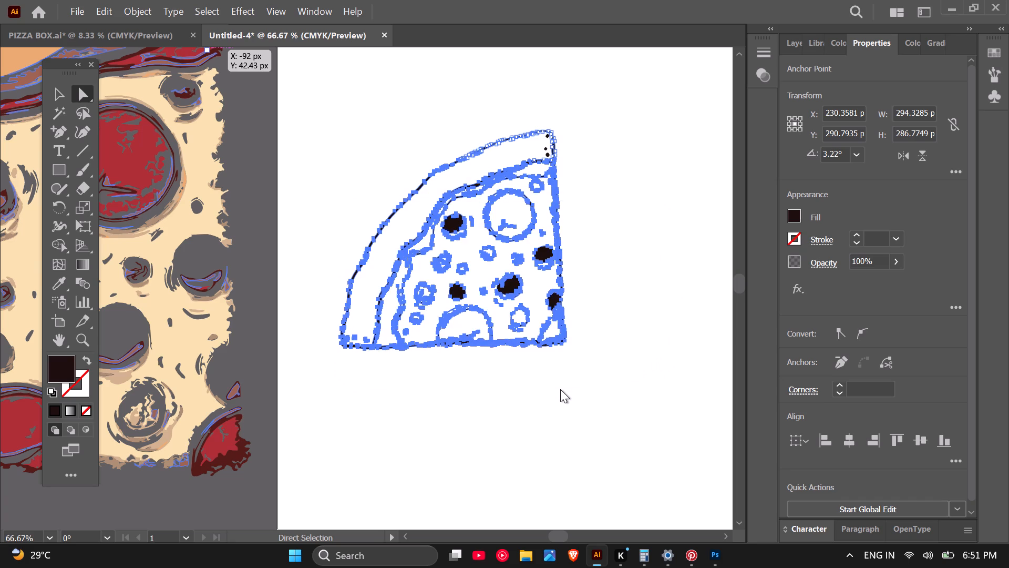
Select the rasterized line-art slice image and shift it about 4 px to the left on the artboard.
left_click(536, 284)
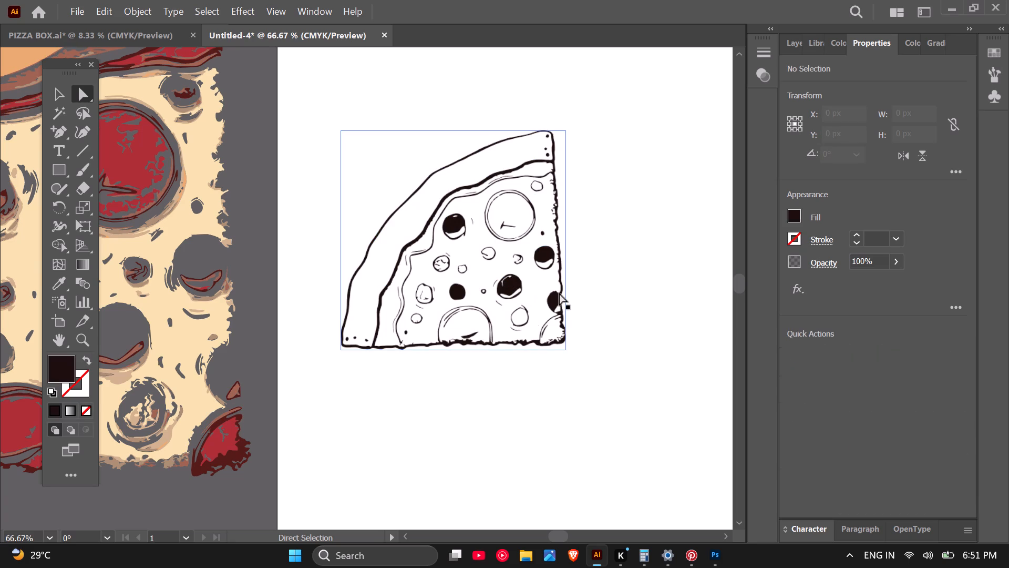
left_click(559, 293)
left_click(567, 350)
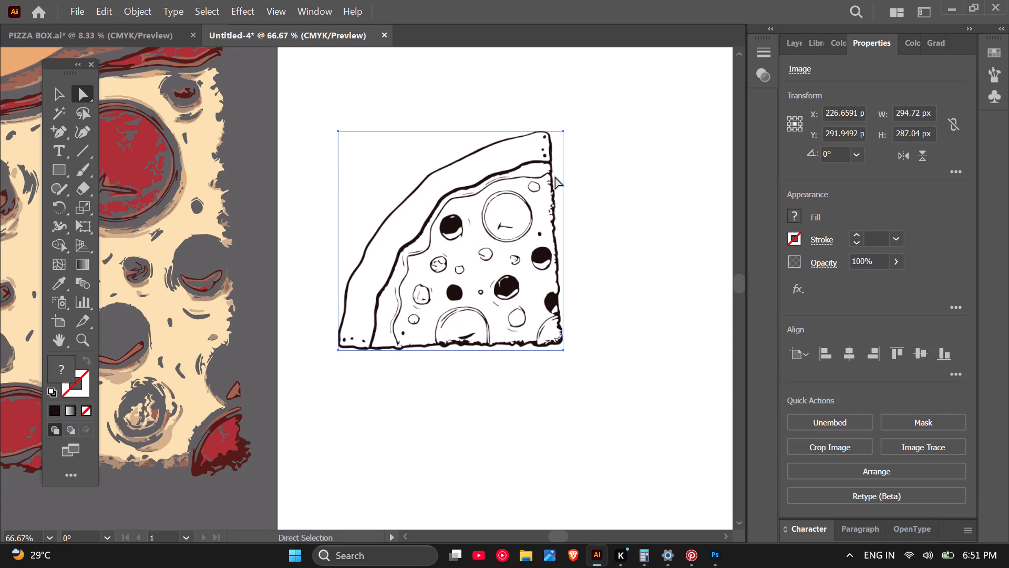
left_click(563, 133)
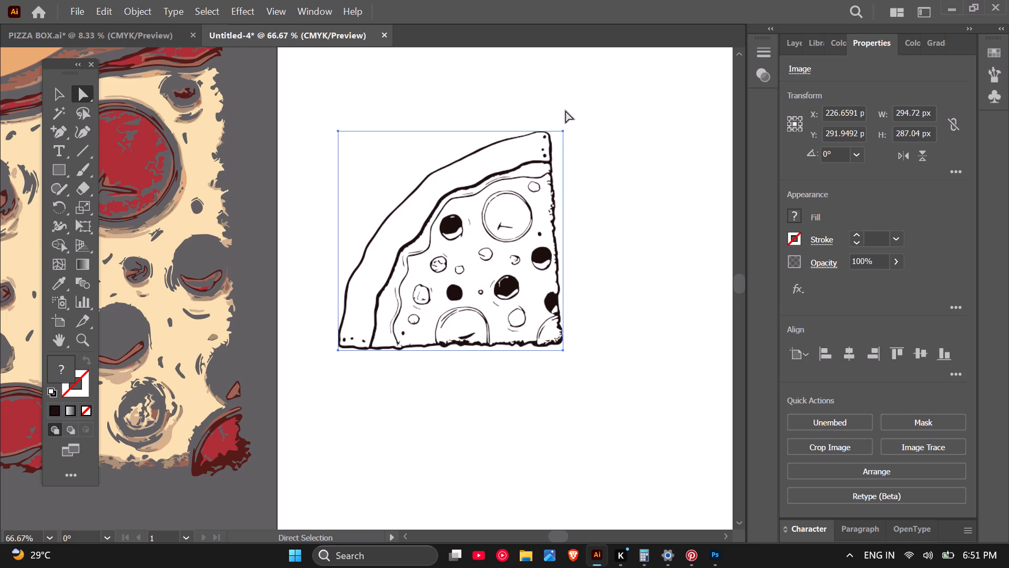
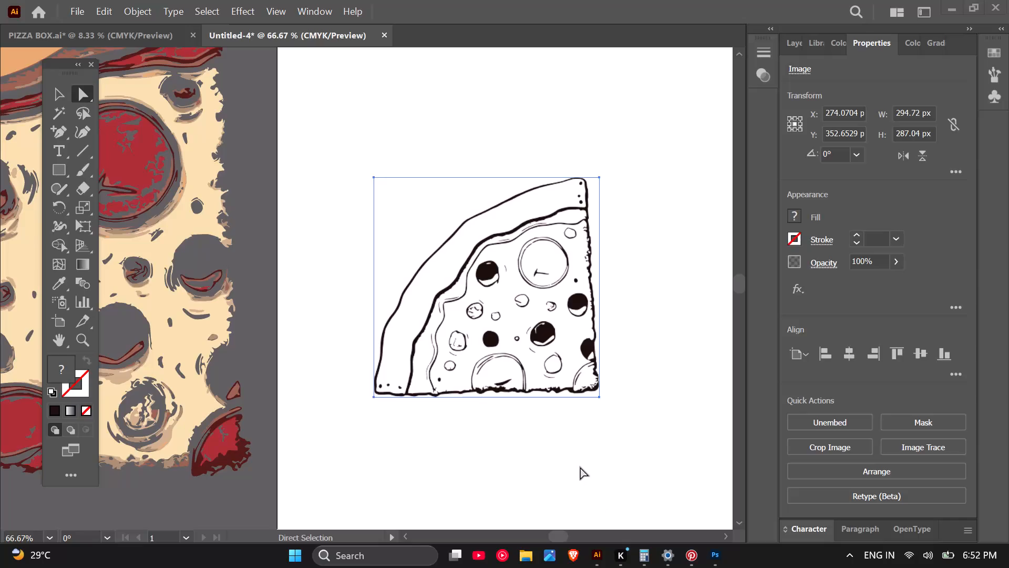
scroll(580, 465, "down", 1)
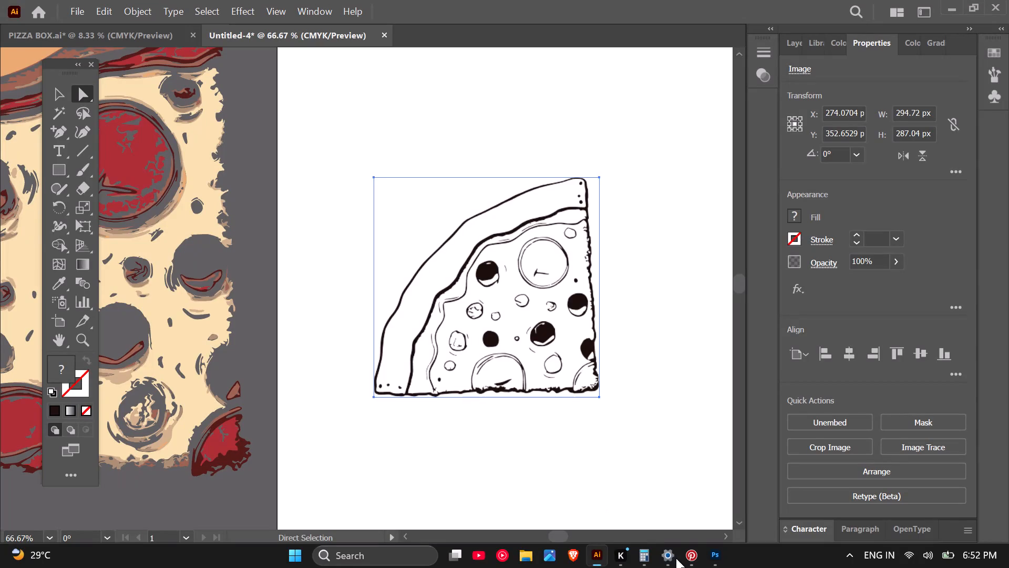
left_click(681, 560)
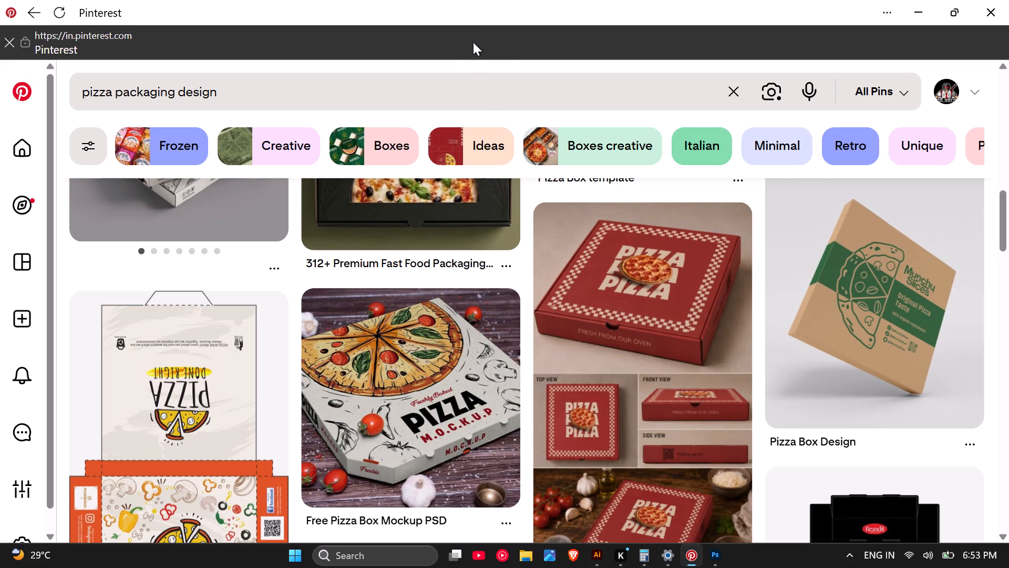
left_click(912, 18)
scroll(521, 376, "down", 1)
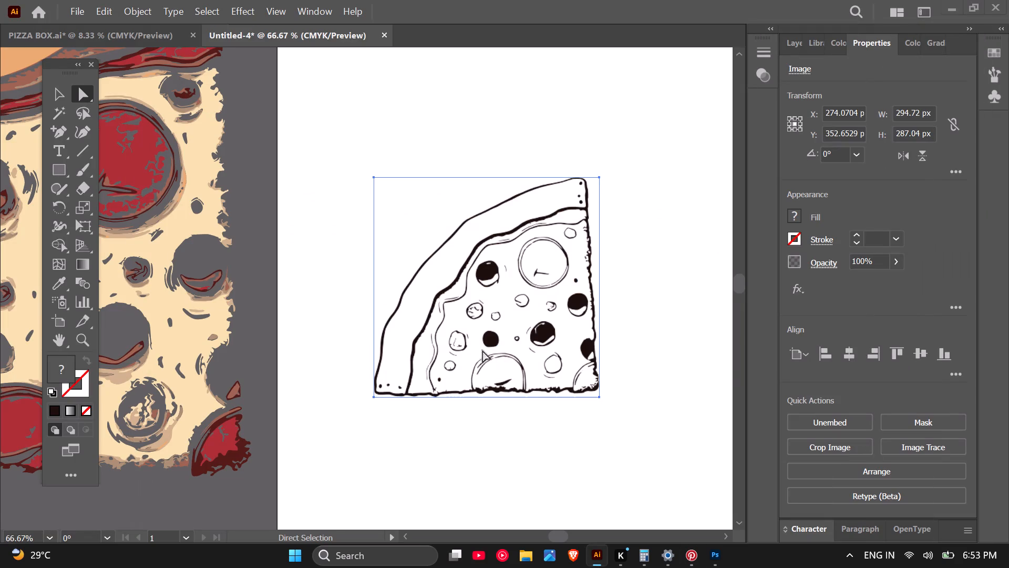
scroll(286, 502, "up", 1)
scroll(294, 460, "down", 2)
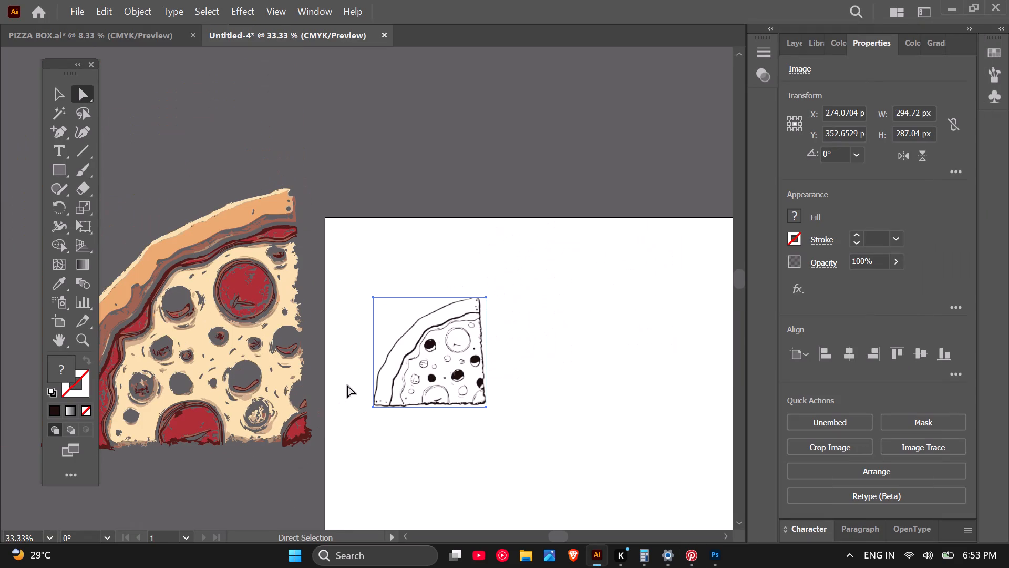
Switch to Photoshop and add the text SLICE on the kraft background between the corner pizza slices.
left_click(708, 556)
scroll(213, 288, "up", 2)
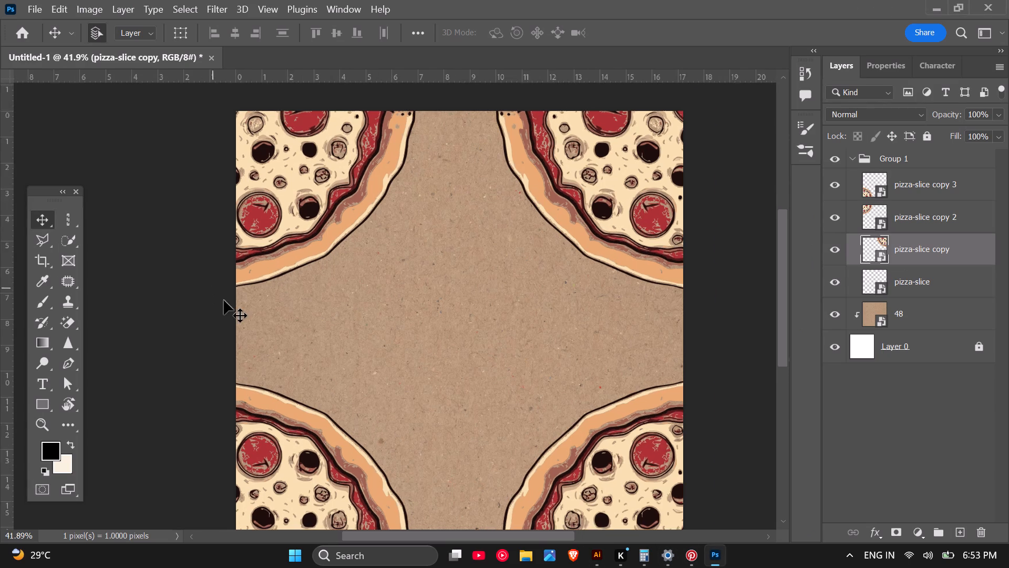
left_click(39, 389)
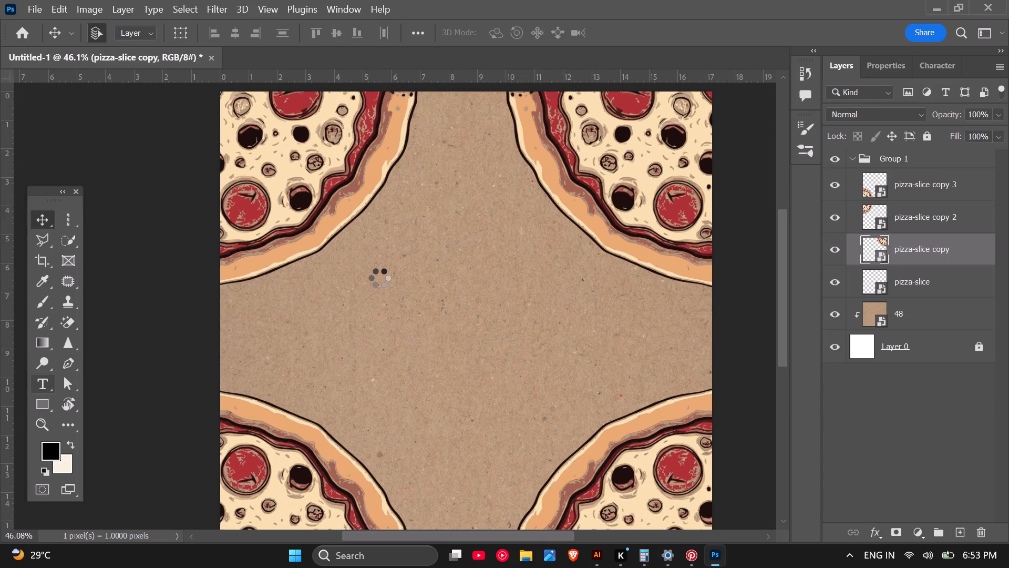
left_click(411, 257)
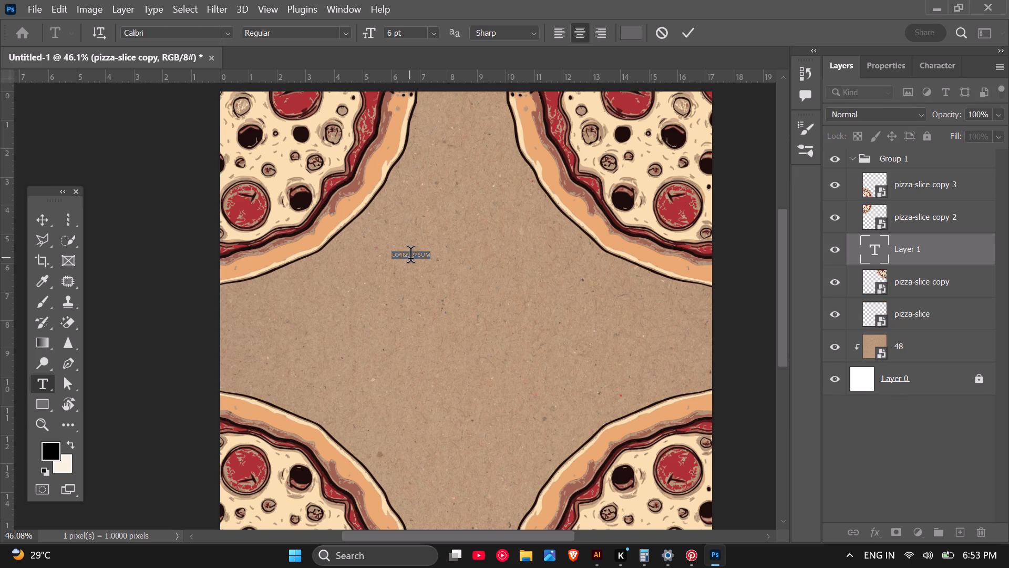
type("SLICE")
left_click(35, 225)
Move the SLICE text layer out of Group 1 to the top of the layer stack.
key("ctrl+t")
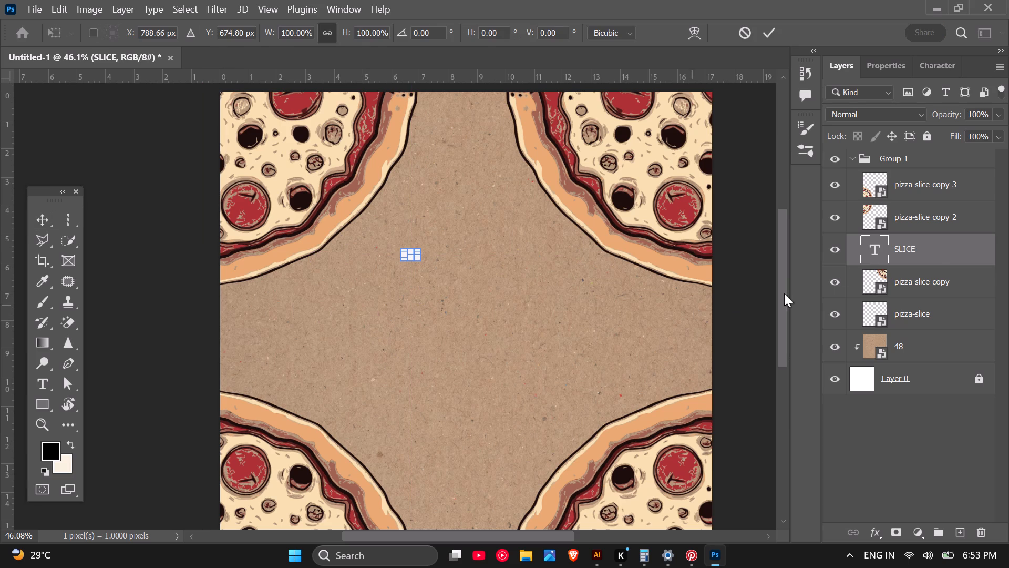
left_click_drag(933, 240, 936, 156)
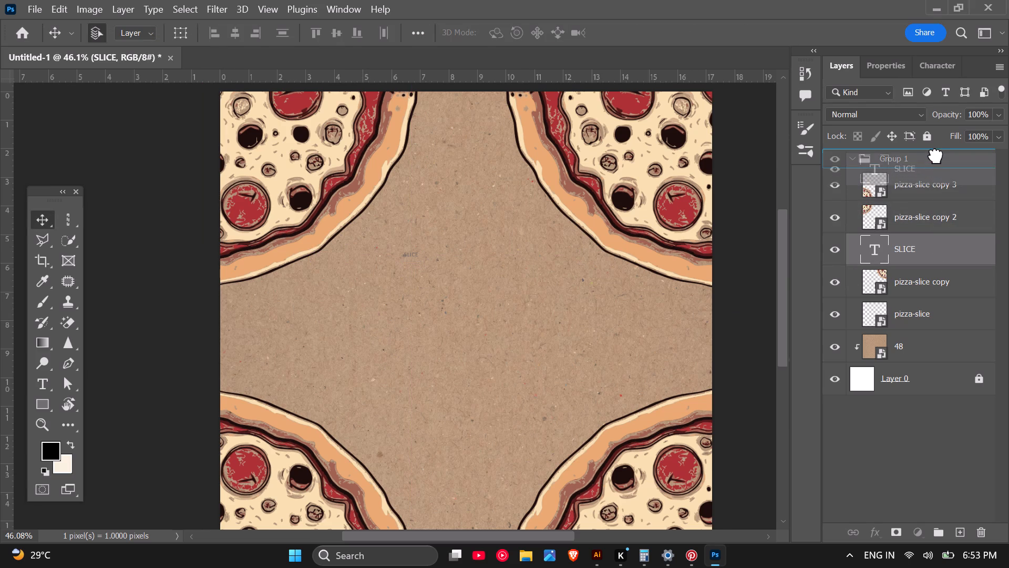
left_click_drag(936, 156, 935, 150)
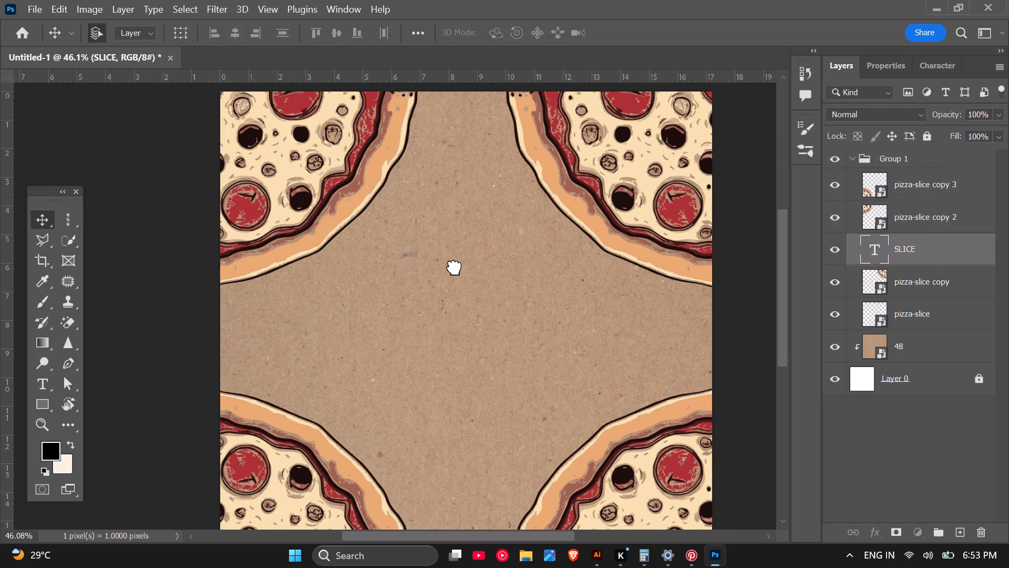
Scale the SLICE text up proportionally to about 997%, about 5 cm wide.
key("ctrl+t")
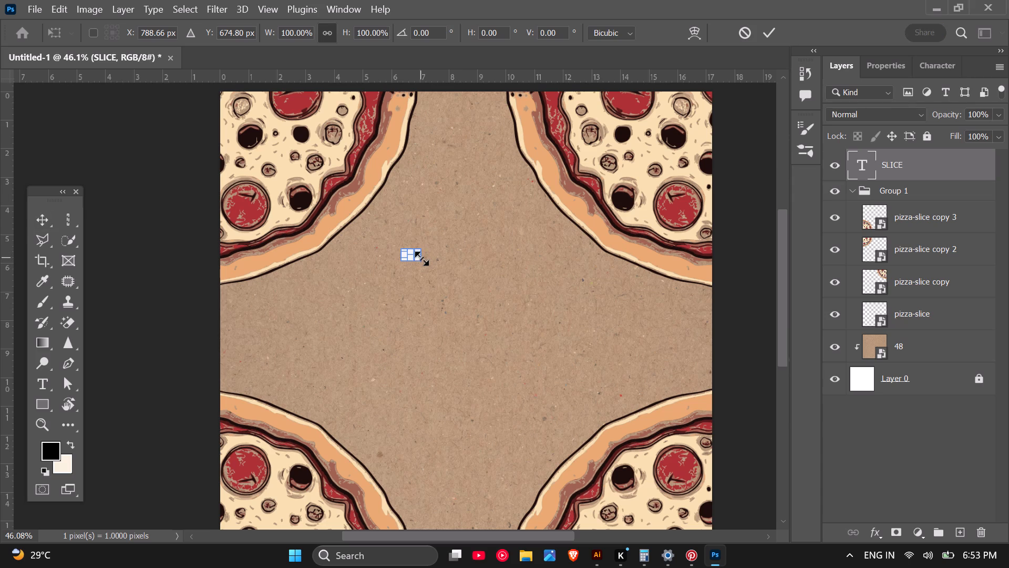
left_click_drag(421, 258, 565, 312)
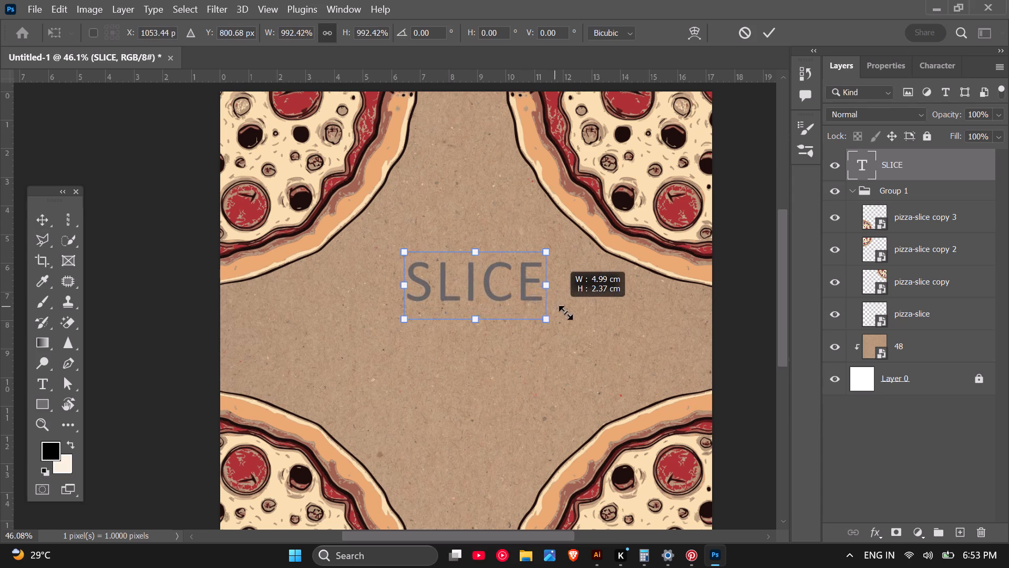
left_click_drag(565, 312, 555, 310)
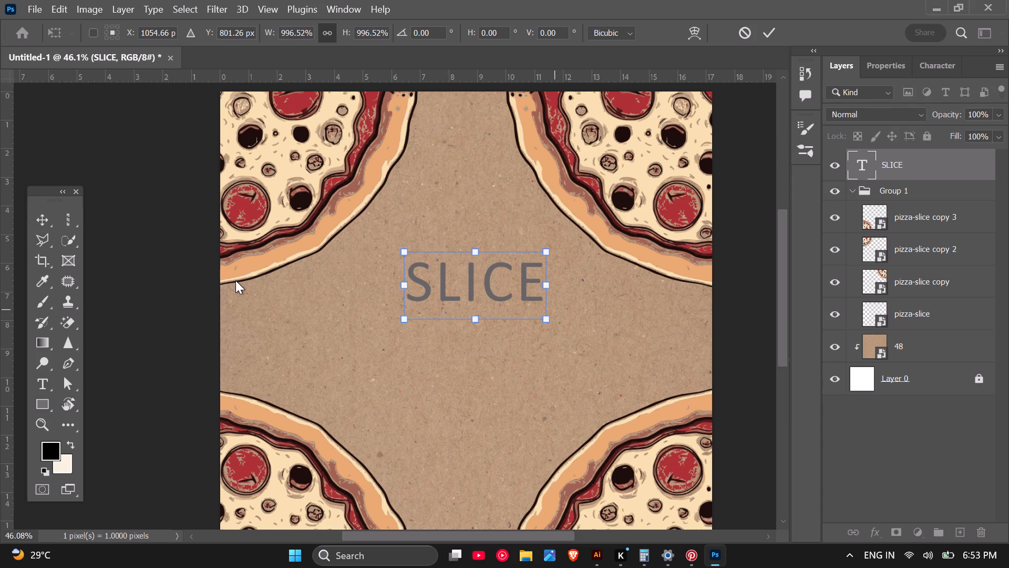
left_click(39, 220)
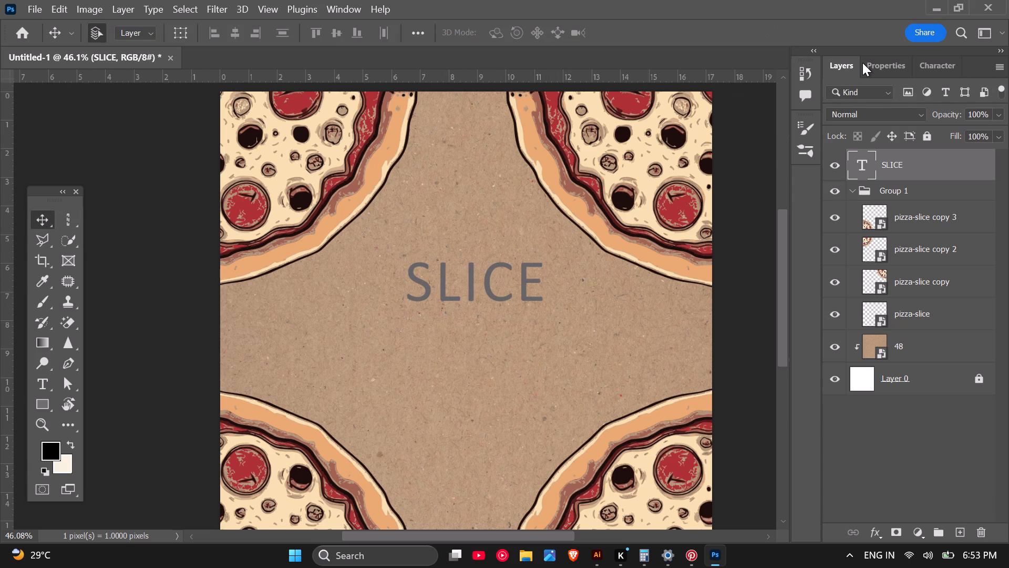
Set the SLICE text's font to Poppins, trying the Black weight before choosing ExtraBold.
left_click(862, 63)
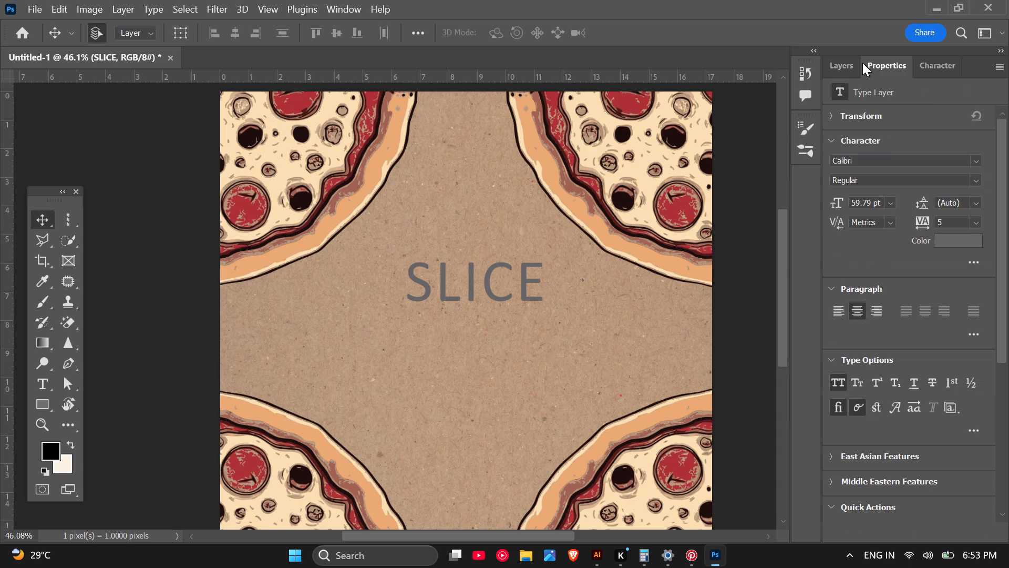
left_click(982, 155)
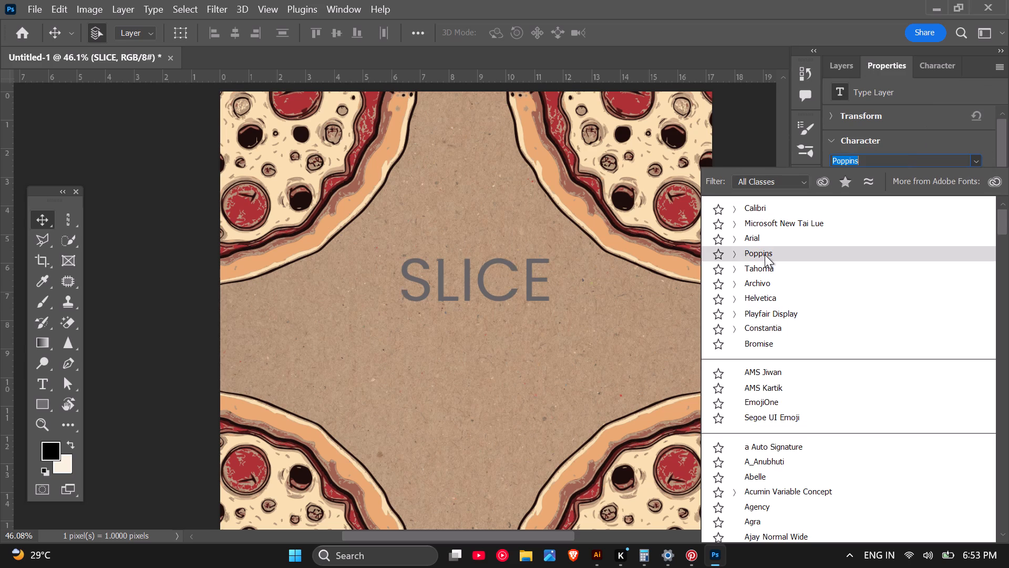
left_click(729, 250)
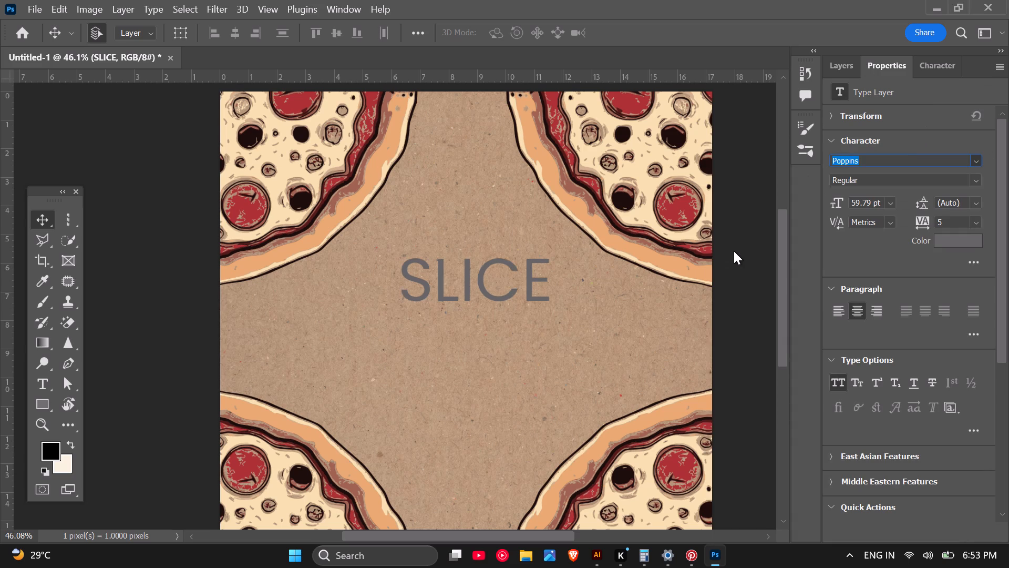
left_click(978, 180)
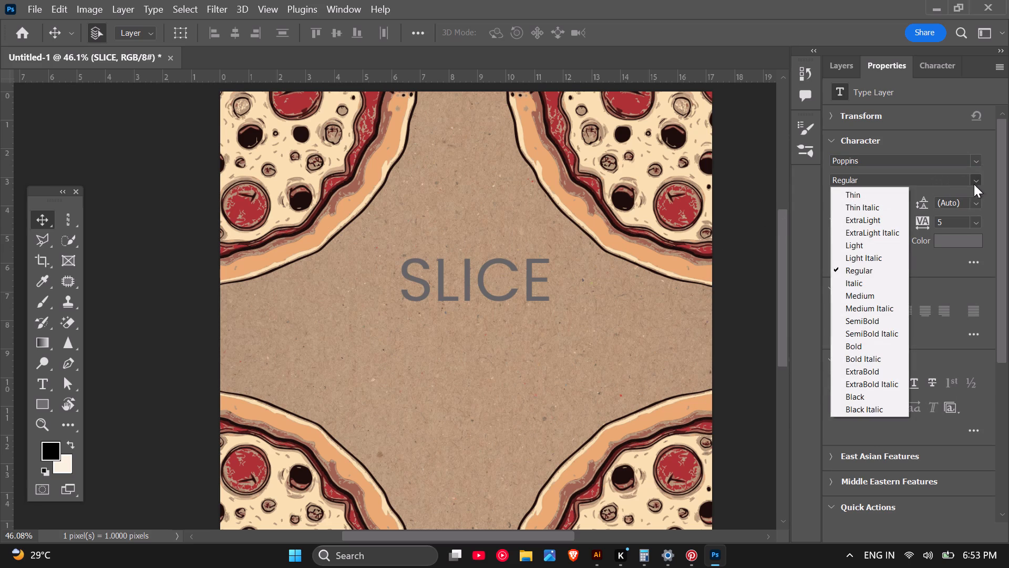
left_click(879, 394)
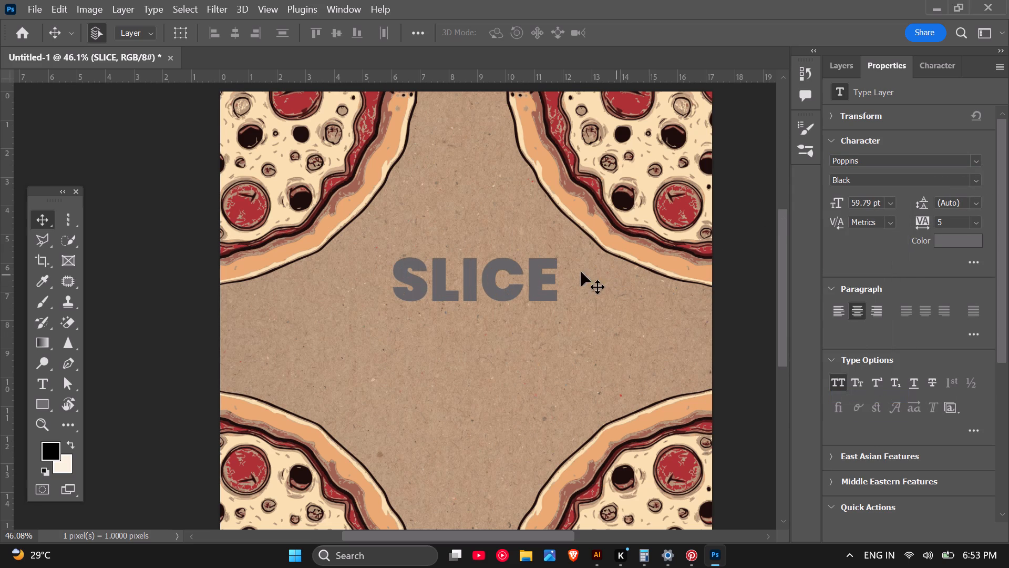
scroll(424, 269, "up", 3)
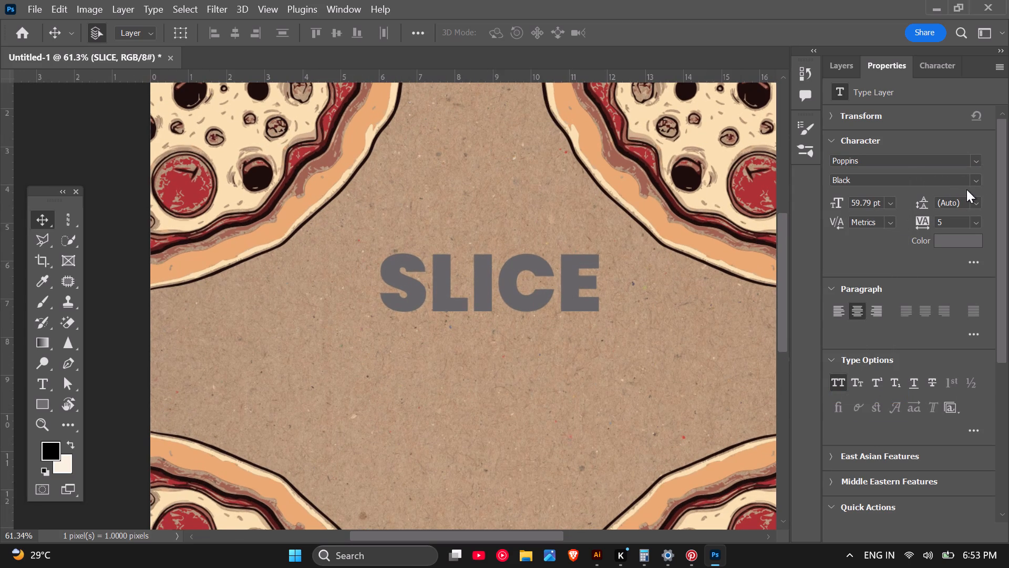
left_click(974, 184)
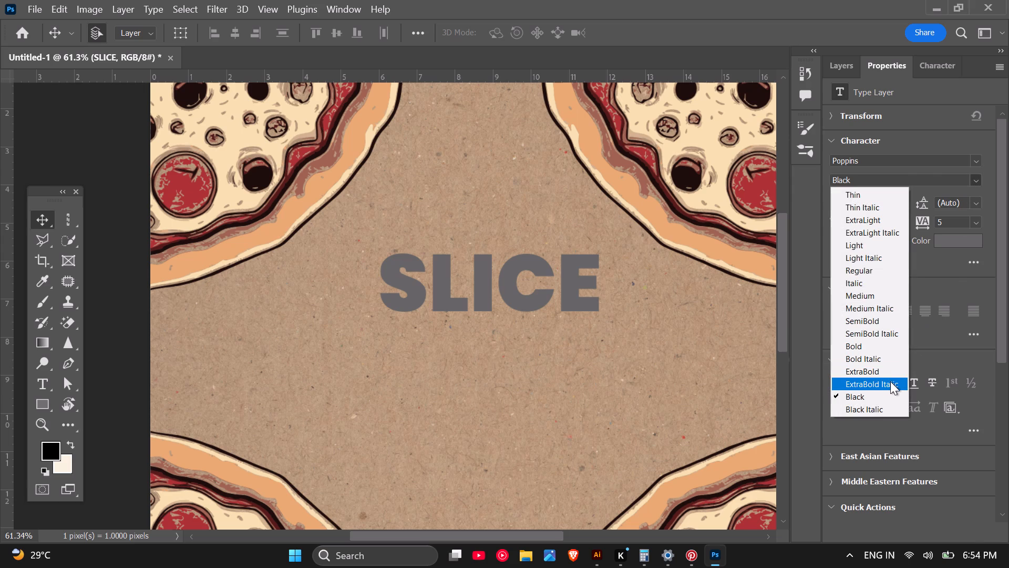
left_click(891, 372)
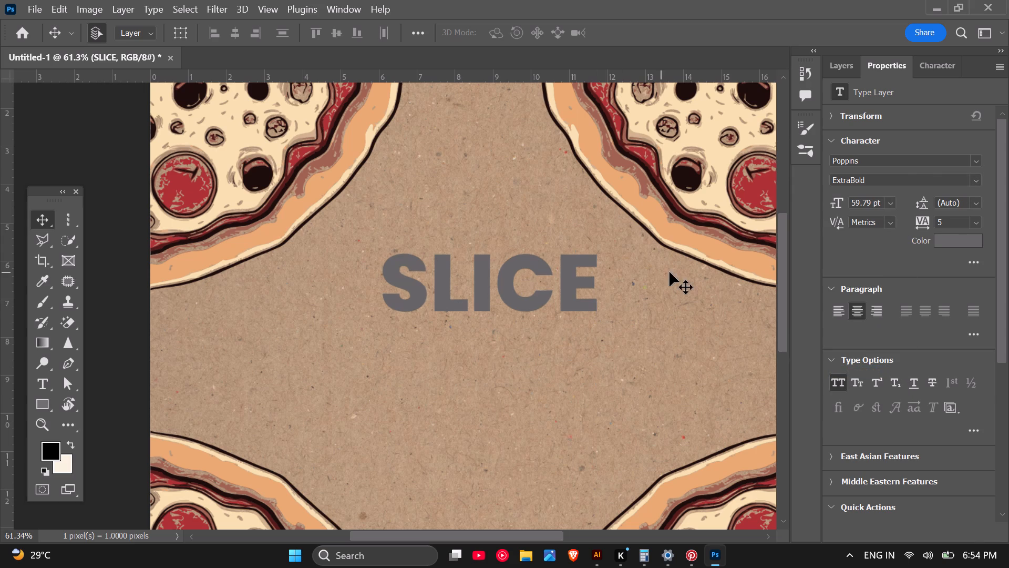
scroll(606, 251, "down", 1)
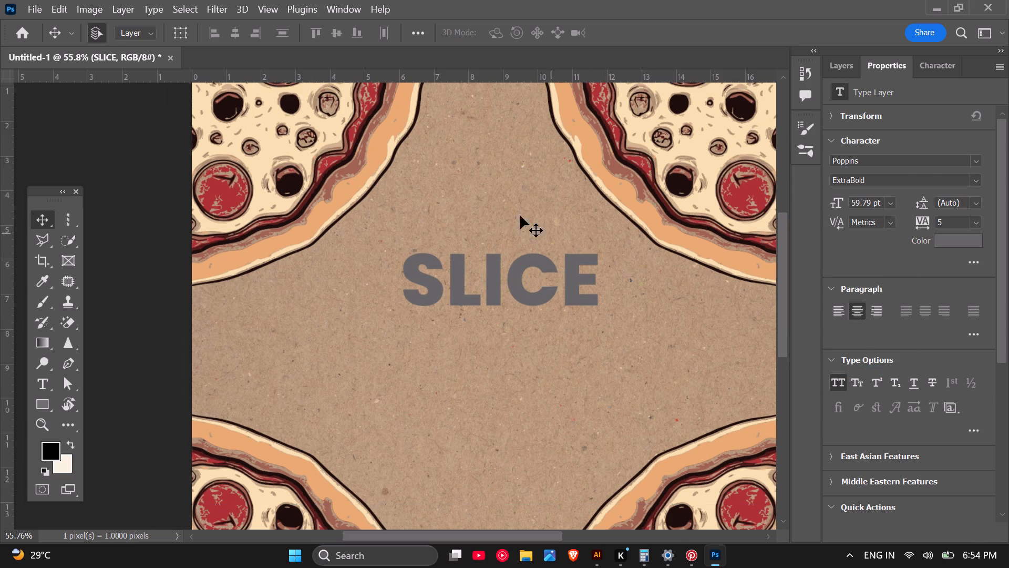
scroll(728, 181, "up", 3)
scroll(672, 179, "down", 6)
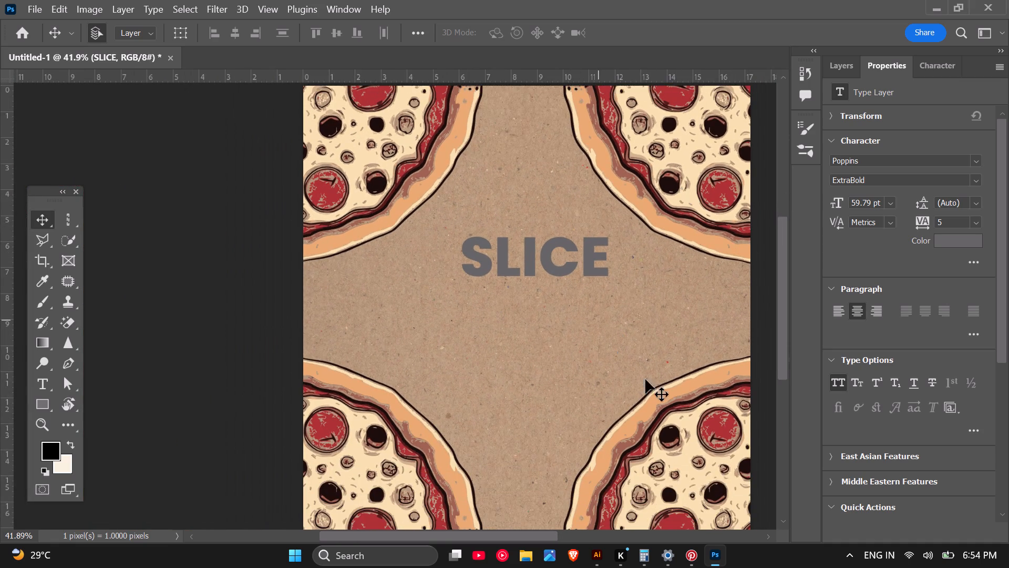
Switch to Illustrator and place the slice-house-logo image about 572 px square, overlapping the top of the line-art slice.
left_click(602, 557)
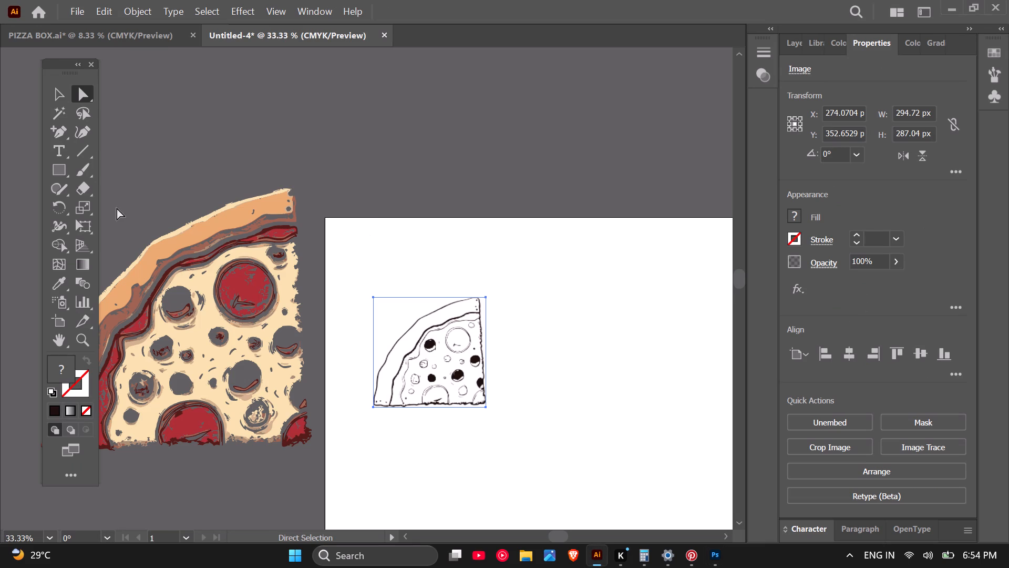
key("ctrl+shift+p")
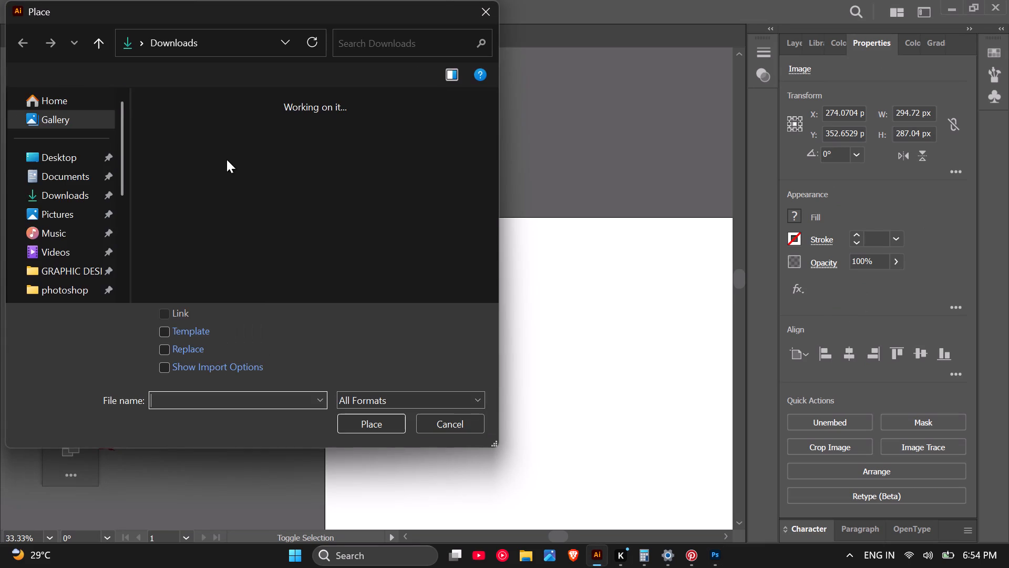
left_click(216, 167)
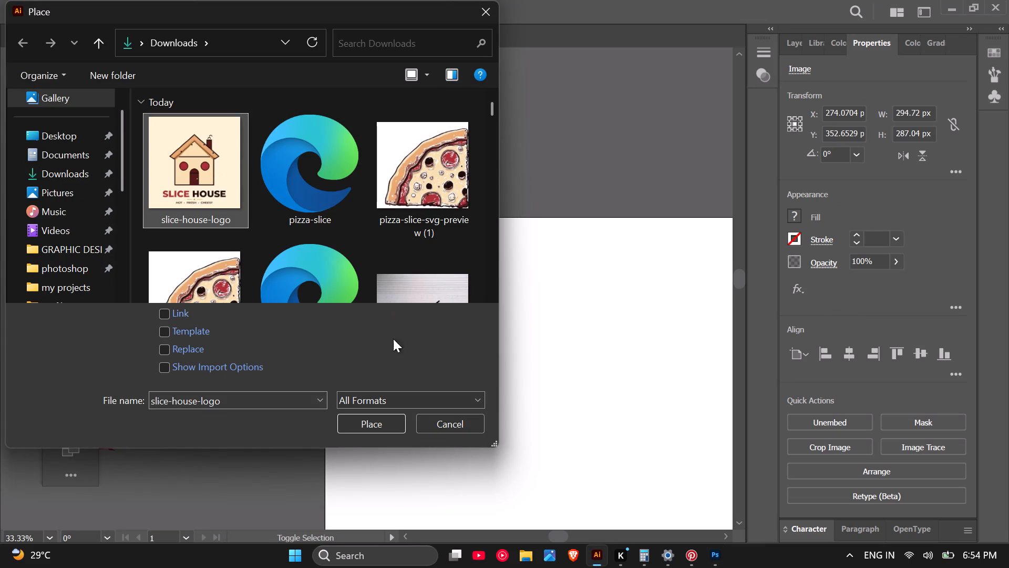
left_click(387, 420)
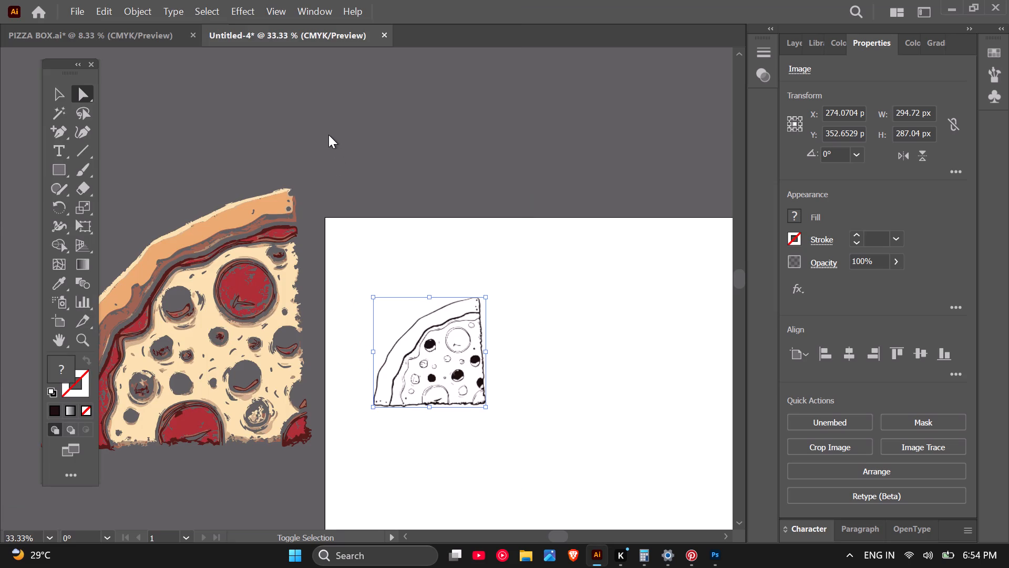
left_click_drag(335, 118, 552, 340)
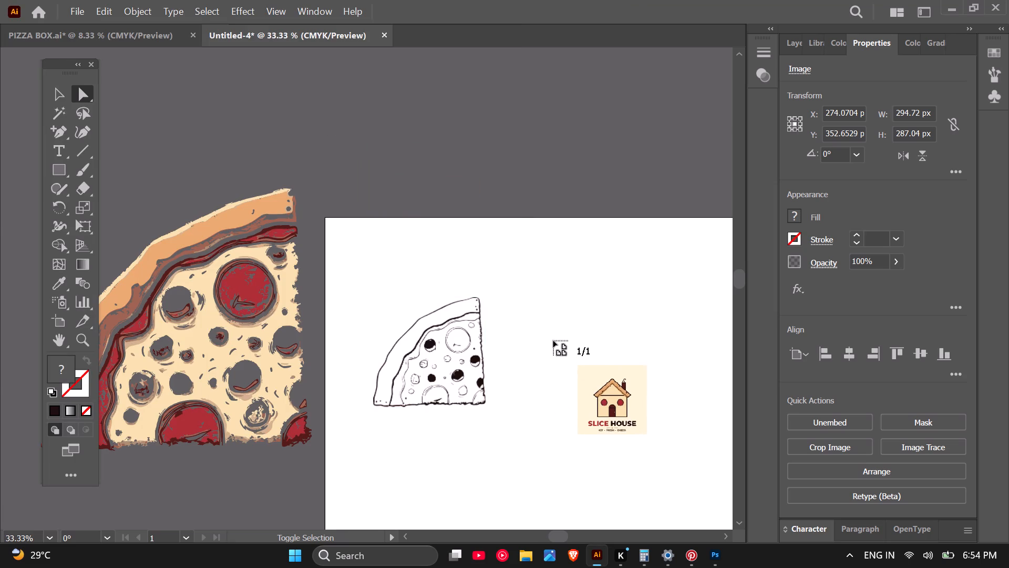
left_click_drag(552, 340, 553, 341)
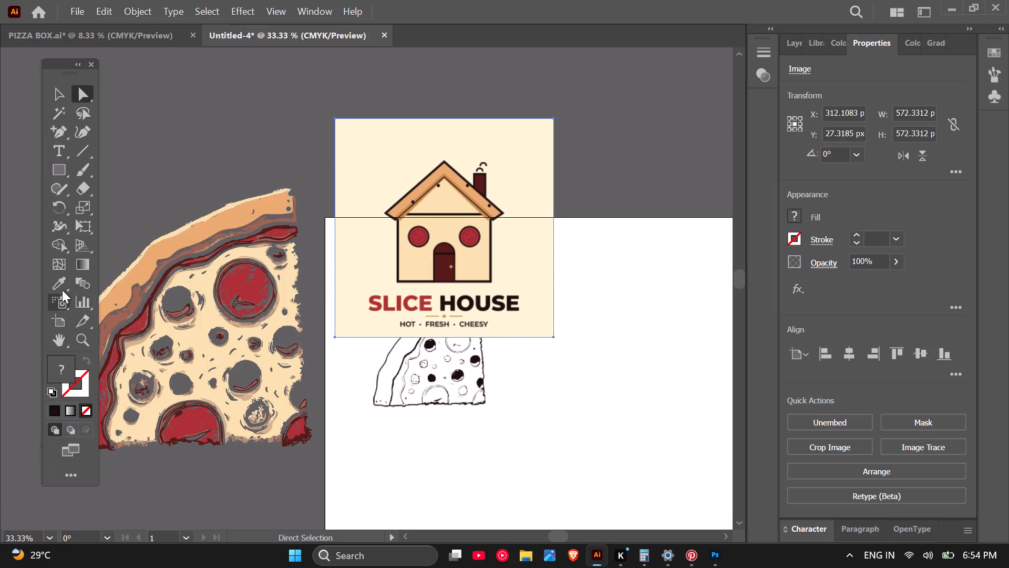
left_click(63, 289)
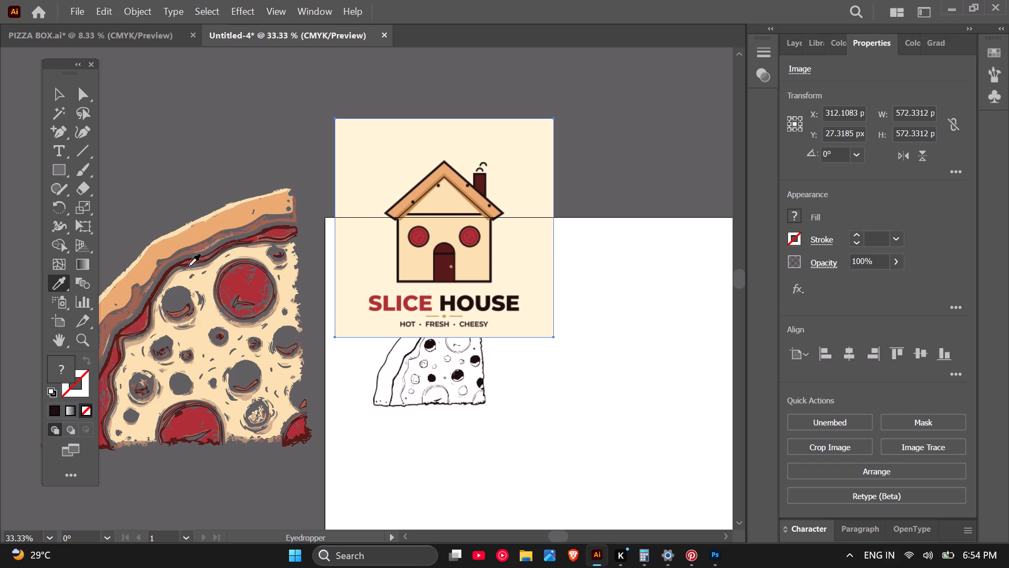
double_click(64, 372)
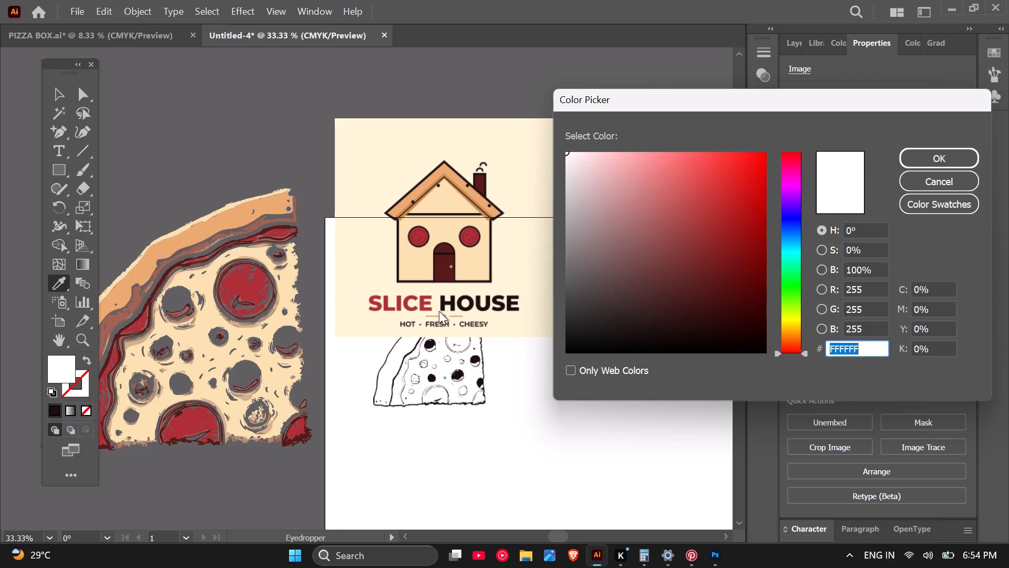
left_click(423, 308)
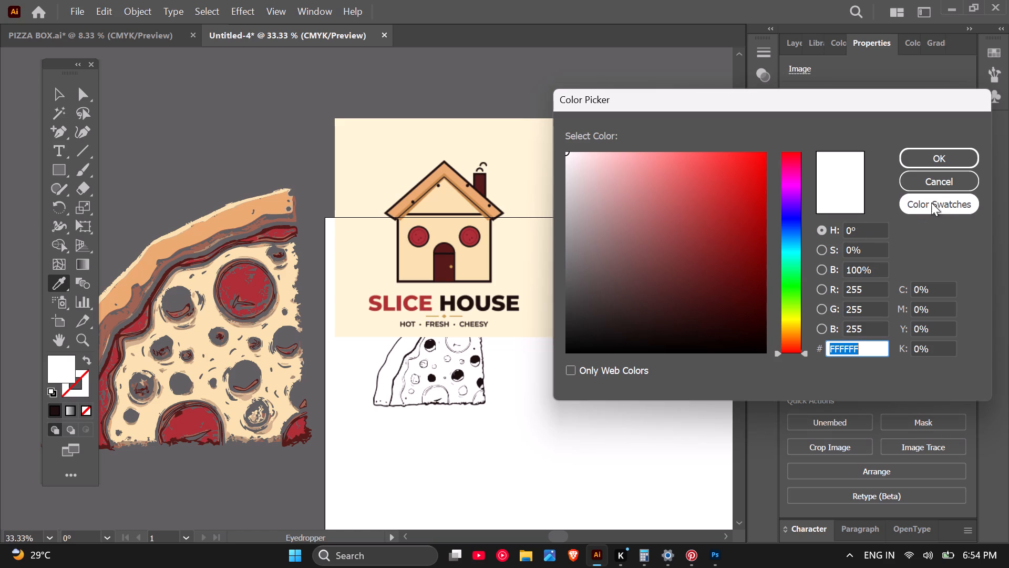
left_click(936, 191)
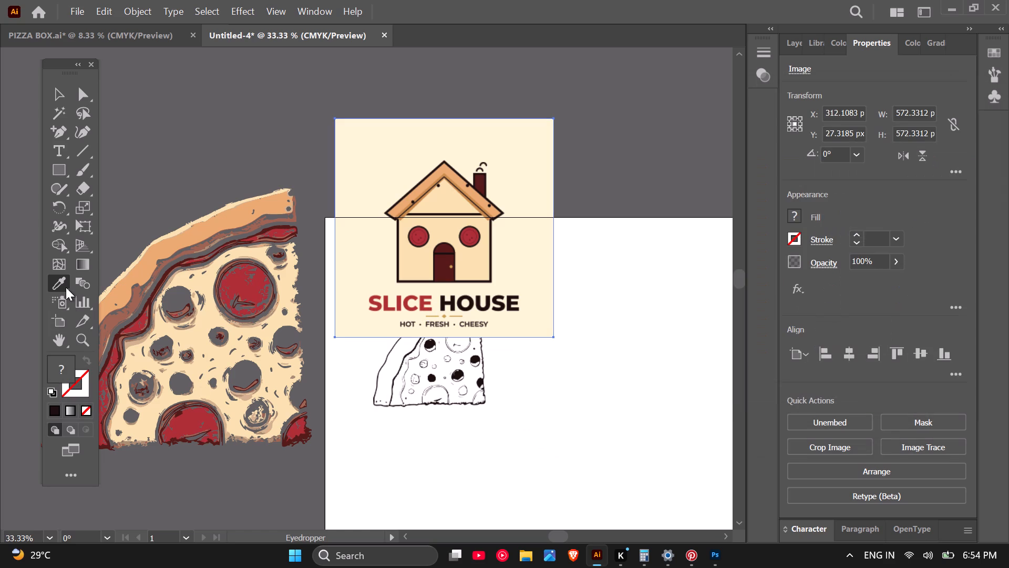
Sample the red of the logo's SLICE lettering and copy its hex code AE3036.
left_click(414, 309)
left_click(50, 360)
double_click(54, 361)
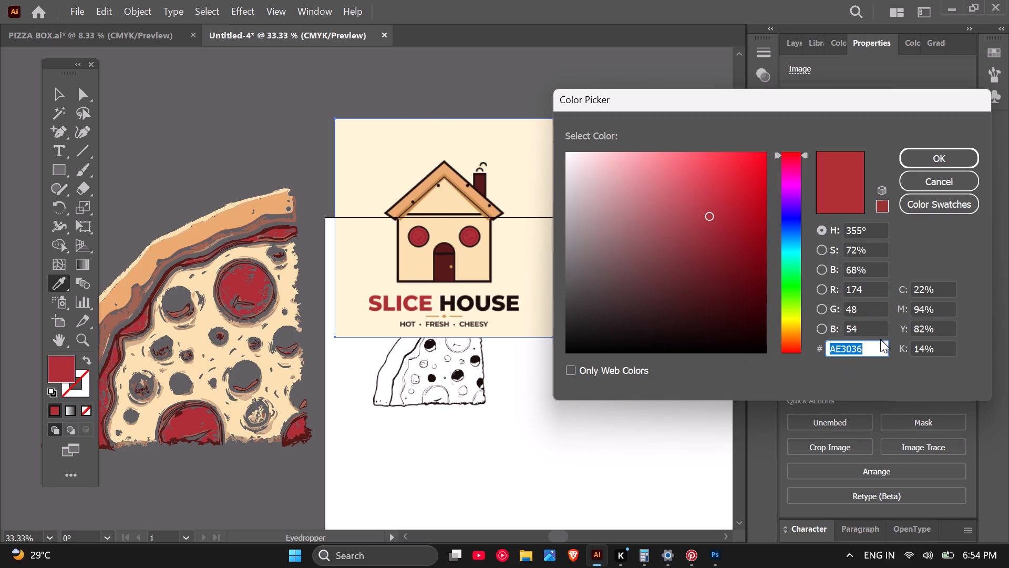
key("ctrl+c")
left_click(937, 184)
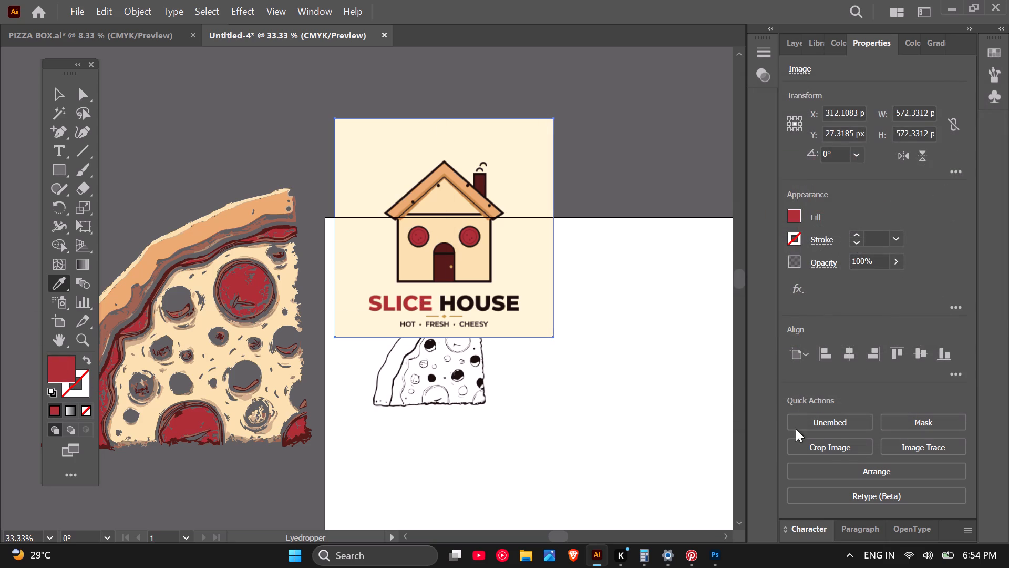
Switch to Photoshop and set the SLICE text's colour to the copied hex value AE3036.
left_click(707, 554)
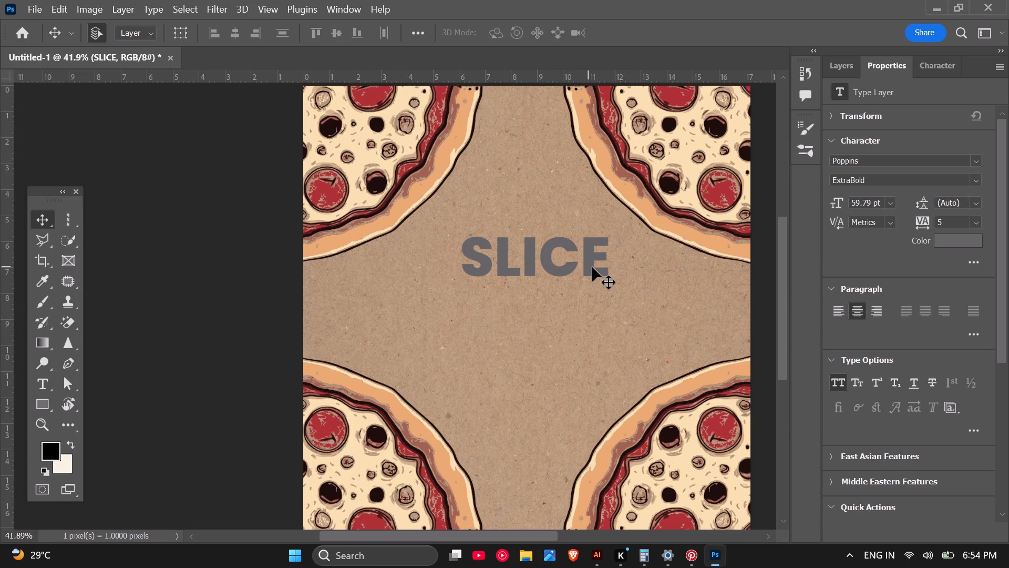
left_click(592, 267)
double_click(592, 267)
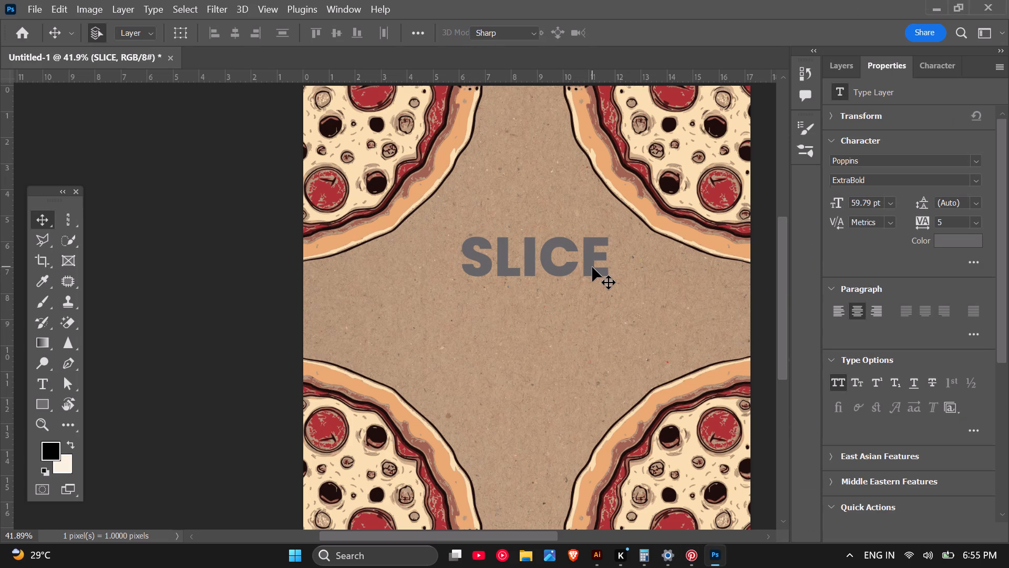
left_click(49, 217)
left_click(965, 241)
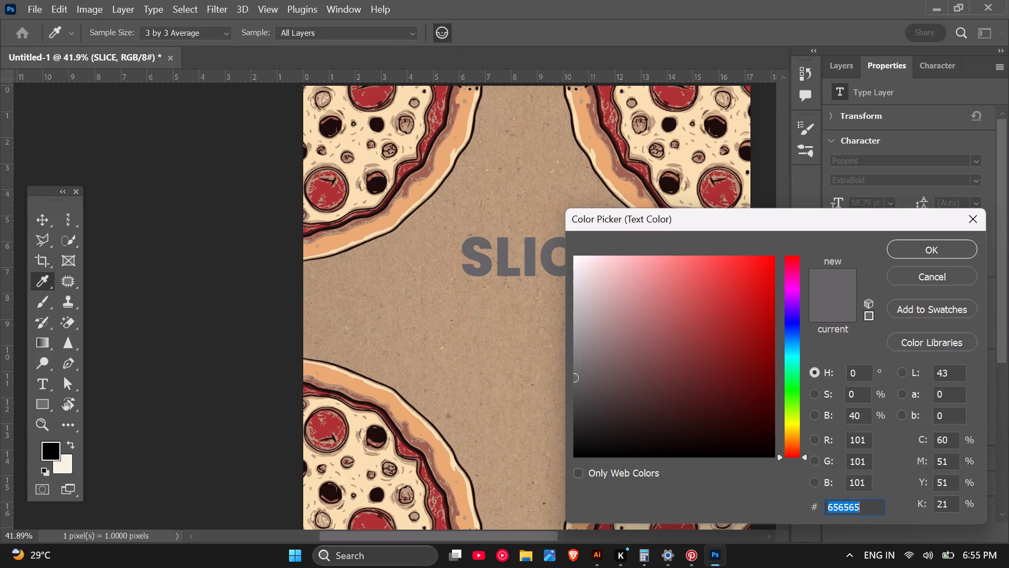
key("ctrl+v")
left_click(944, 247)
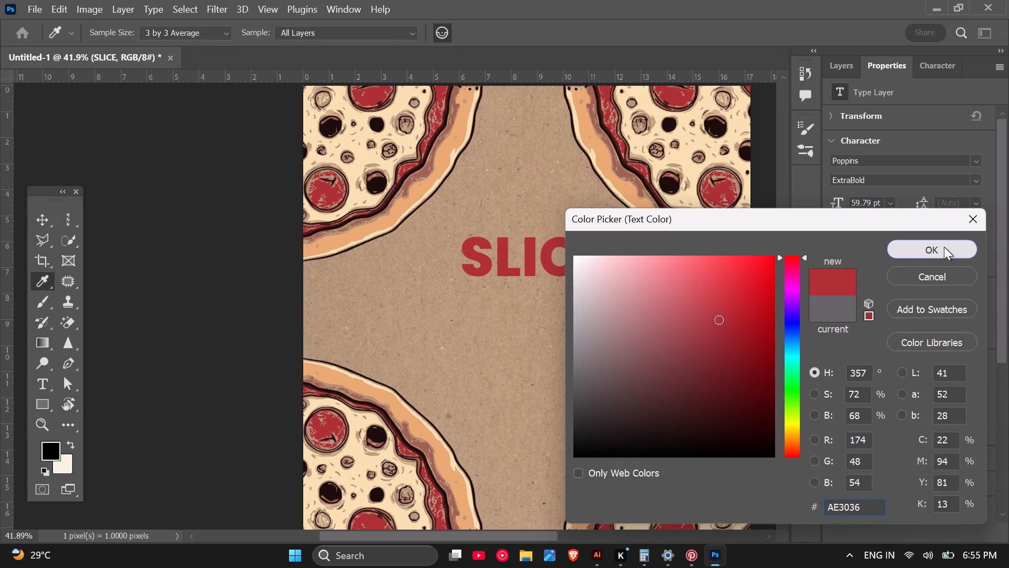
Scale the SLICE text down proportionally about its centre to about 61%, giving a font size of 36.67 pt.
scroll(662, 253, "up", 2)
scroll(645, 256, "down", 3)
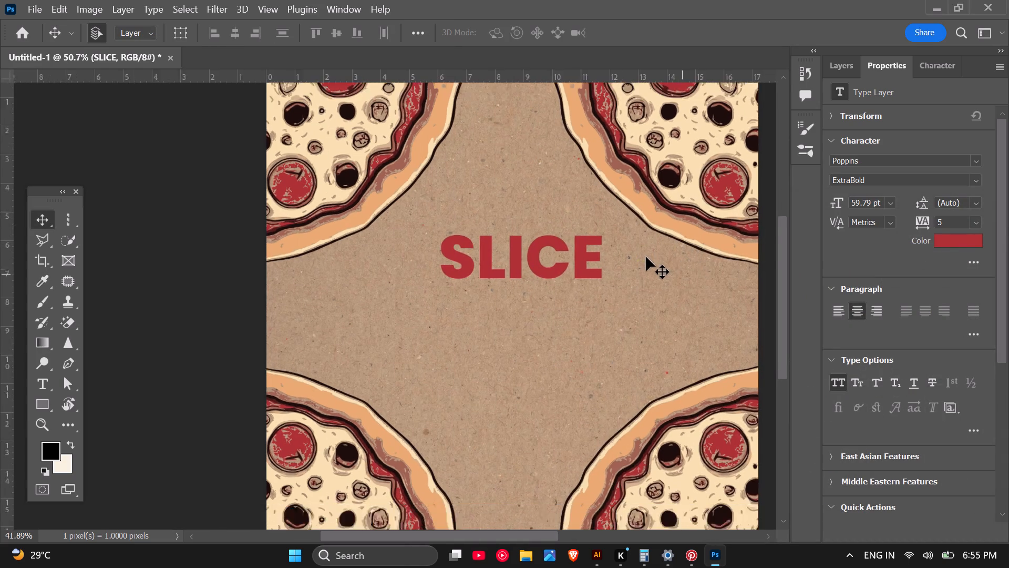
key("ctrl+t")
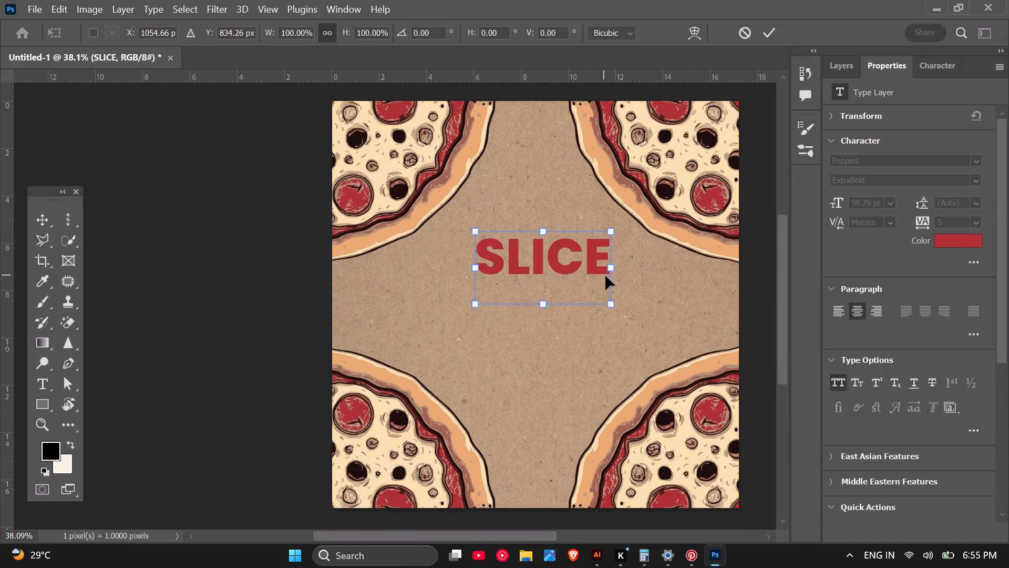
left_click_drag(610, 306, 598, 290, "alt")
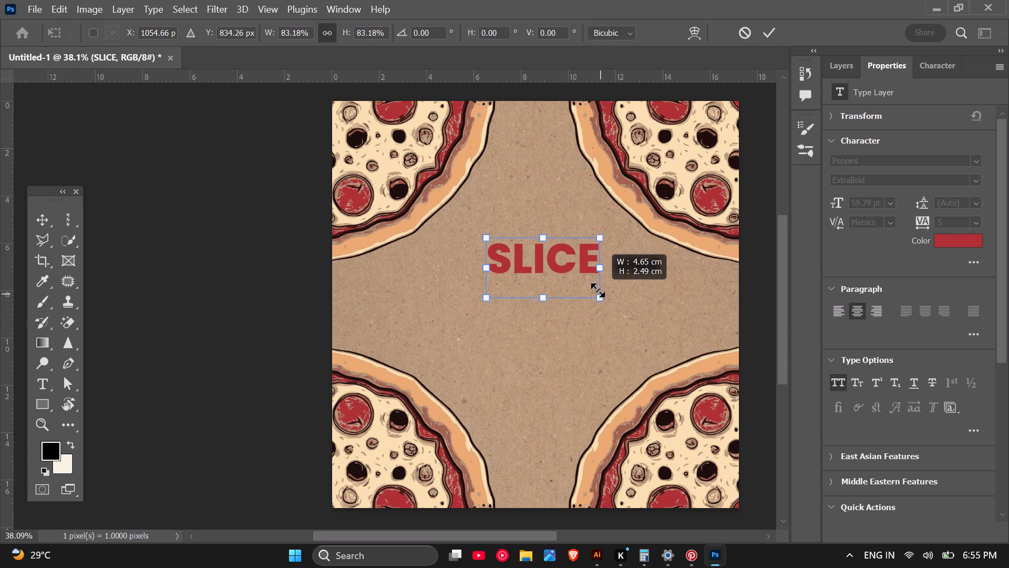
left_click_drag(598, 290, 588, 284, "alt")
left_click(49, 212, "alt")
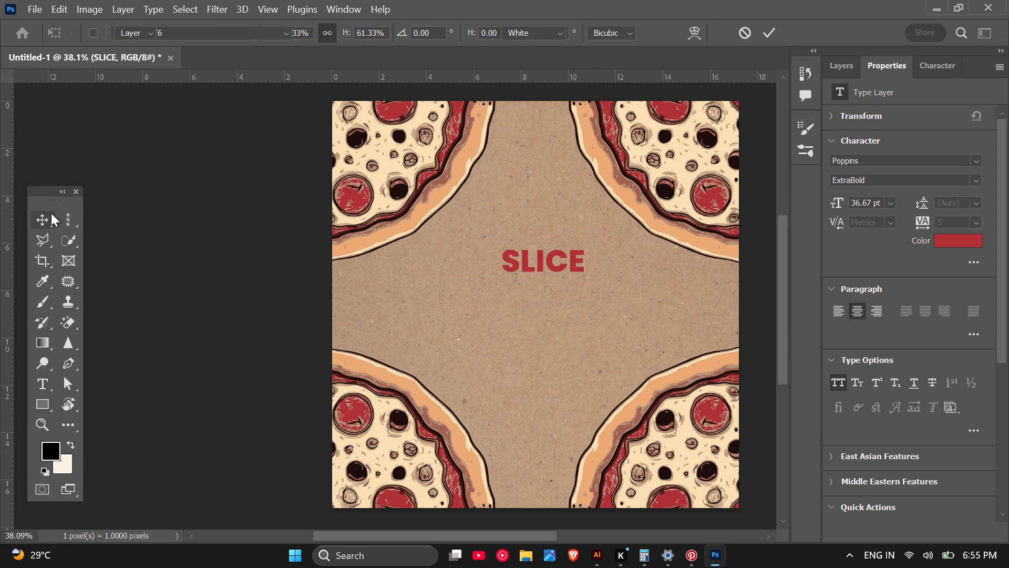
Move the SLICE text up and to the left on the cardboard, leaving free space beside its last letter.
scroll(538, 279, "up", 5)
left_click_drag(560, 265, 533, 264)
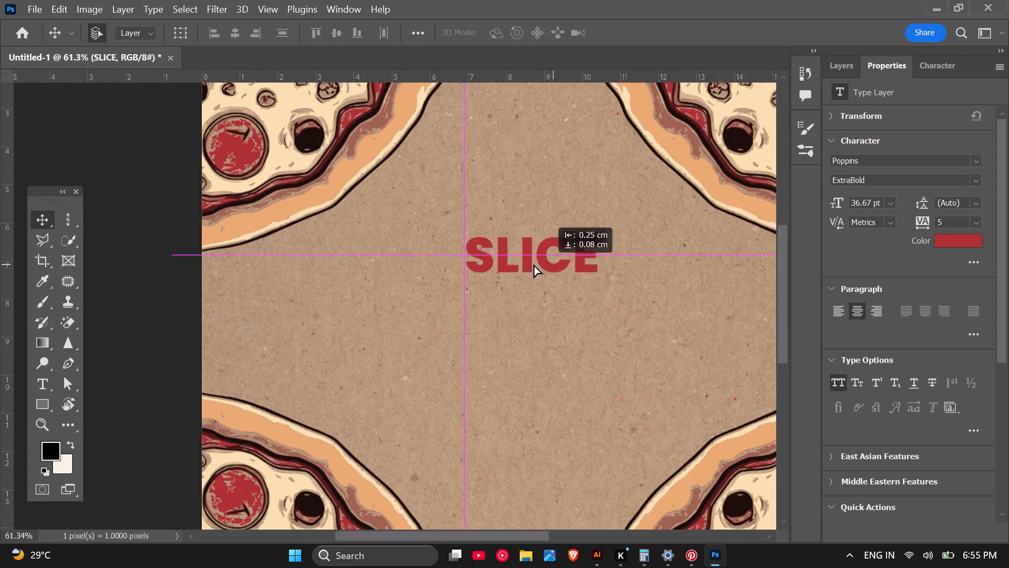
left_click_drag(533, 264, 483, 248)
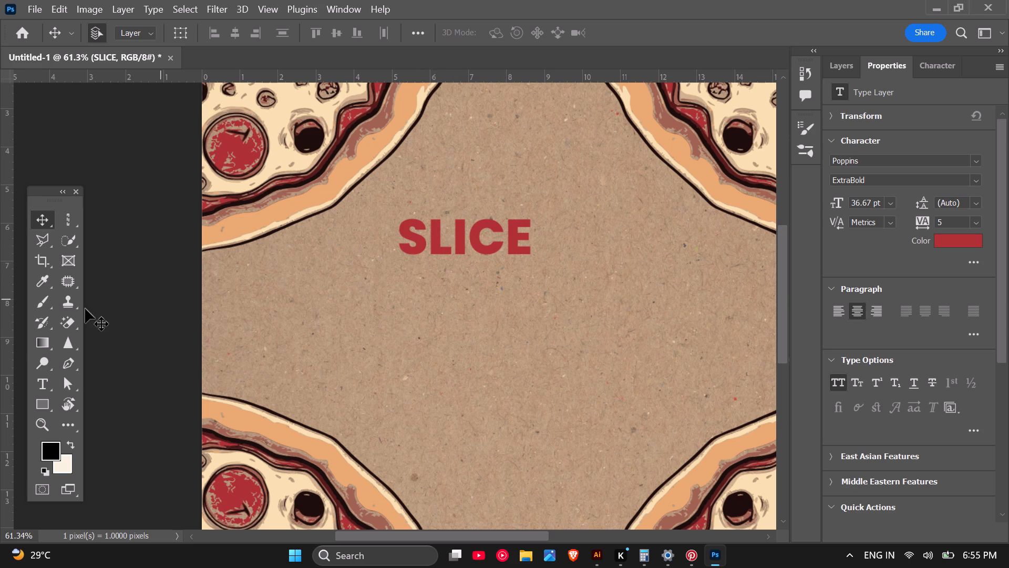
Draw a rectangle about 3.07 cm wide just right of the SLICE text and extend its top edge to about 0.93 cm height.
left_click(45, 378)
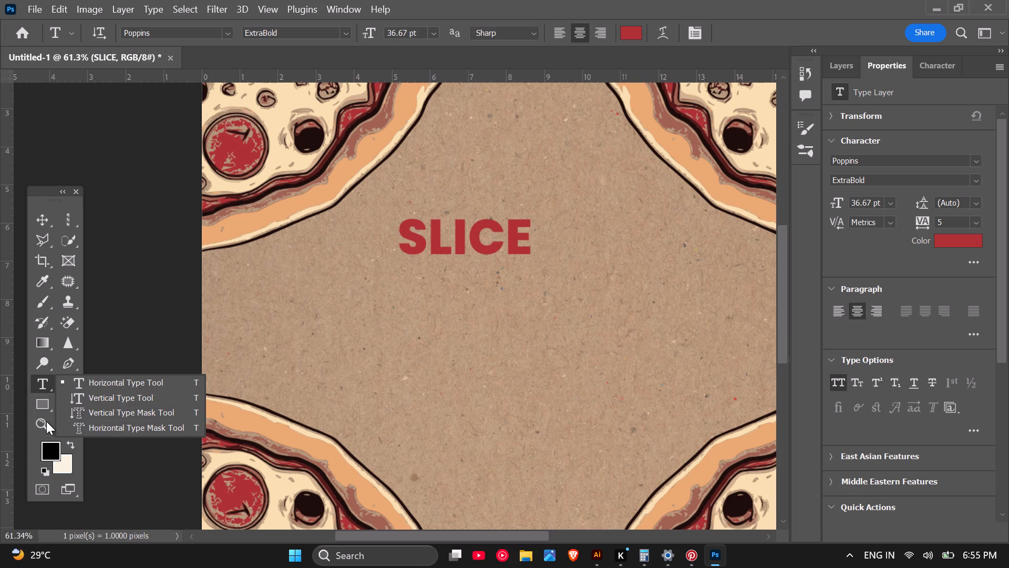
left_click(39, 403)
left_click(39, 403)
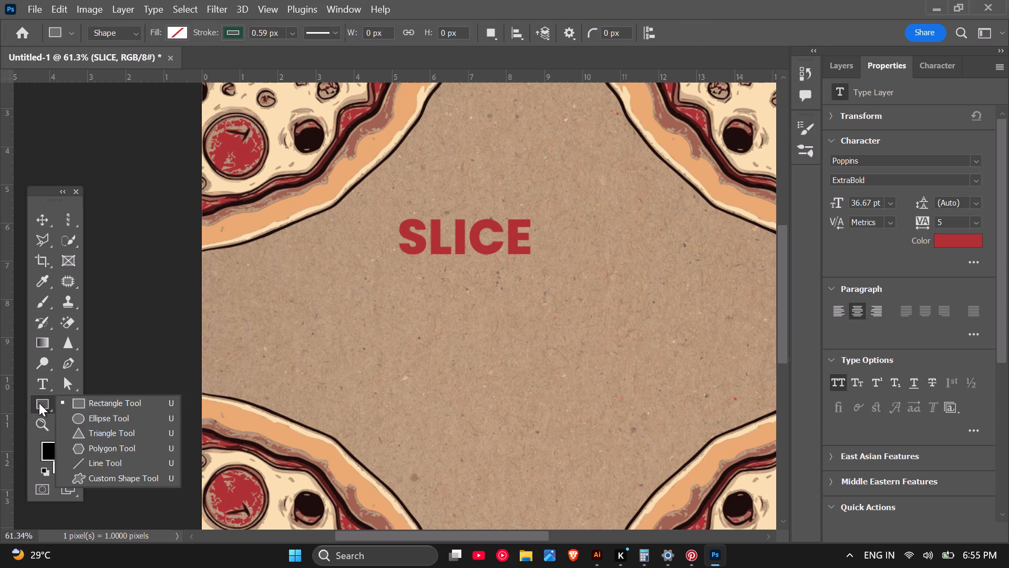
left_click(86, 403)
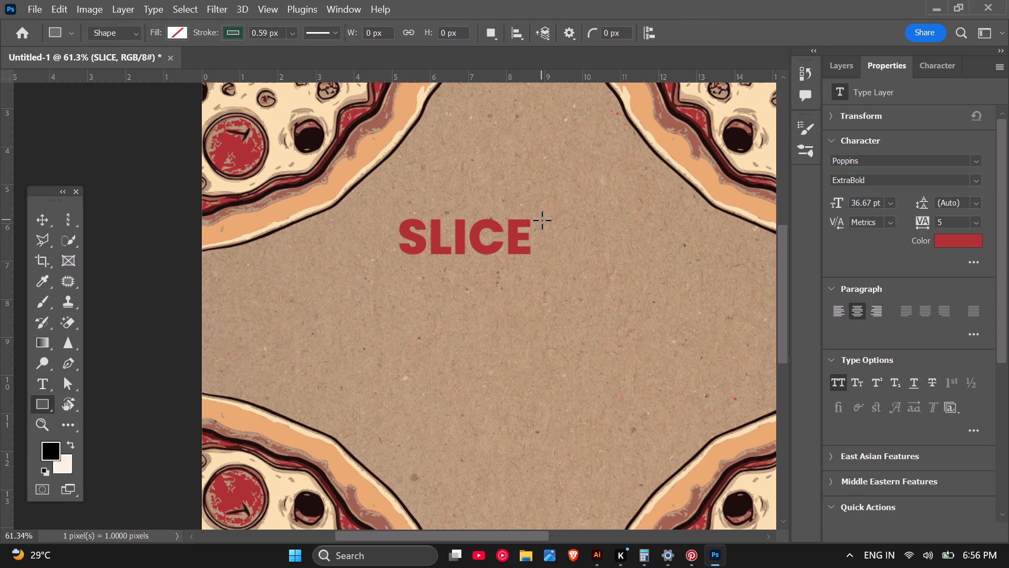
left_click_drag(541, 221, 647, 259)
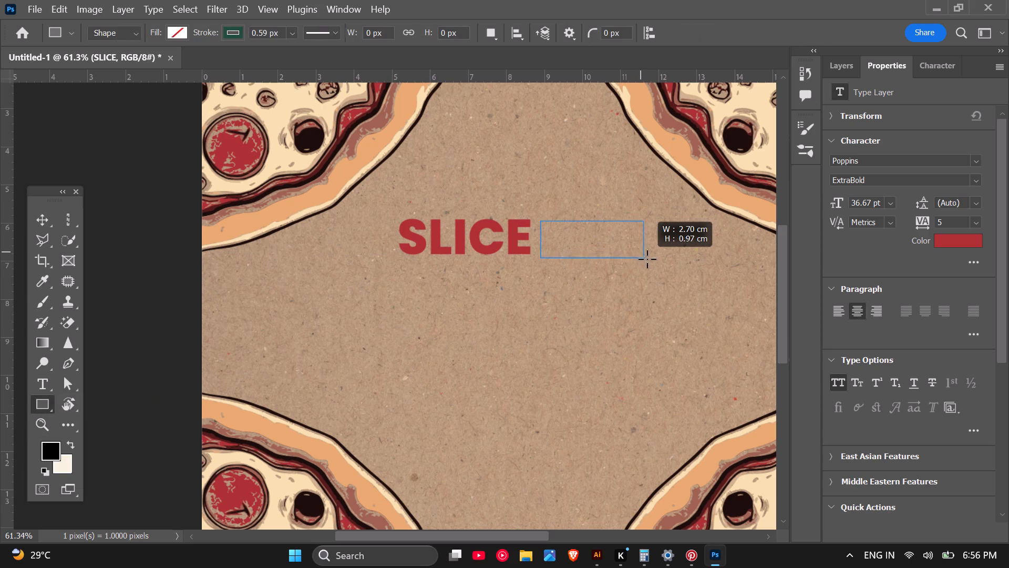
left_click_drag(647, 259, 655, 255)
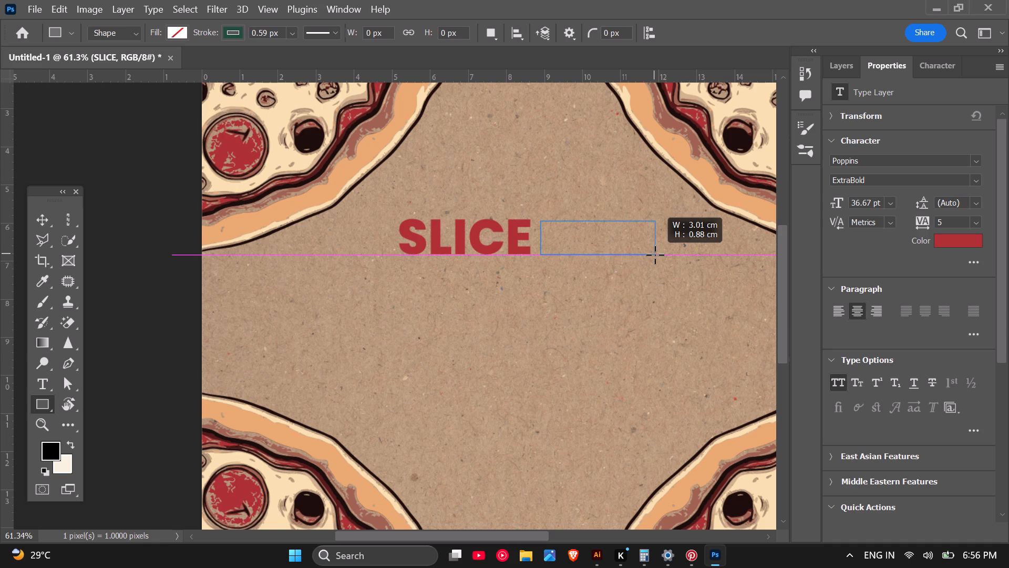
left_click_drag(655, 255, 657, 255)
scroll(600, 228, "up", 3)
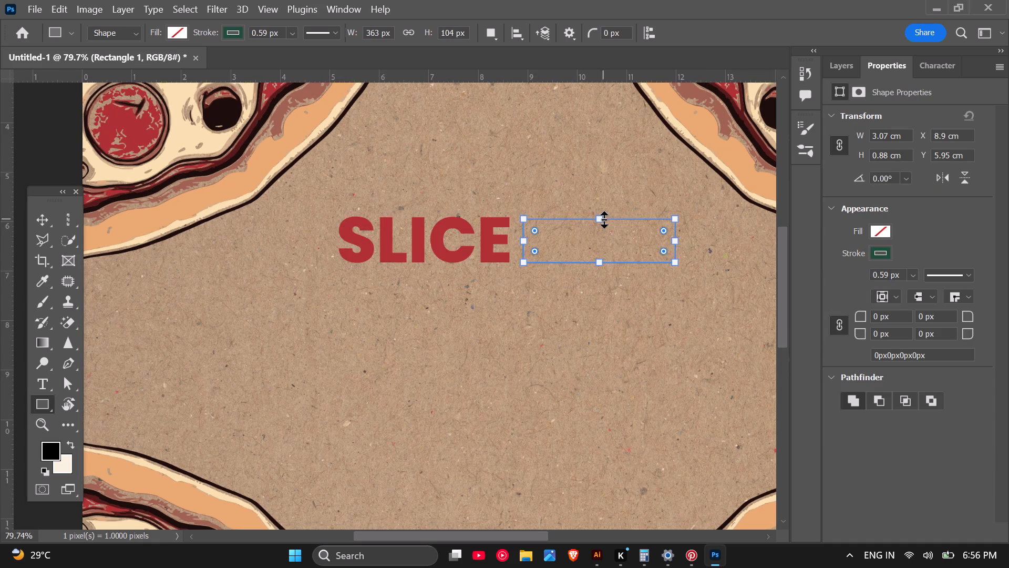
left_click(600, 220)
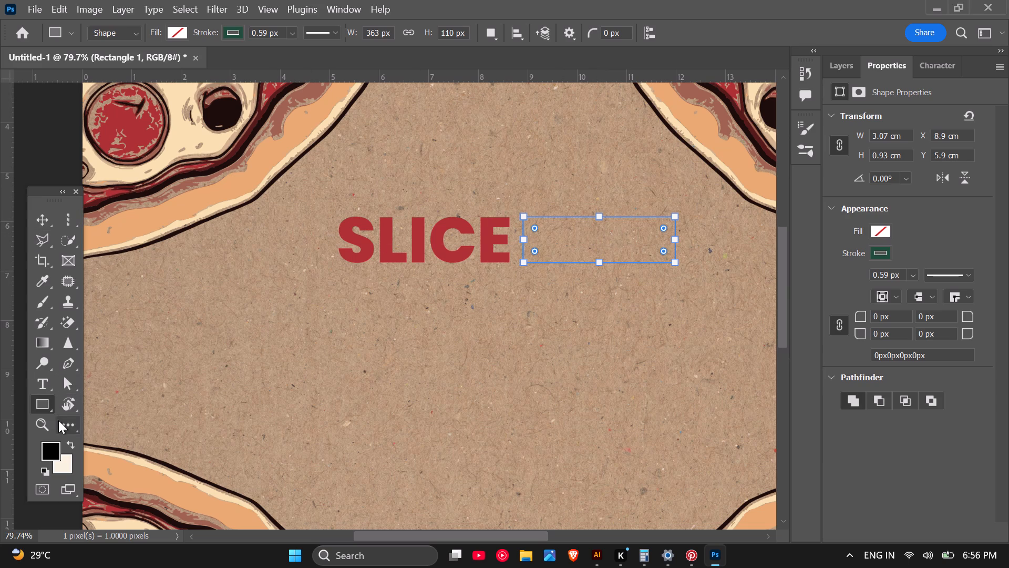
Remove the rectangle's stroke and fill it with the red AE3036 sampled from the SLICE text.
left_click(887, 255)
left_click(791, 284)
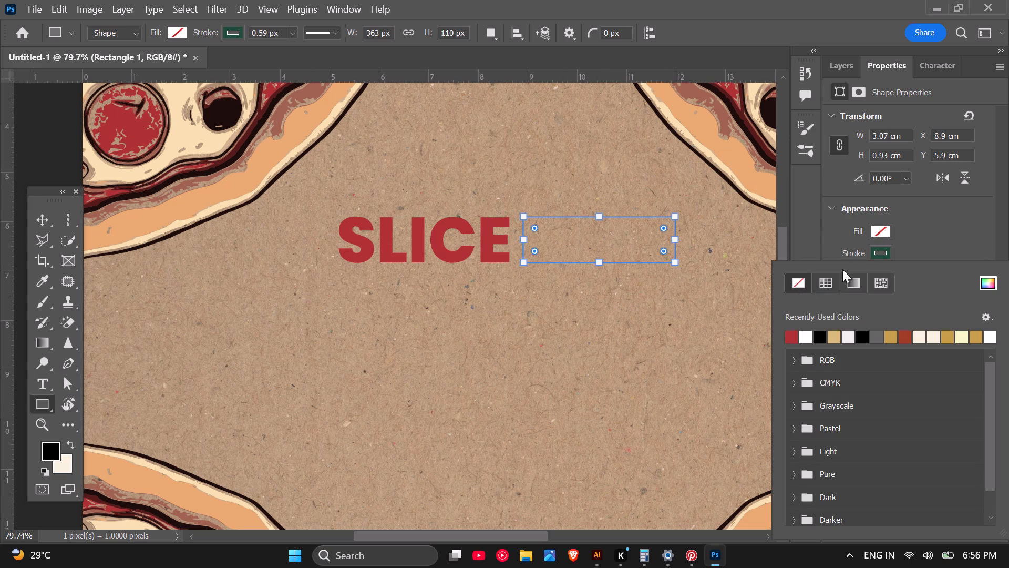
left_click(882, 230)
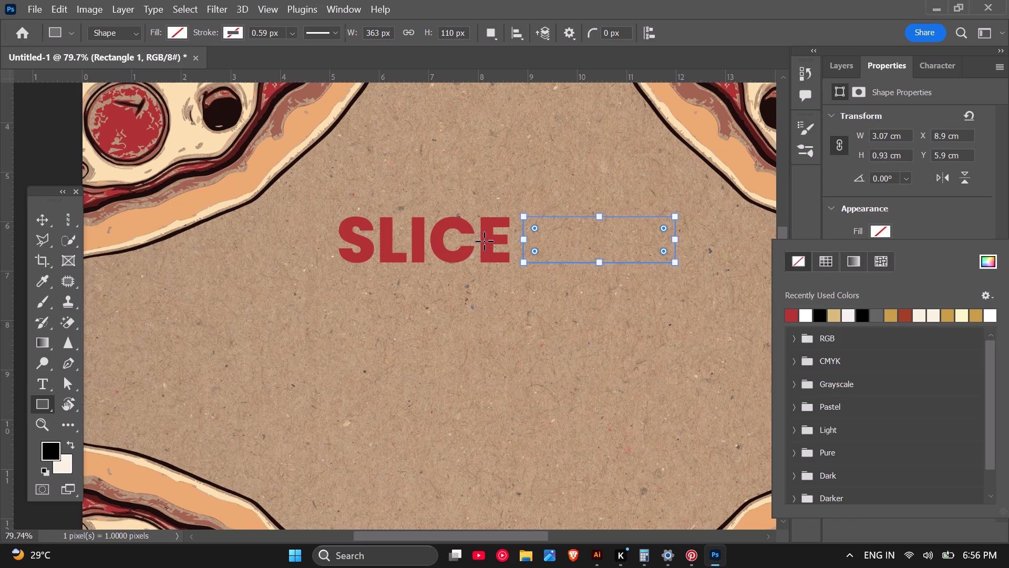
left_click(484, 241)
left_click(541, 263)
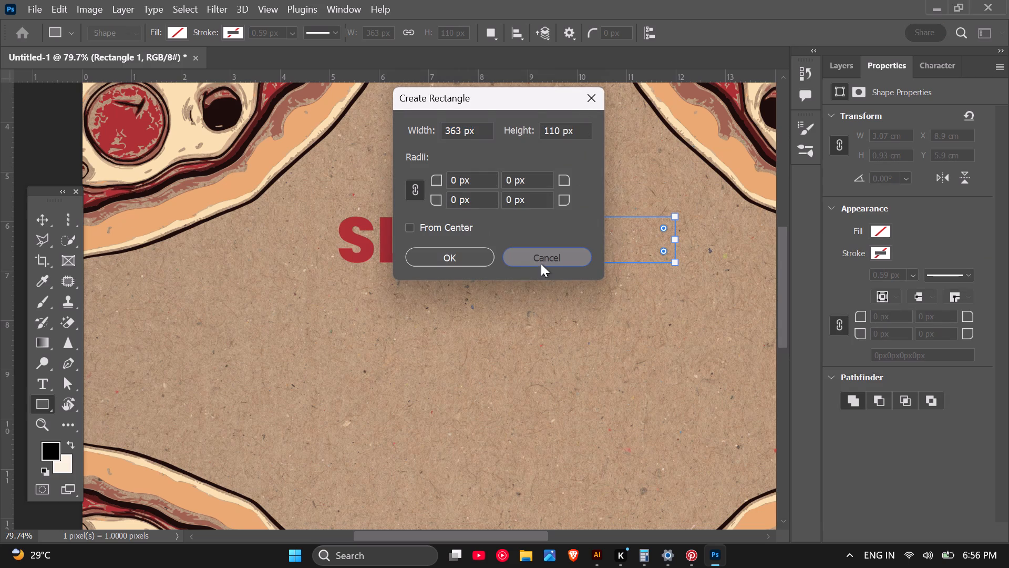
left_click(873, 228)
left_click(986, 260)
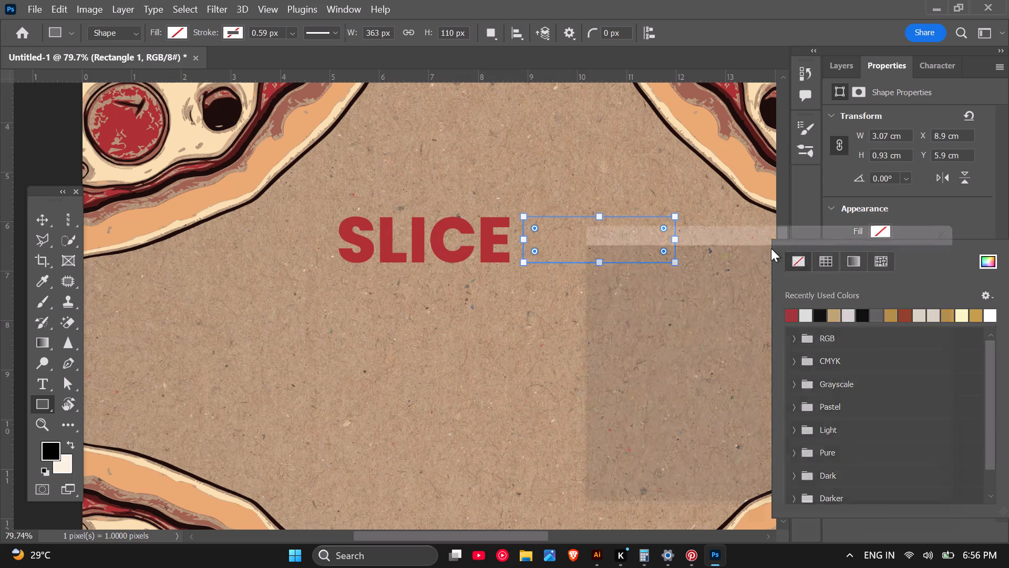
left_click(490, 236)
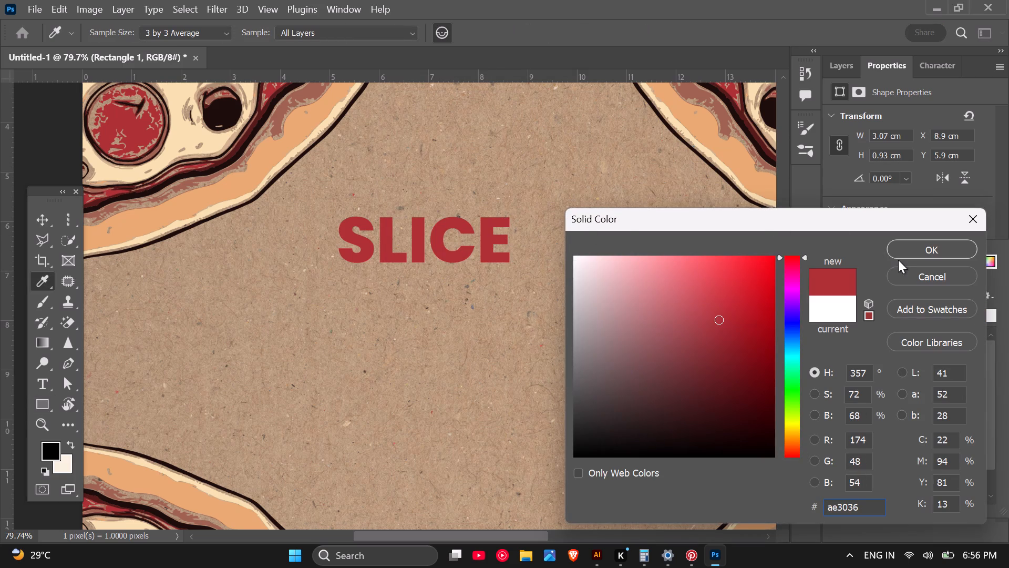
left_click(901, 257)
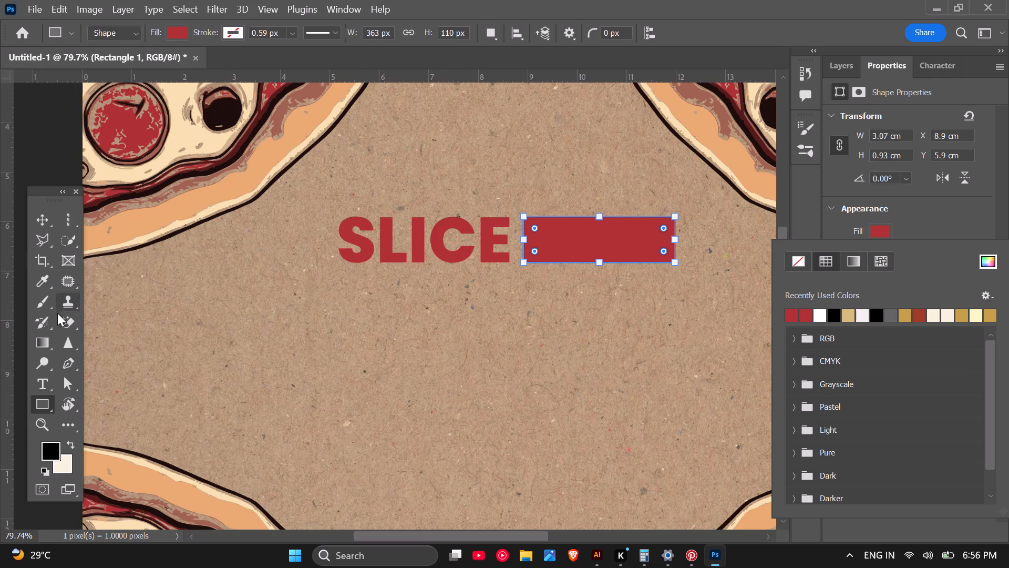
Duplicate the SLICE text just below the original and recolour the copy with a tan sampled from the cardboard background.
left_click(43, 380)
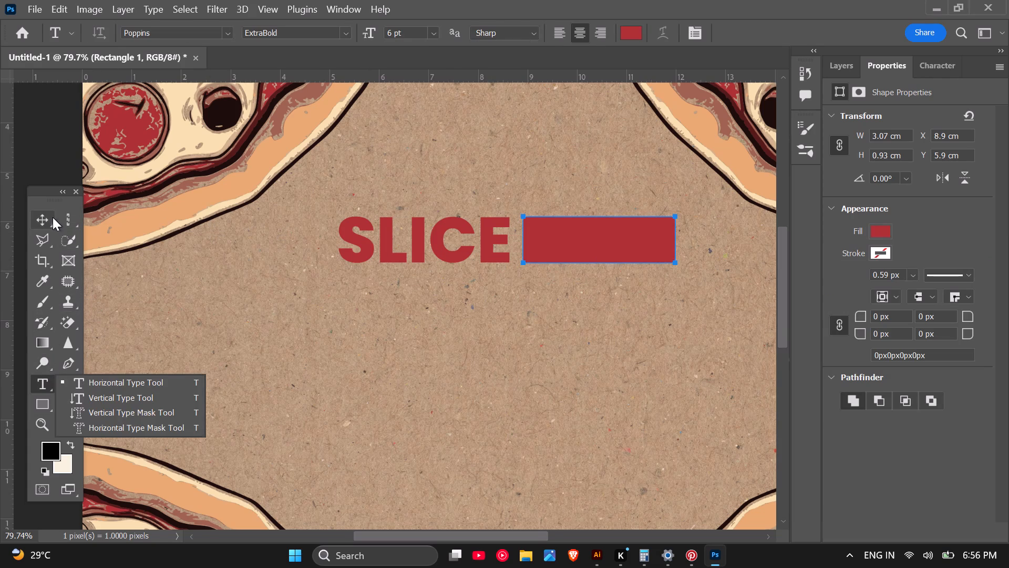
left_click(47, 217)
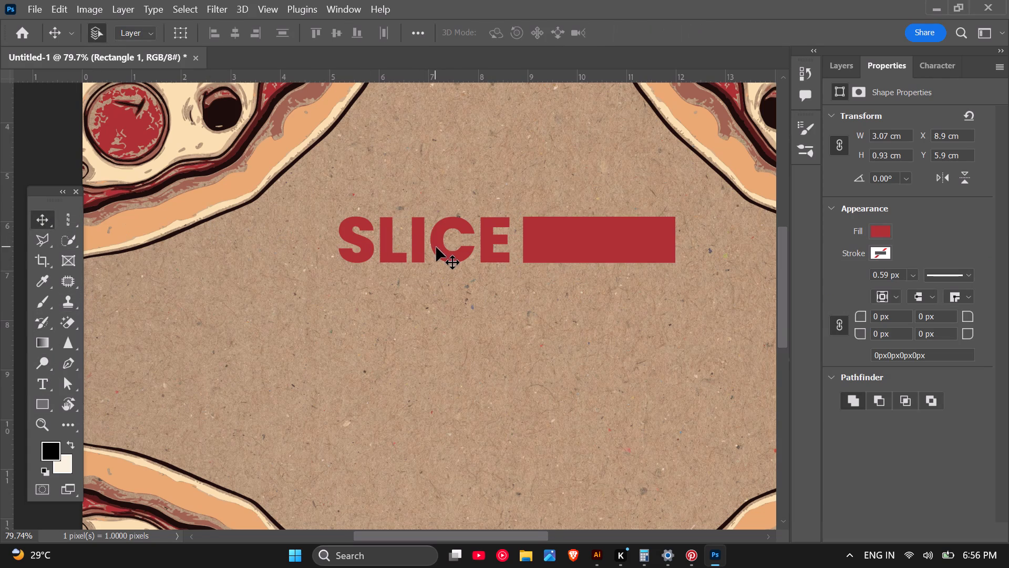
left_click_drag(436, 247, 479, 319, "alt")
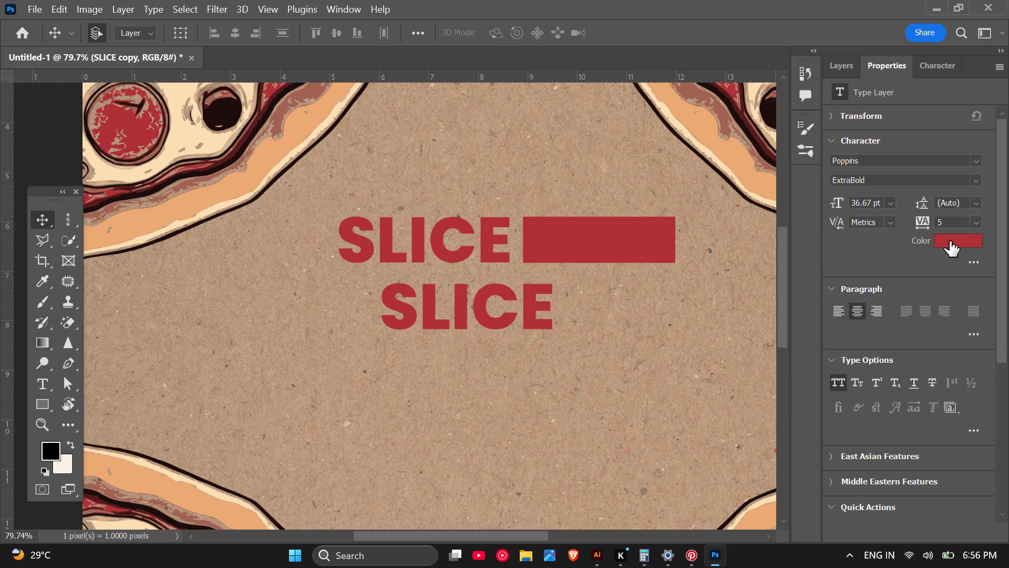
left_click(950, 241)
left_click(534, 398)
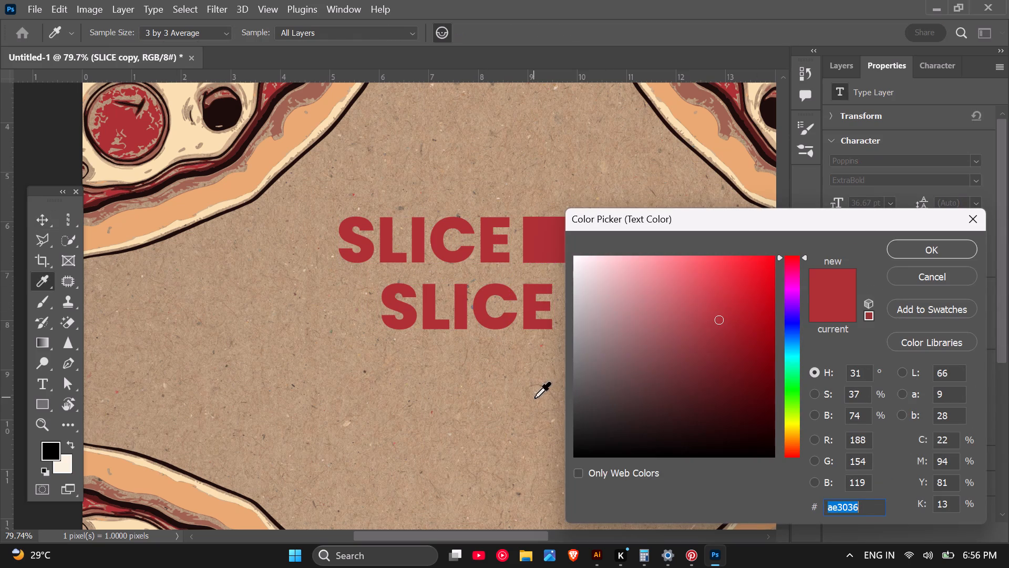
left_click(931, 251)
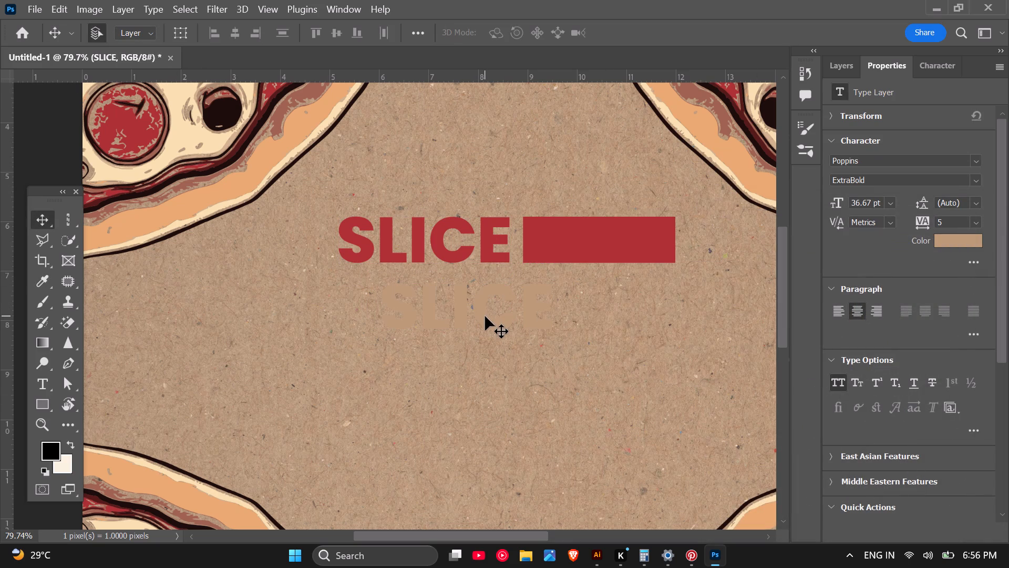
Move the tan SLICE copy to the right, beneath the red rectangle.
left_click_drag(485, 316, 621, 291)
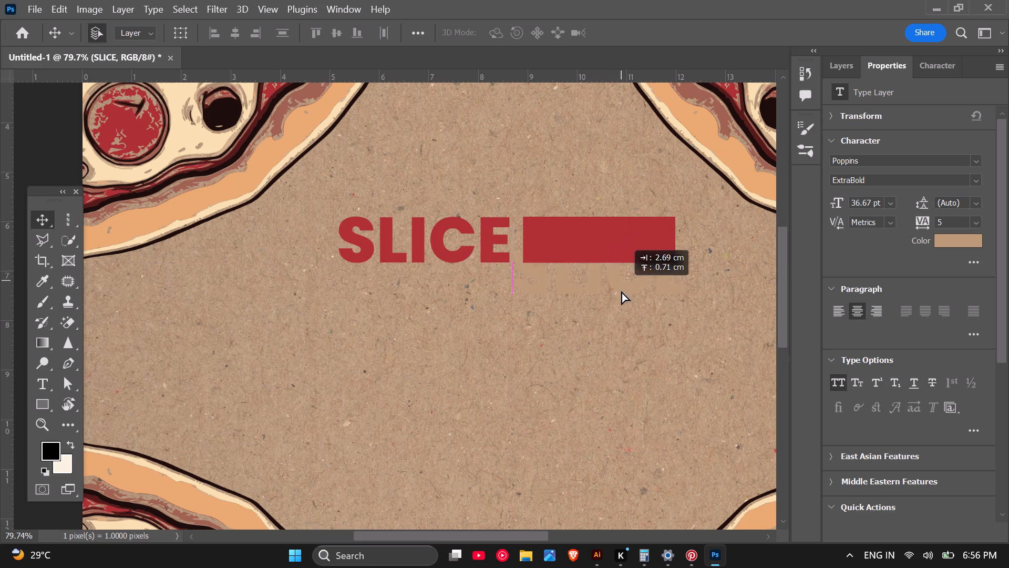
left_click_drag(621, 291, 611, 331)
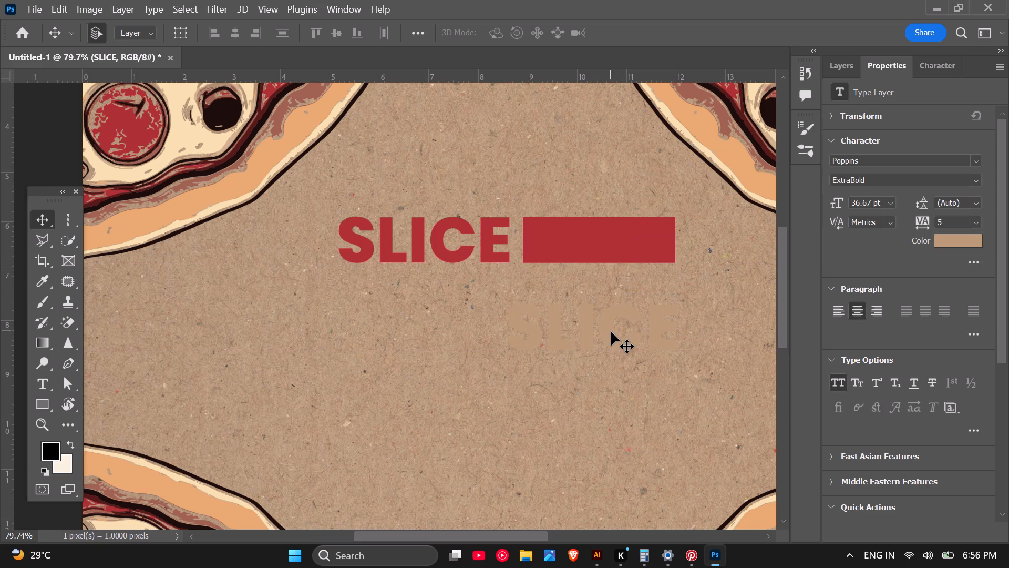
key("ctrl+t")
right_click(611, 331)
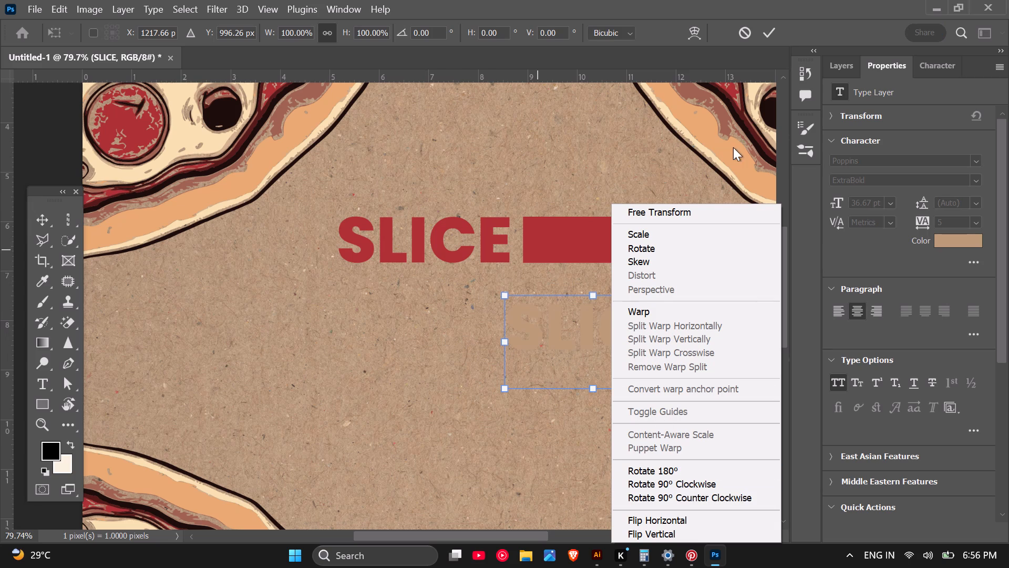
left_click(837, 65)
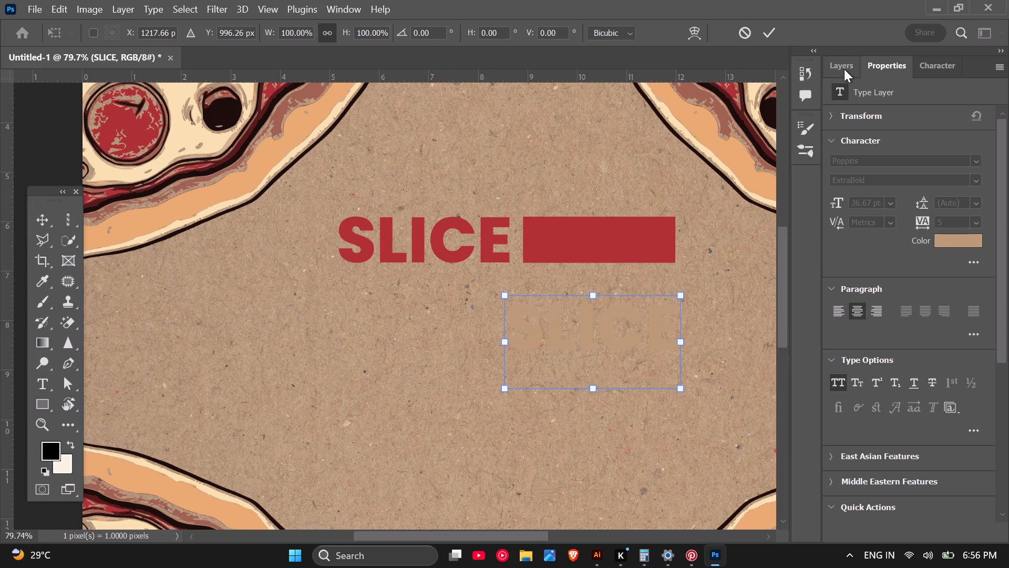
Move the tan SLICE copy's layer above the Rectangle 1 layer in the layer stack.
left_click(844, 62)
left_click_drag(916, 200, 911, 154)
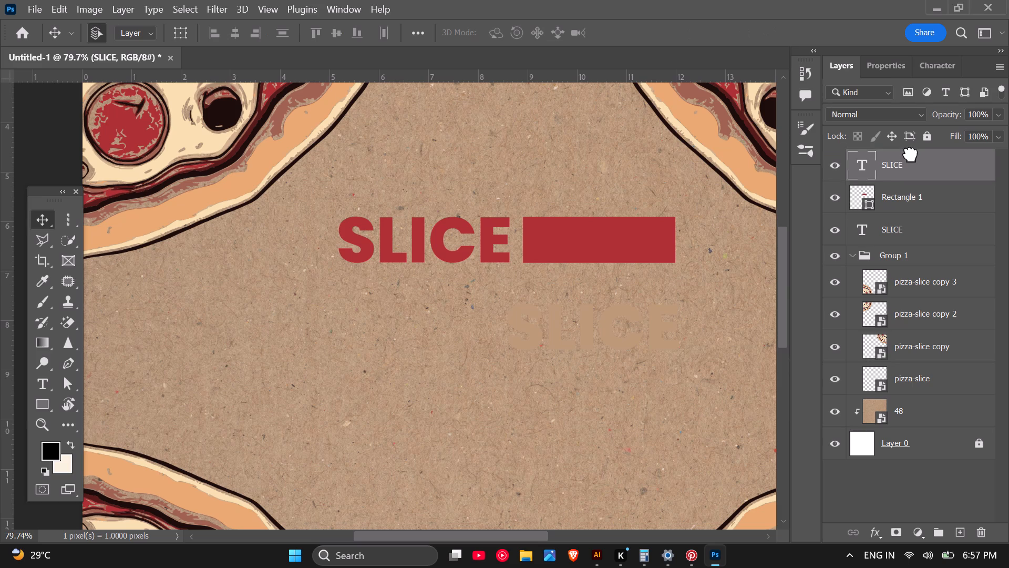
Replace the wording of the tan SLICE copy below the red rectangle with HOME.
double_click(651, 331)
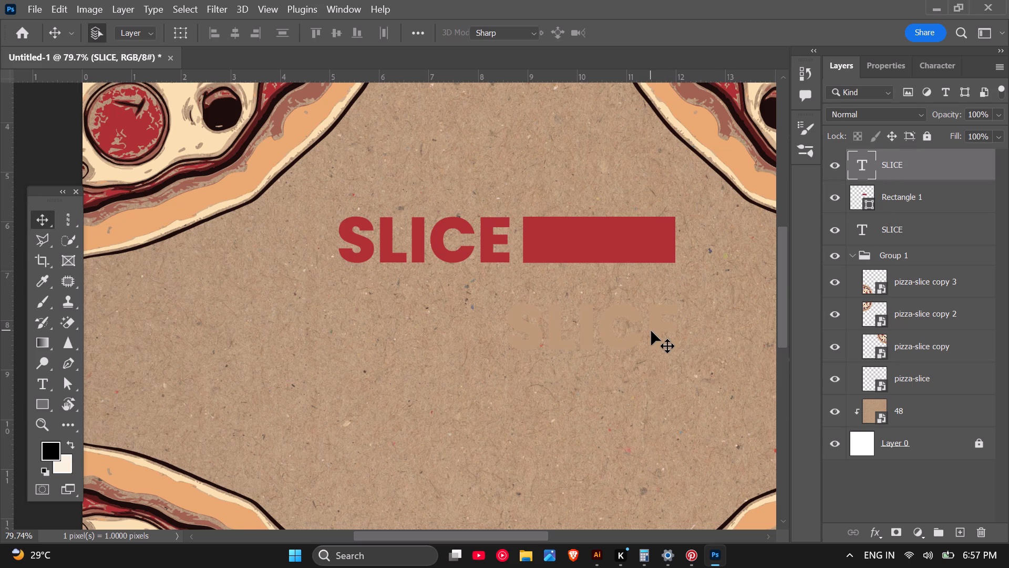
left_click(659, 331)
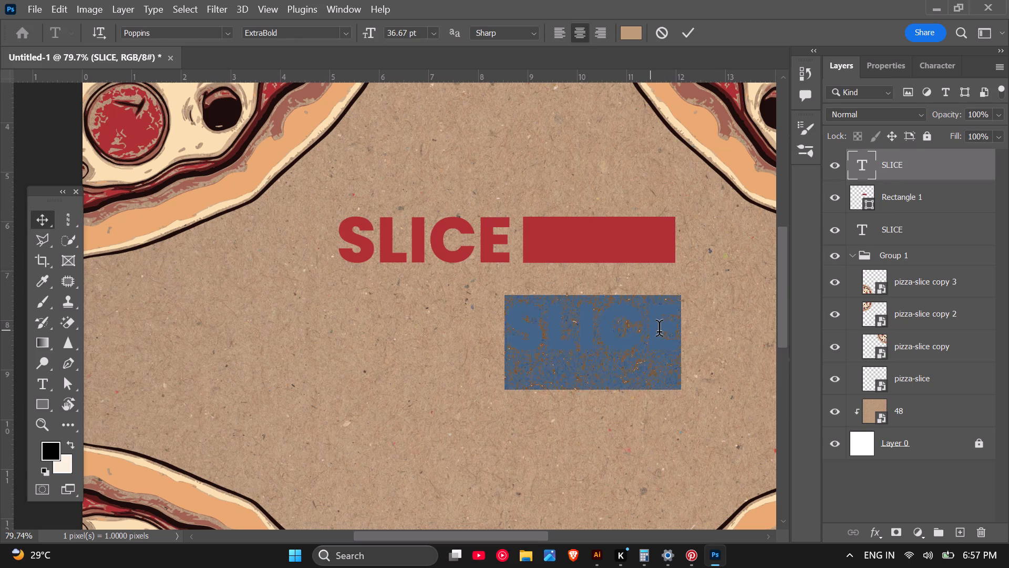
double_click(659, 331)
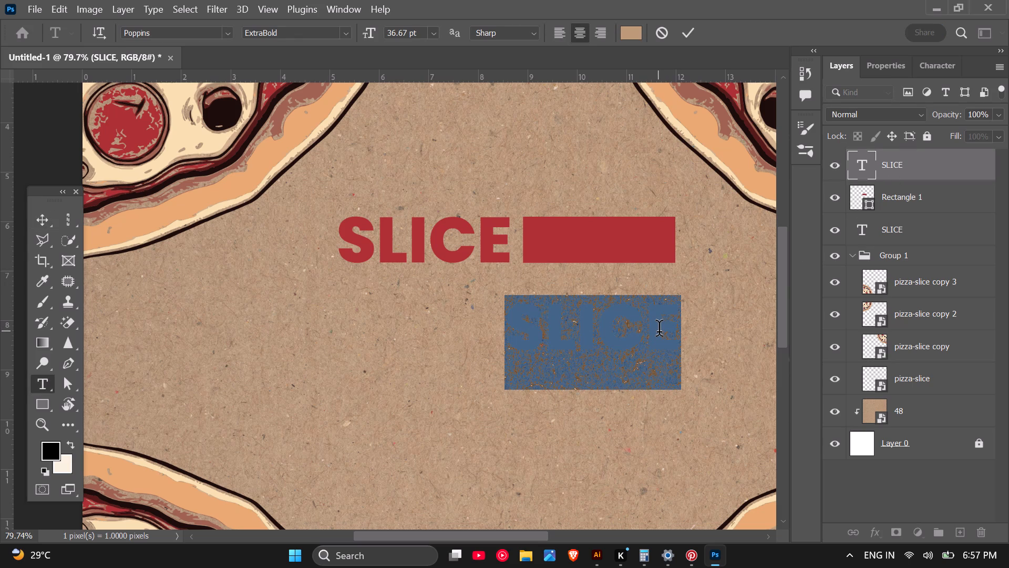
type("HOME")
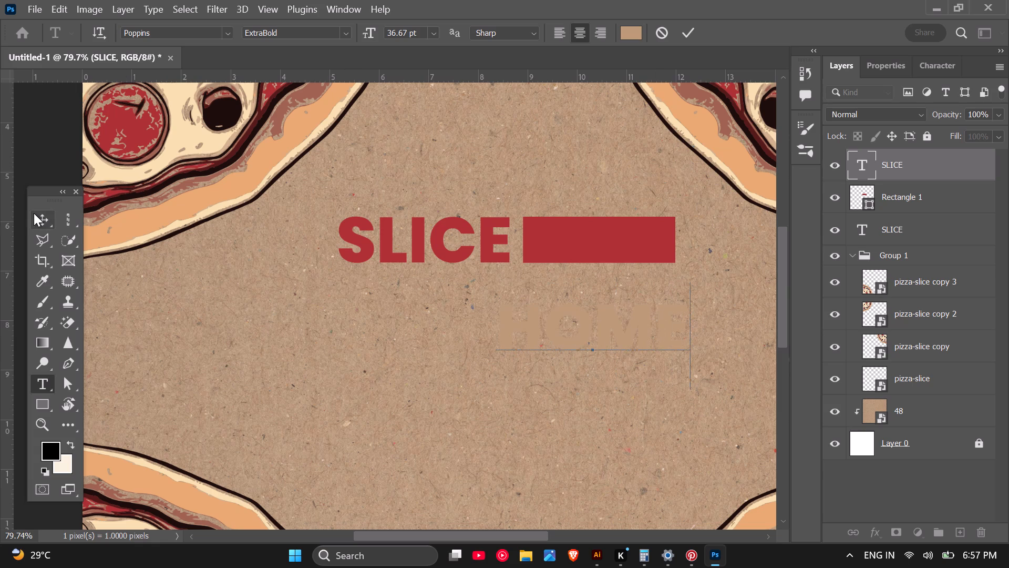
left_click(34, 215)
Move the tan HOME text up onto the red rectangle, level with the SLICE text and starting near the rectangle's left edge.
left_click_drag(600, 338, 601, 330)
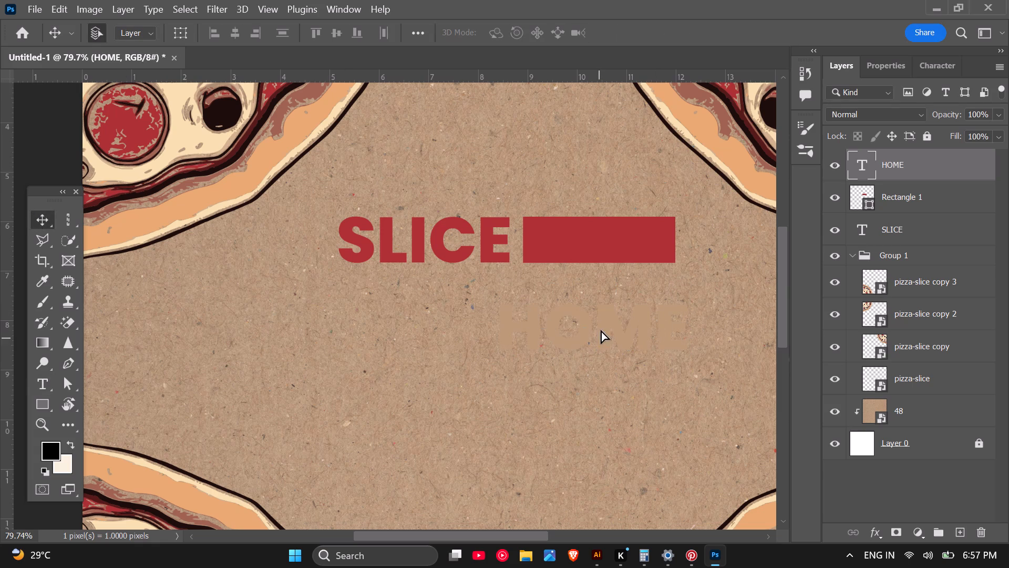
left_click_drag(601, 330, 612, 256)
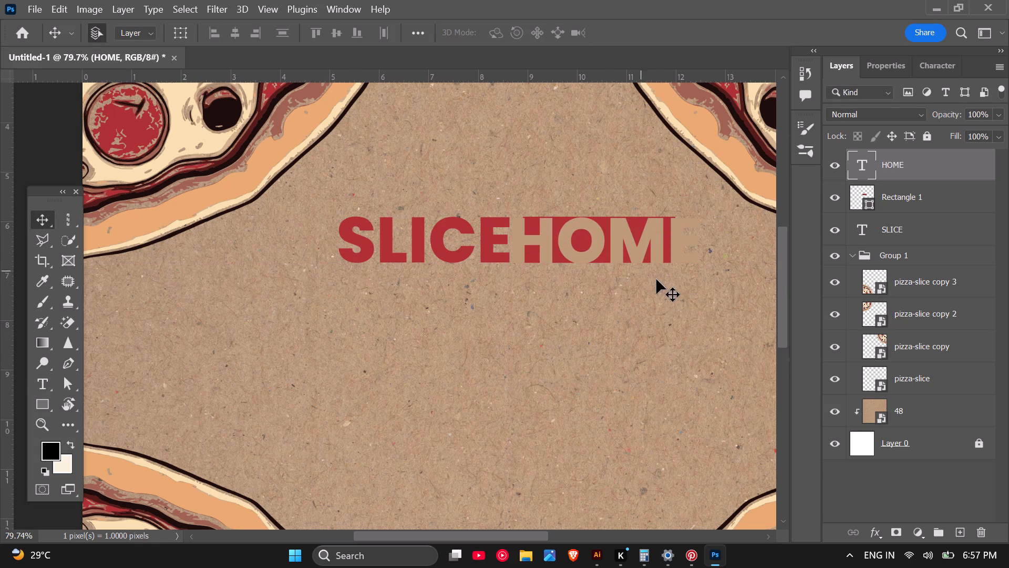
scroll(661, 278, "down", 2)
scroll(627, 257, "up", 3)
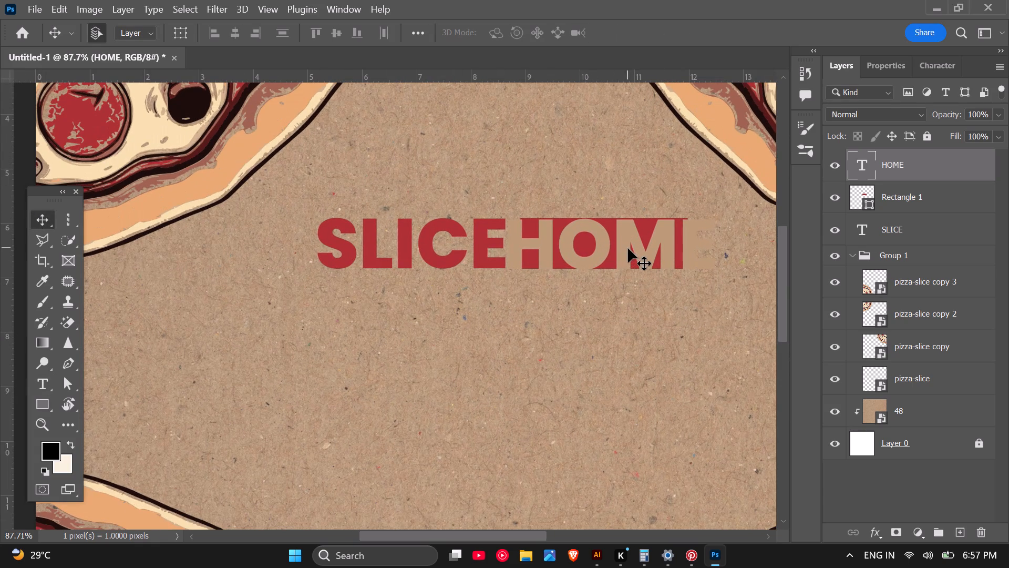
left_click_drag(625, 250, 638, 250)
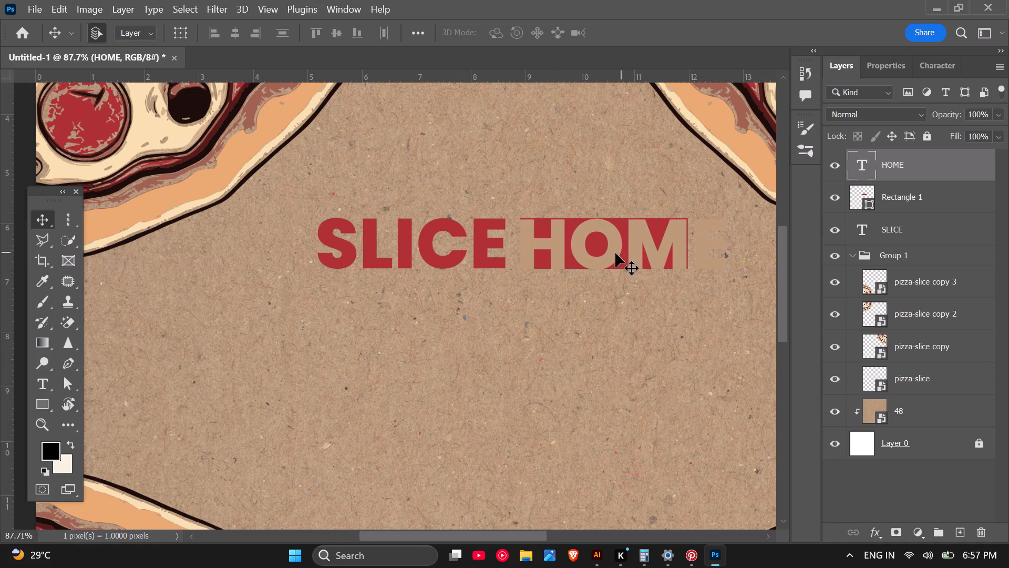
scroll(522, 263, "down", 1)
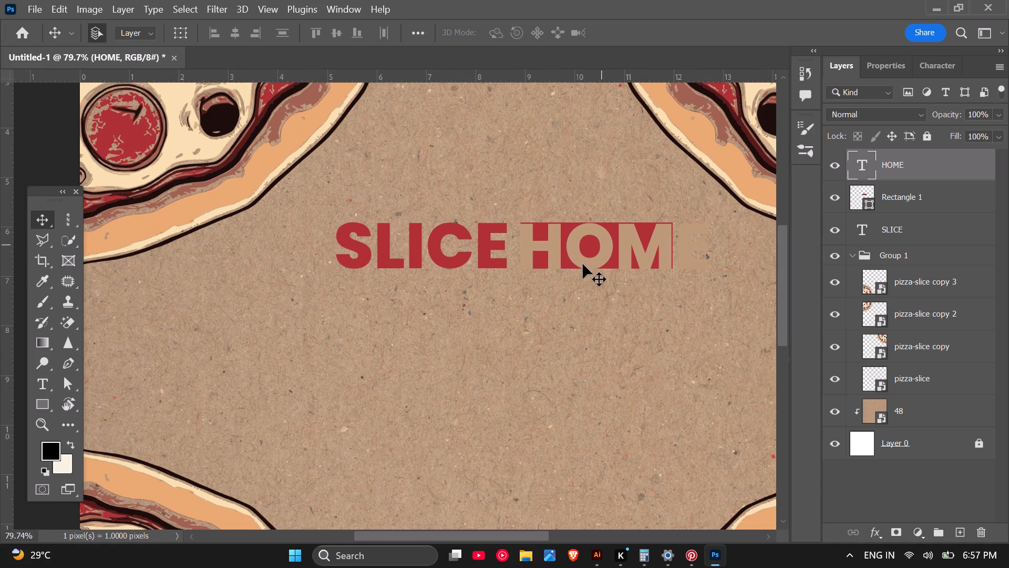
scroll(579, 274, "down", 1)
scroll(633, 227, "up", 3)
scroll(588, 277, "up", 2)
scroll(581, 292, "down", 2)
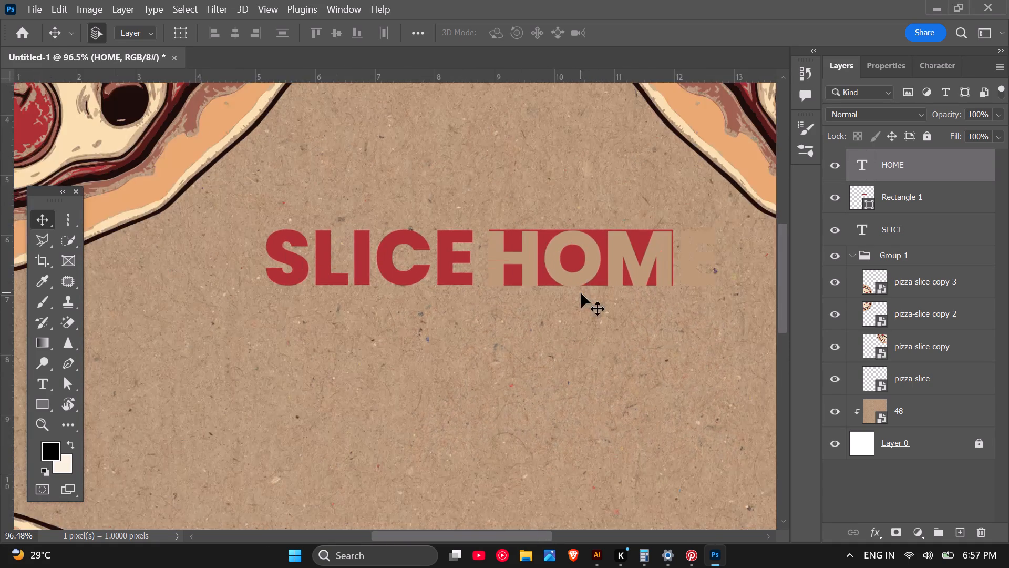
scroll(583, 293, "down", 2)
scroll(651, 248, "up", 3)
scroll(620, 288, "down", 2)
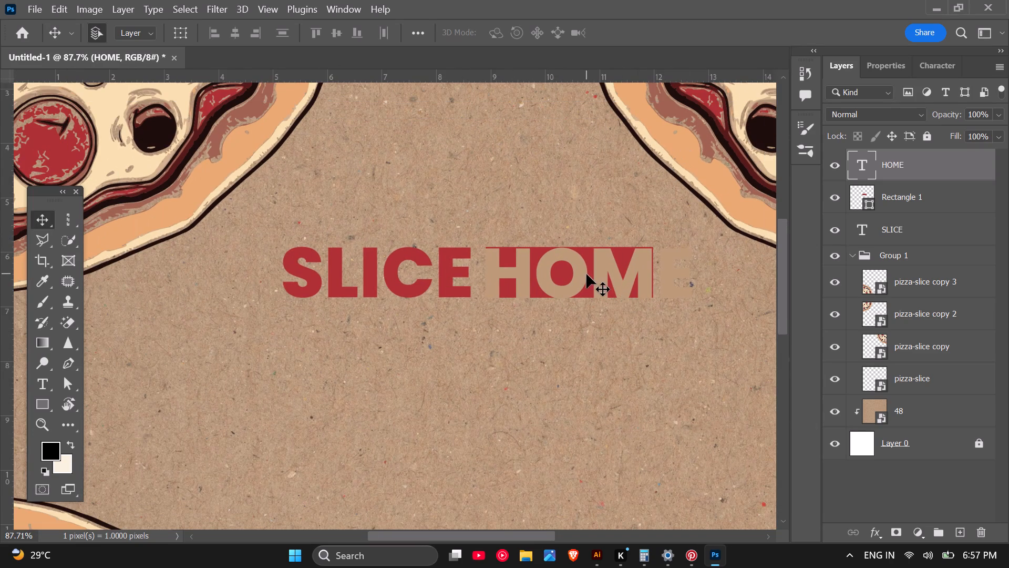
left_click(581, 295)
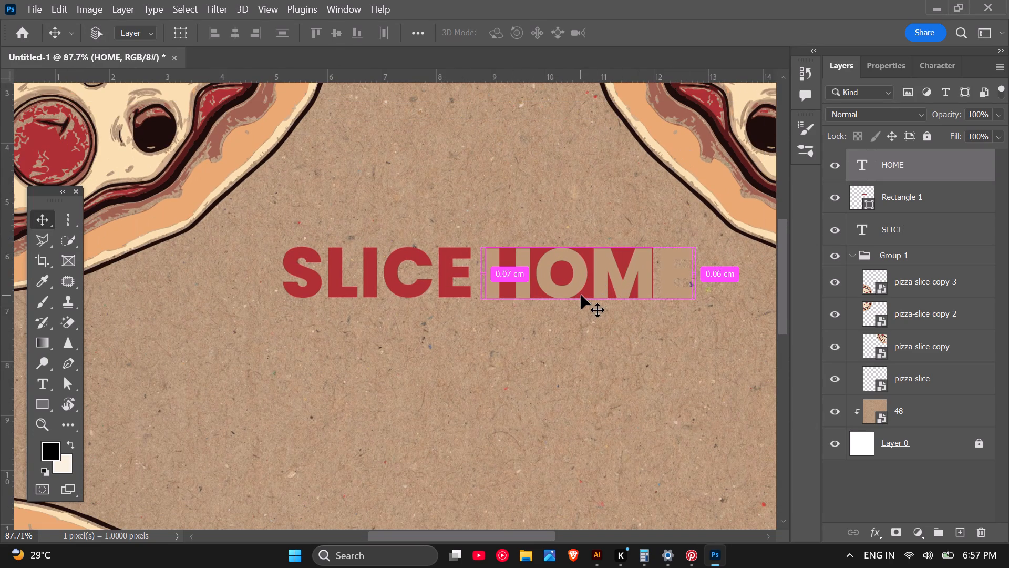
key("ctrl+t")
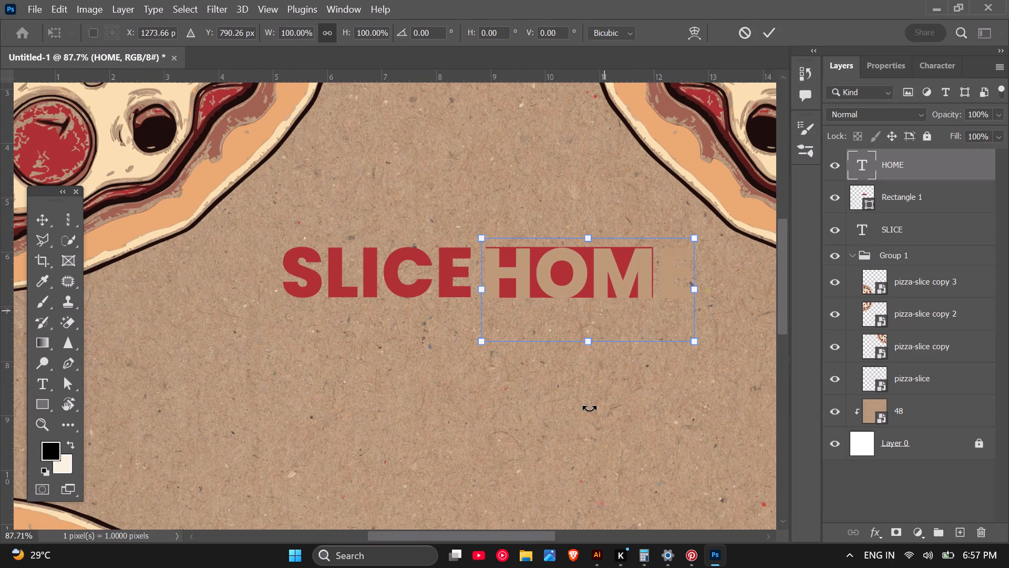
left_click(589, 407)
Stretch the red rectangle's right edge past the end of the HOME text, to a width of about 3.97 cm.
left_click(913, 201)
key("ctrl+t")
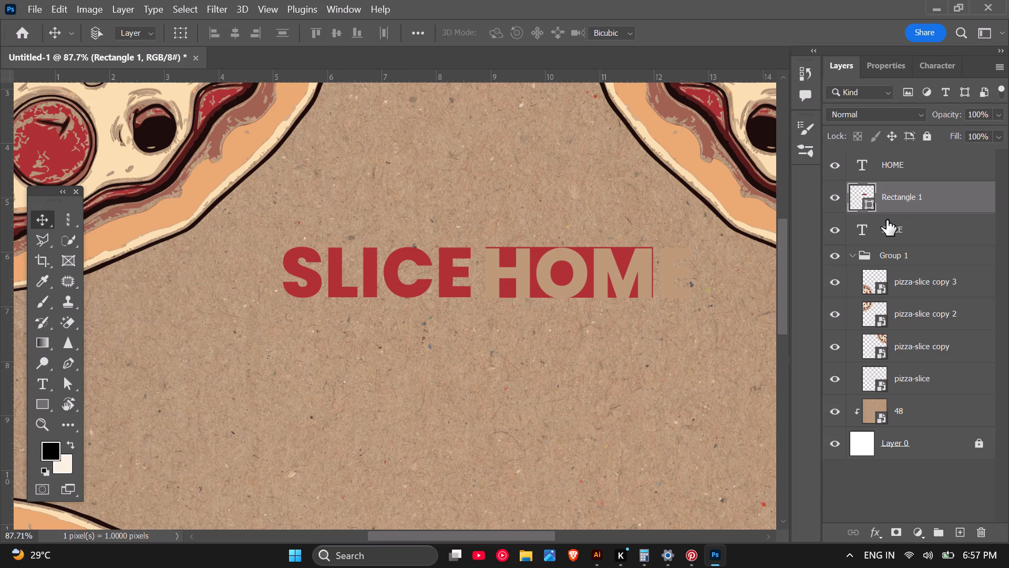
left_click_drag(651, 272, 675, 266)
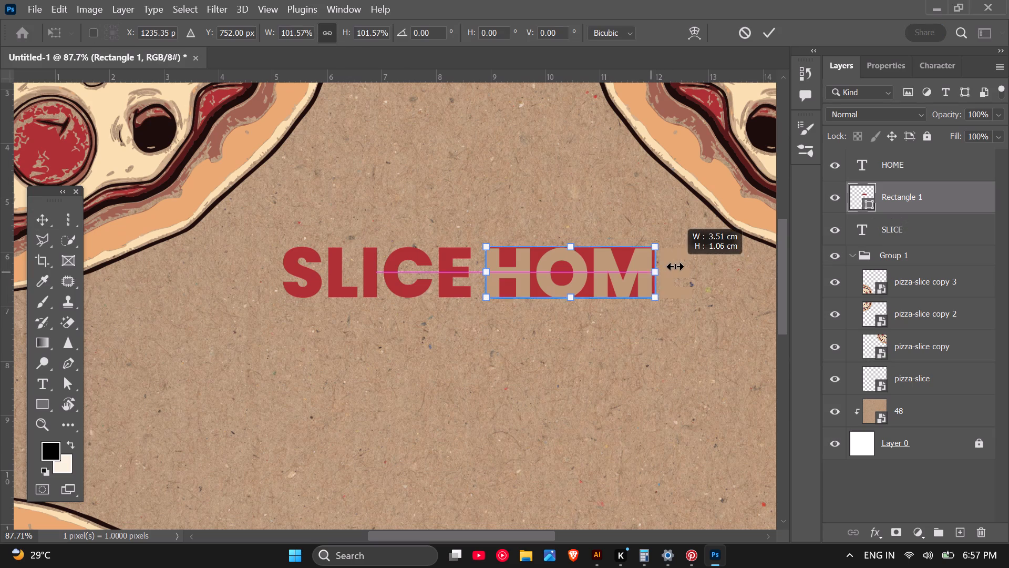
left_click_drag(675, 266, 707, 266)
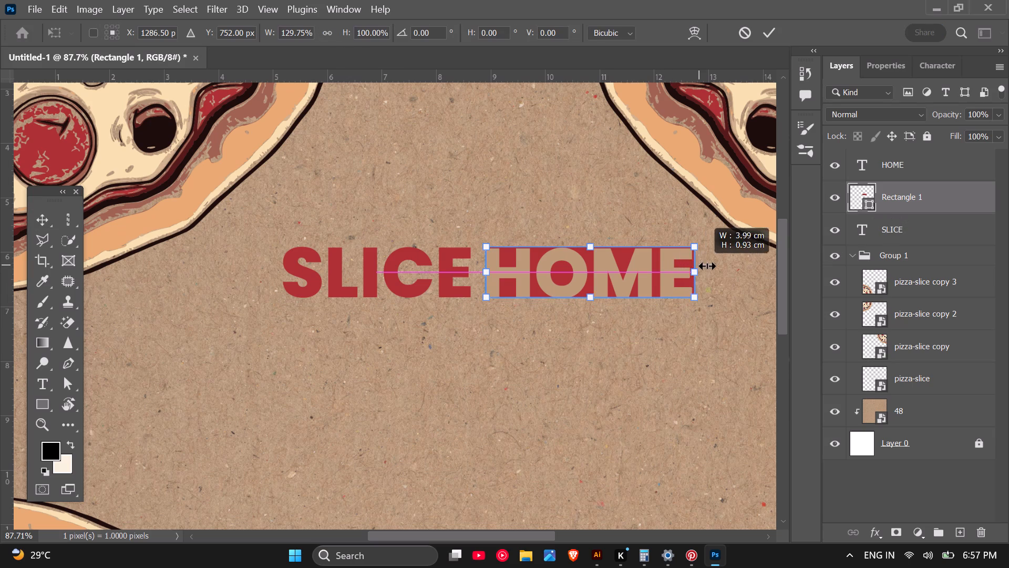
left_click_drag(707, 266, 697, 266)
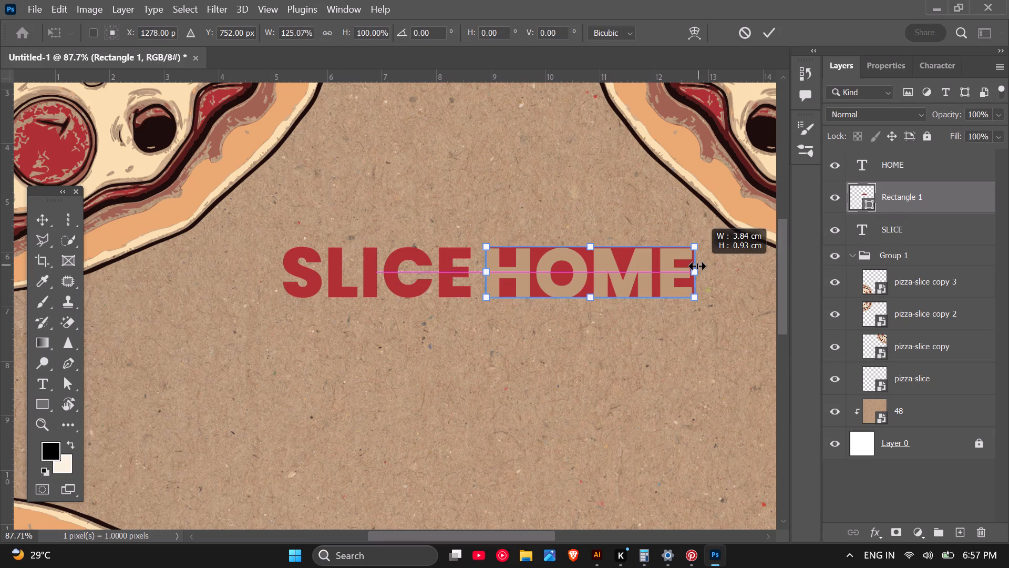
left_click_drag(697, 266, 700, 265)
left_click(48, 215)
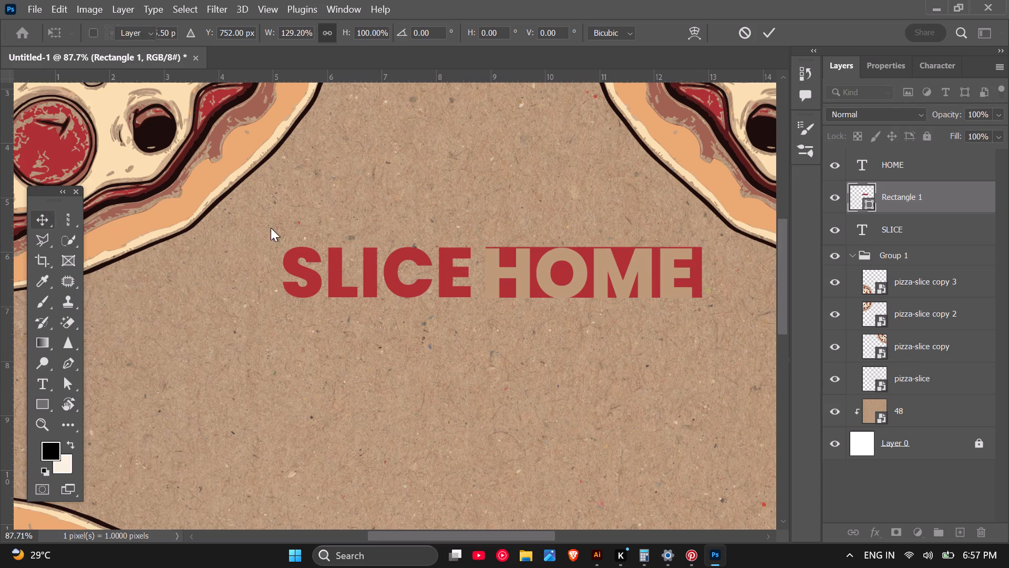
Shift HOME right about 0.08 cm, then centre it with the red rectangle vertically and horizontally and clear the selection.
left_click(580, 273)
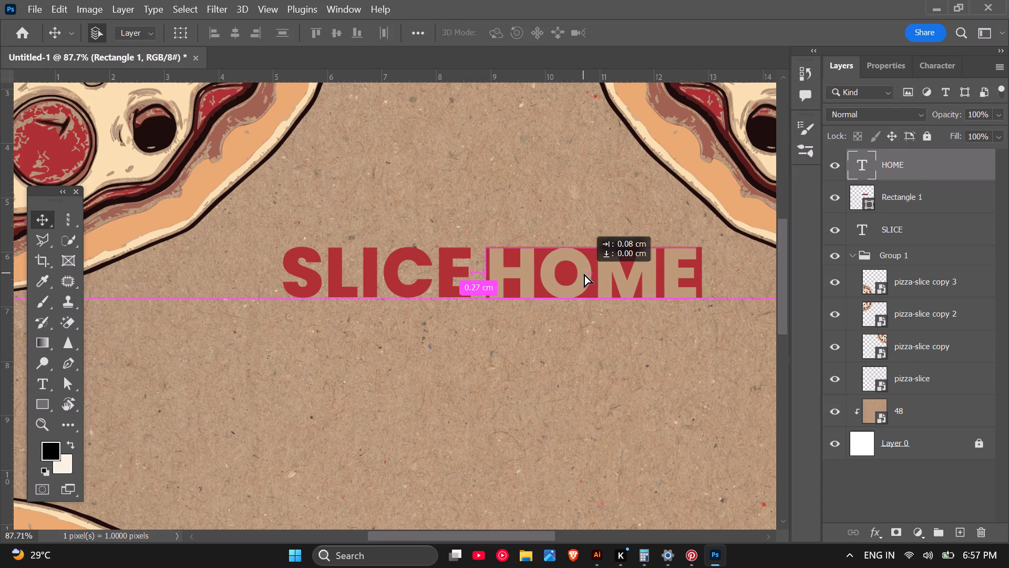
left_click(929, 196, "shift")
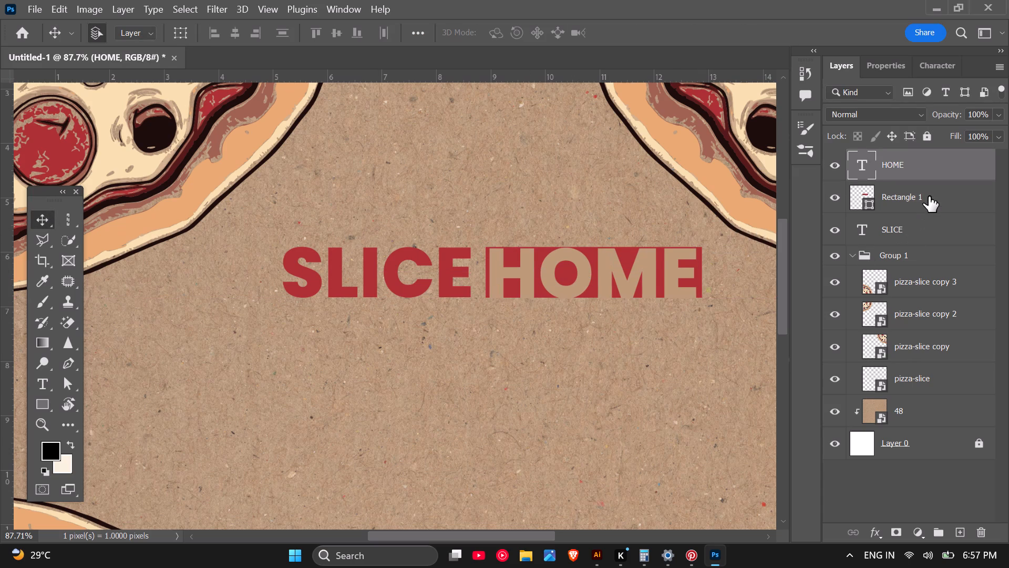
left_click(330, 33)
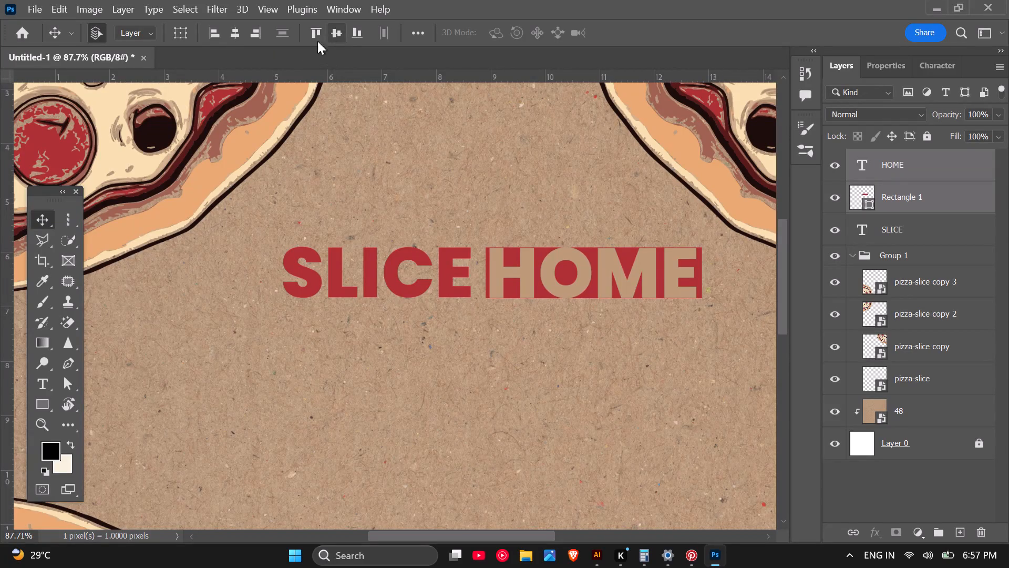
left_click(232, 35)
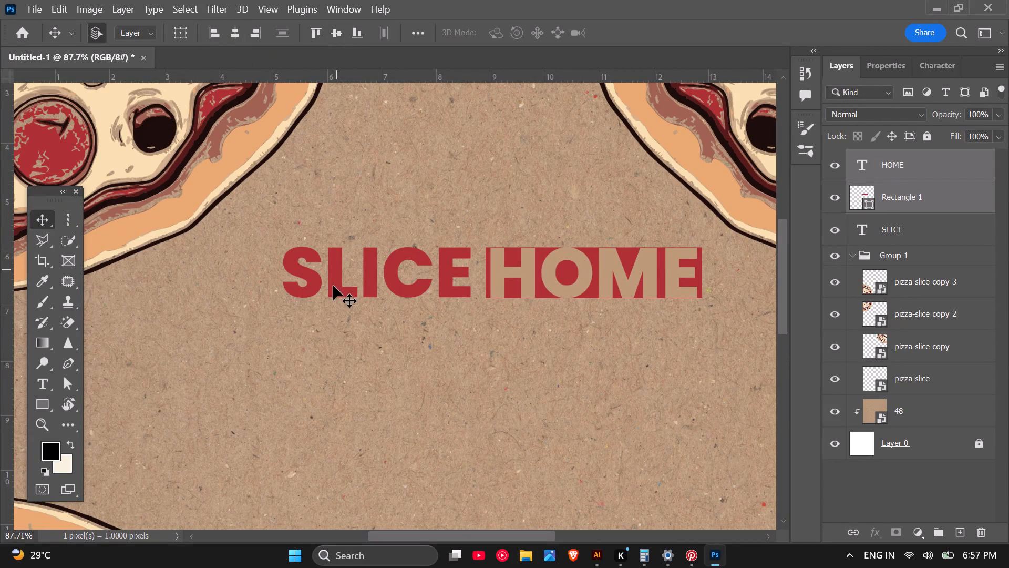
scroll(349, 361, "down", 1)
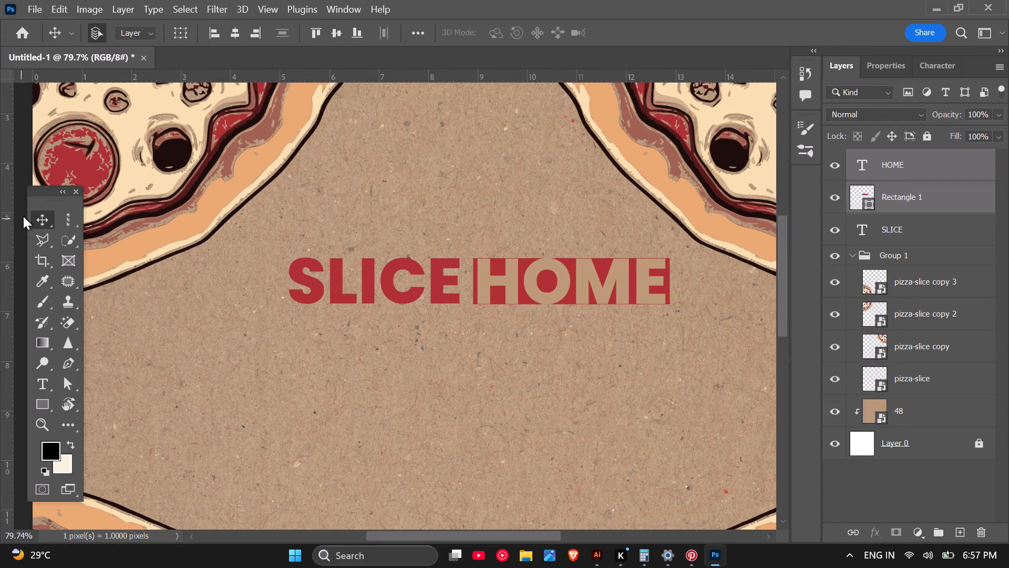
scroll(640, 359, "down", 6)
left_click(232, 288)
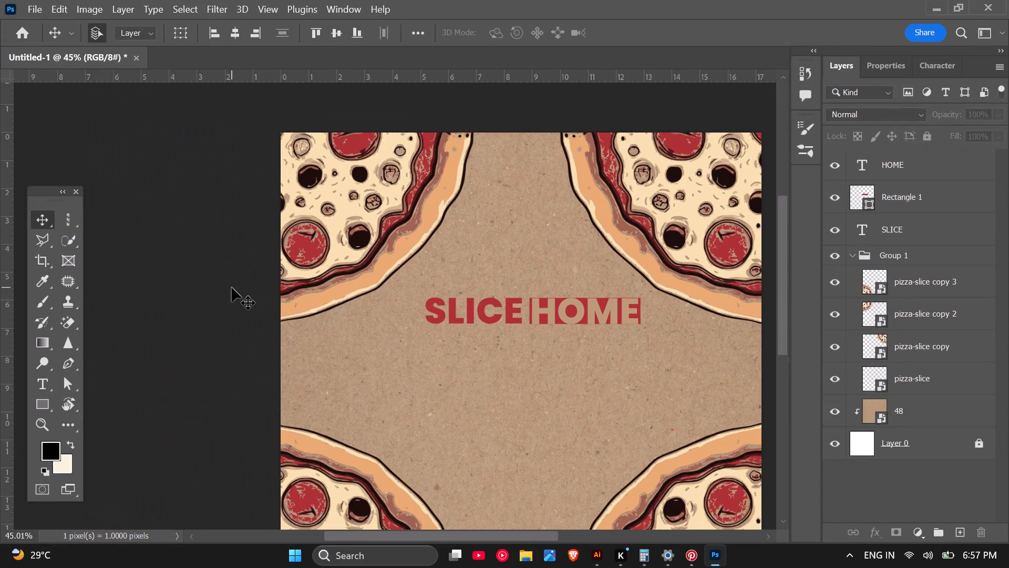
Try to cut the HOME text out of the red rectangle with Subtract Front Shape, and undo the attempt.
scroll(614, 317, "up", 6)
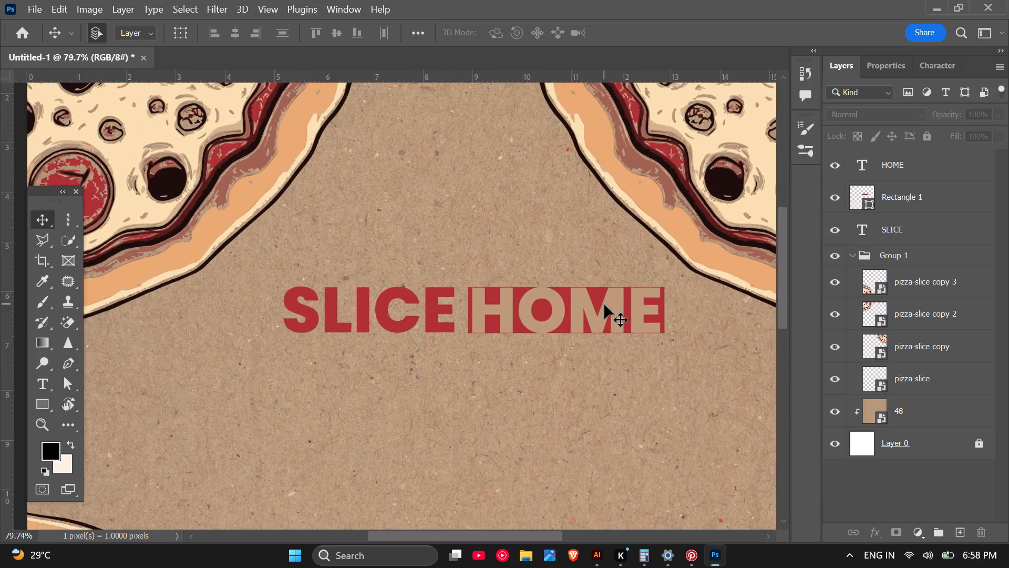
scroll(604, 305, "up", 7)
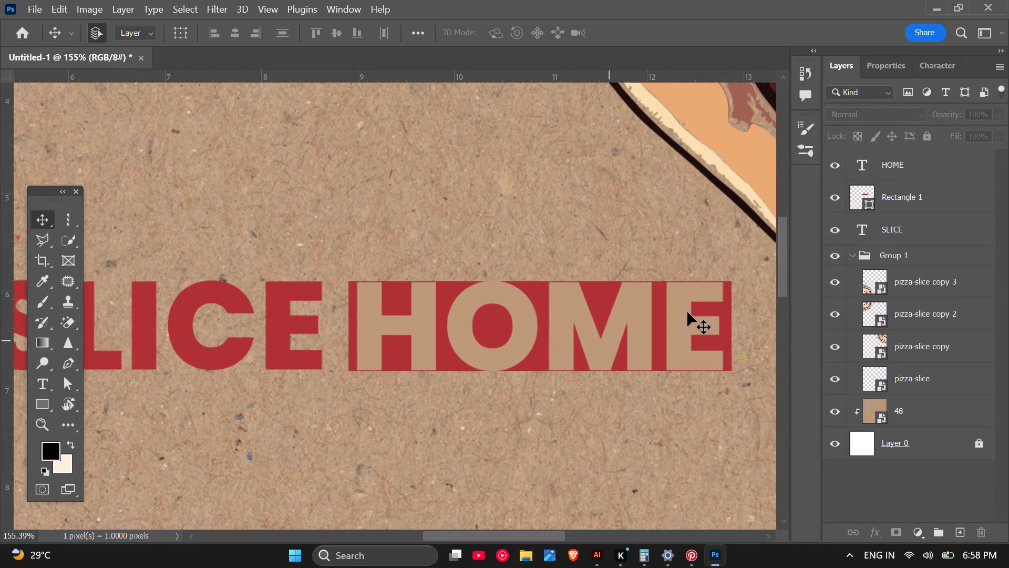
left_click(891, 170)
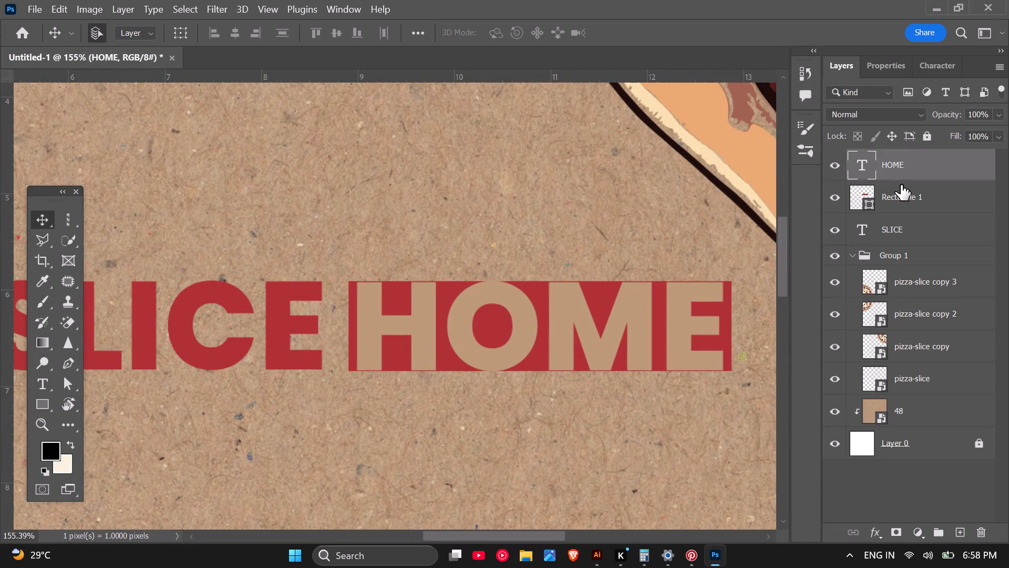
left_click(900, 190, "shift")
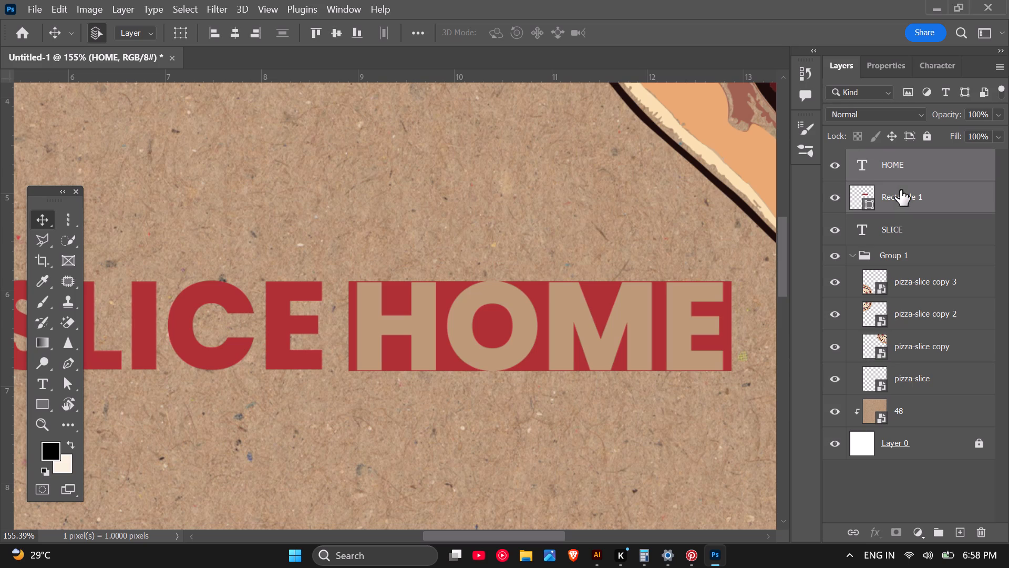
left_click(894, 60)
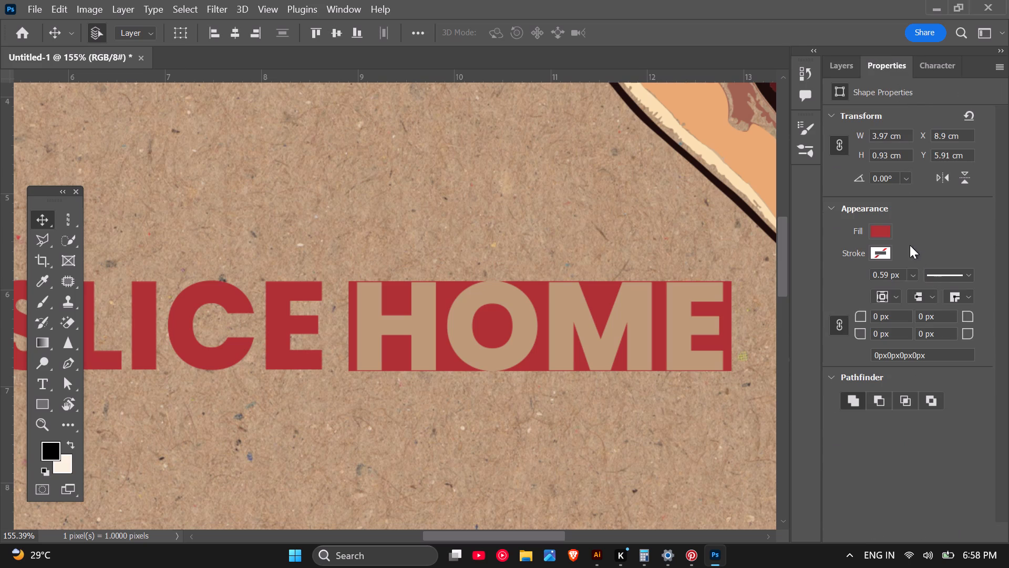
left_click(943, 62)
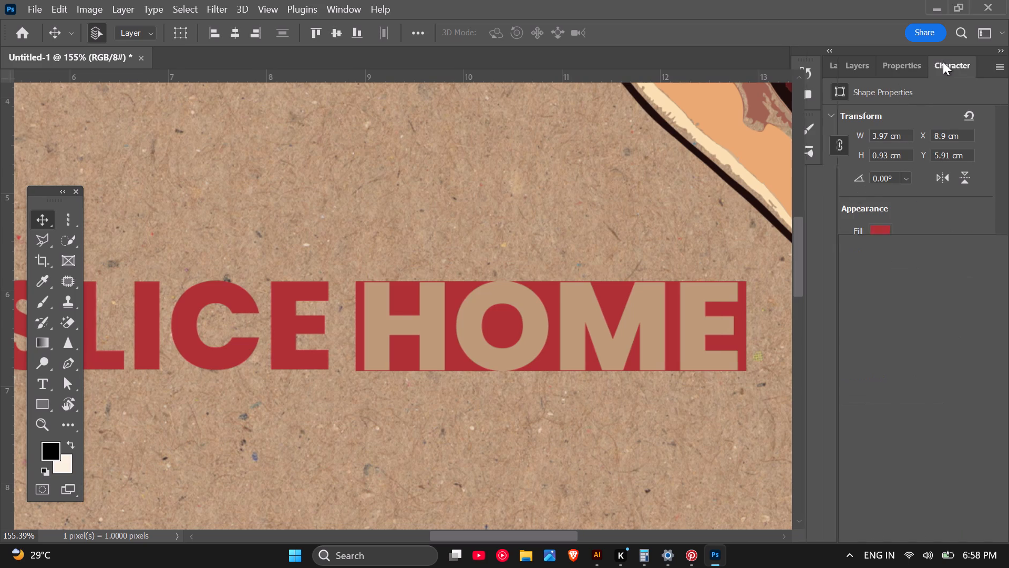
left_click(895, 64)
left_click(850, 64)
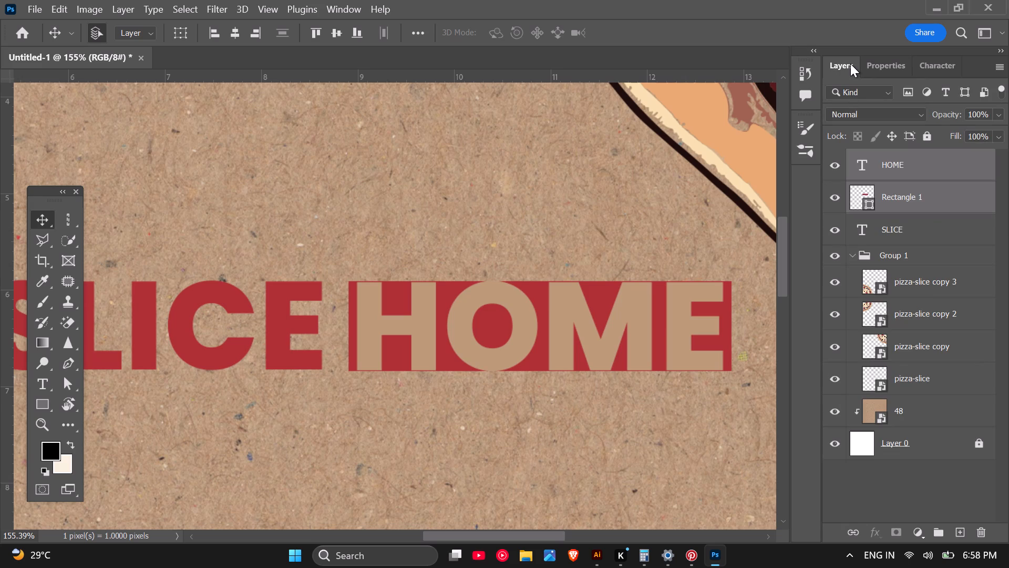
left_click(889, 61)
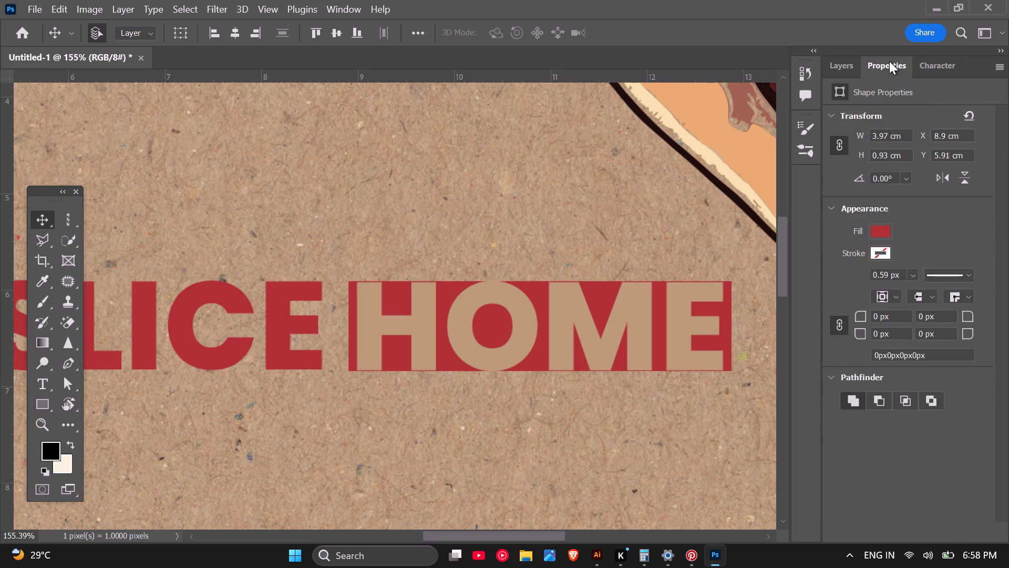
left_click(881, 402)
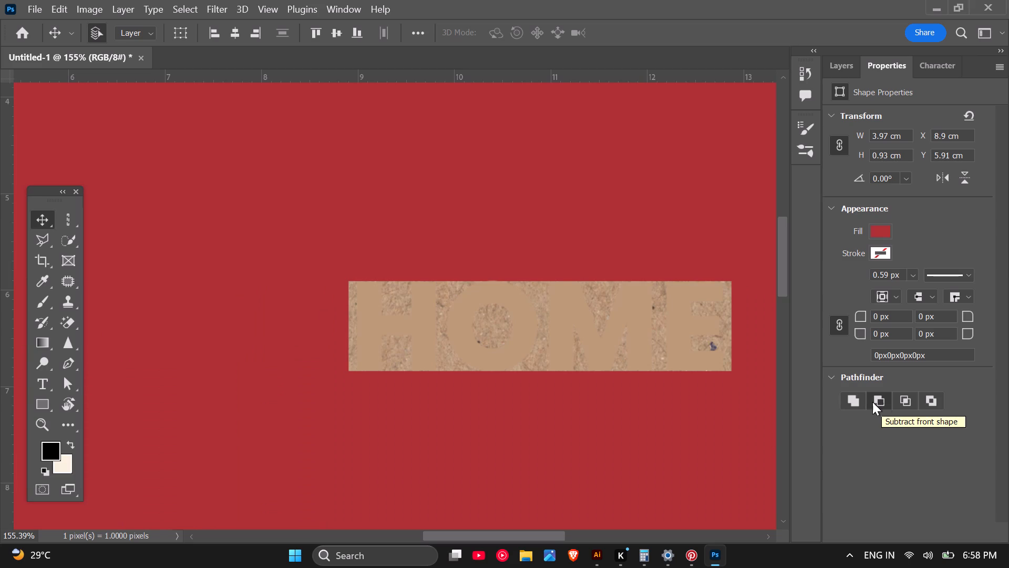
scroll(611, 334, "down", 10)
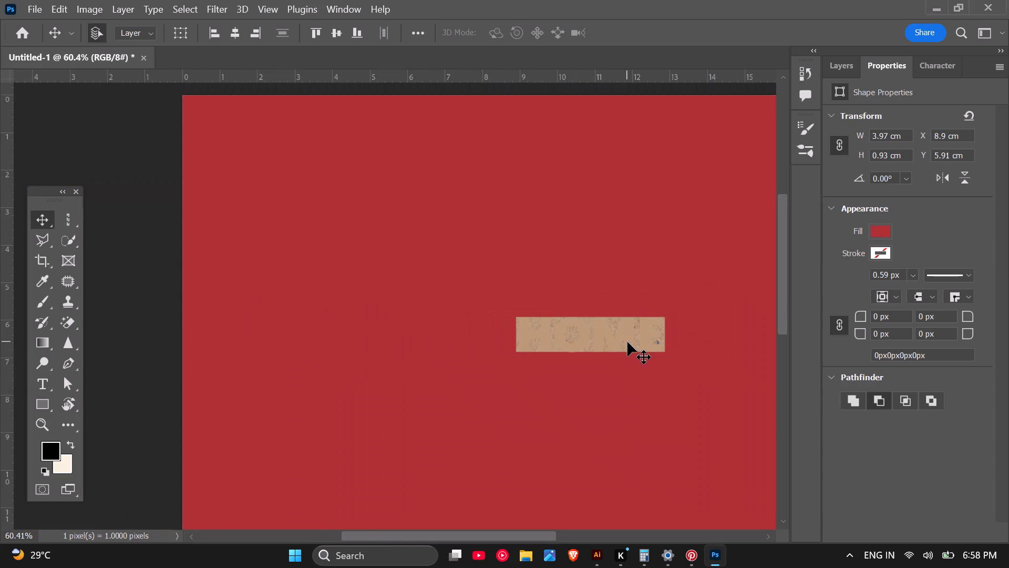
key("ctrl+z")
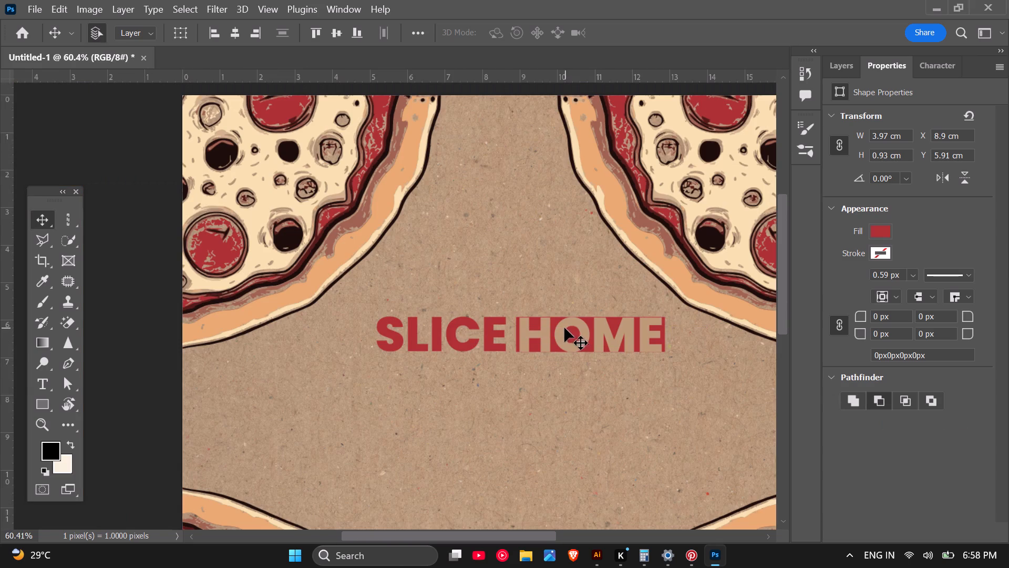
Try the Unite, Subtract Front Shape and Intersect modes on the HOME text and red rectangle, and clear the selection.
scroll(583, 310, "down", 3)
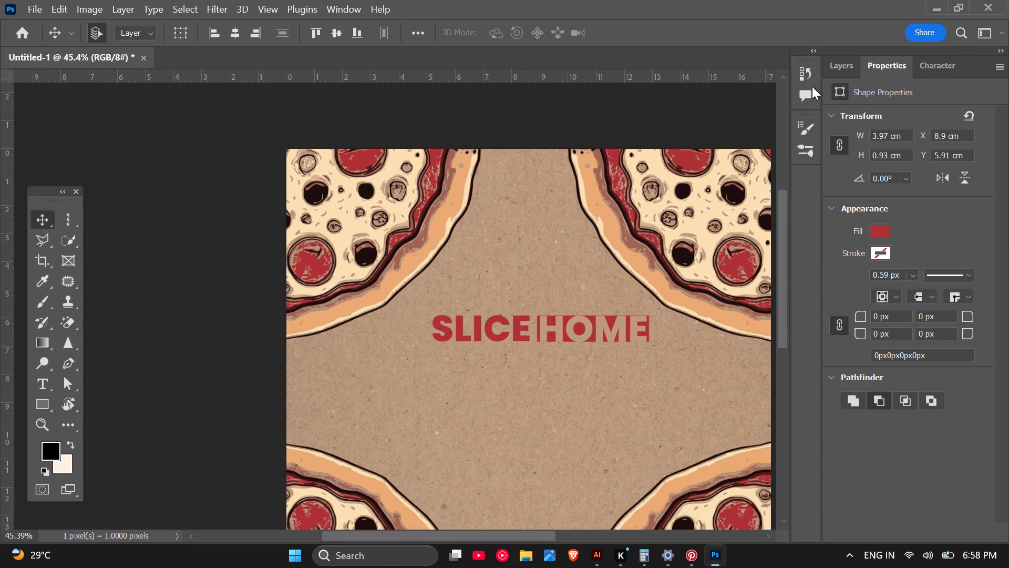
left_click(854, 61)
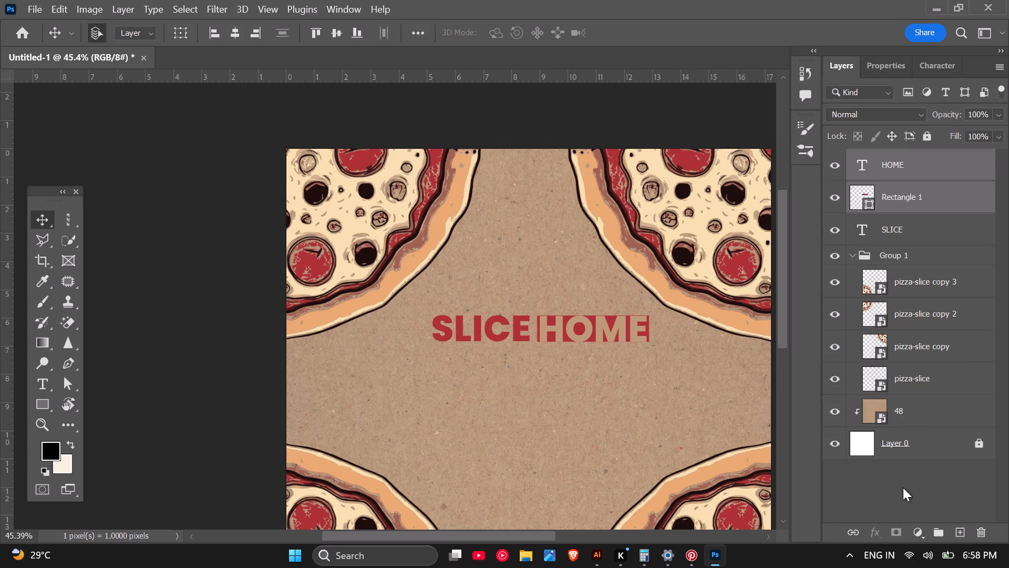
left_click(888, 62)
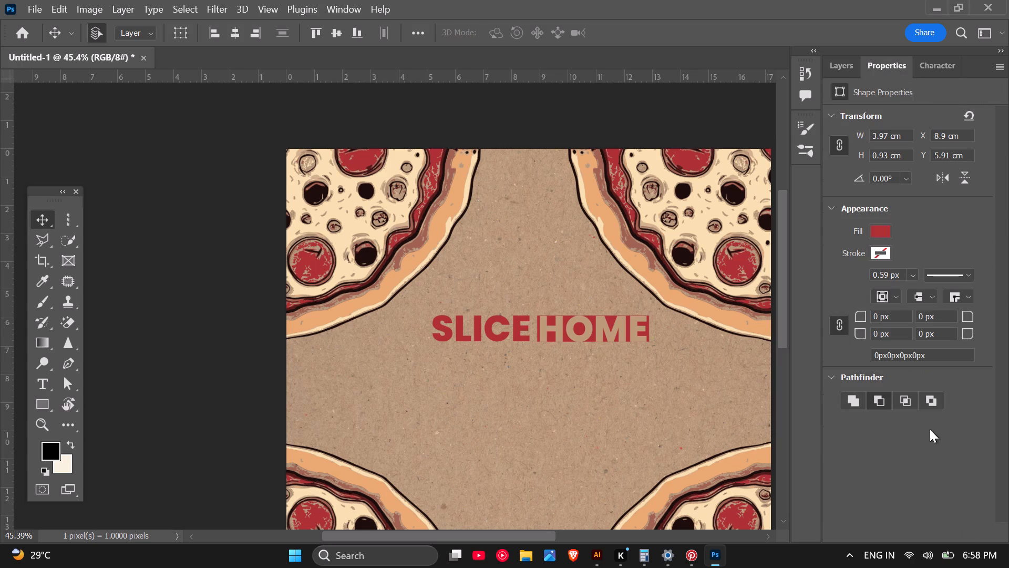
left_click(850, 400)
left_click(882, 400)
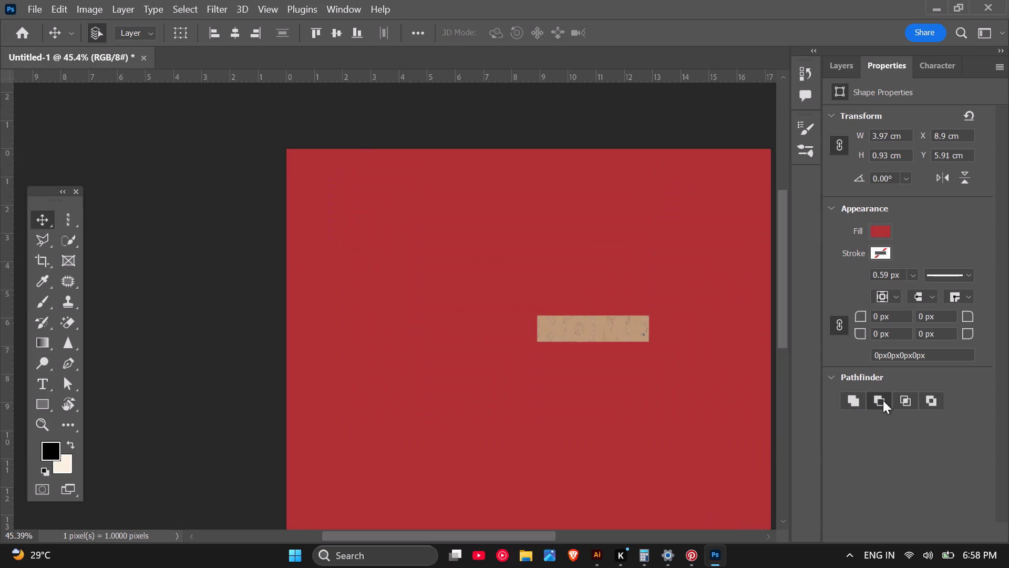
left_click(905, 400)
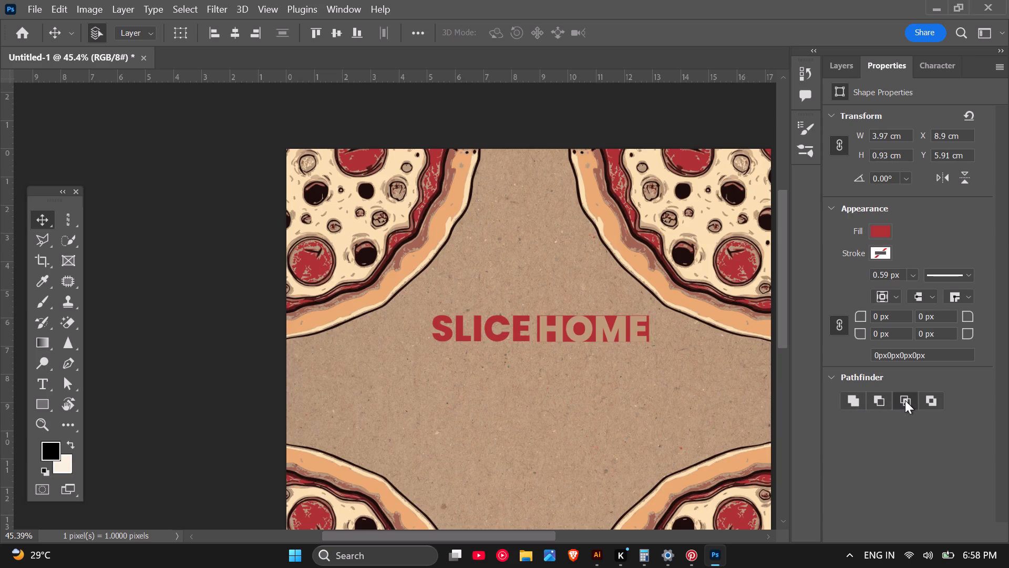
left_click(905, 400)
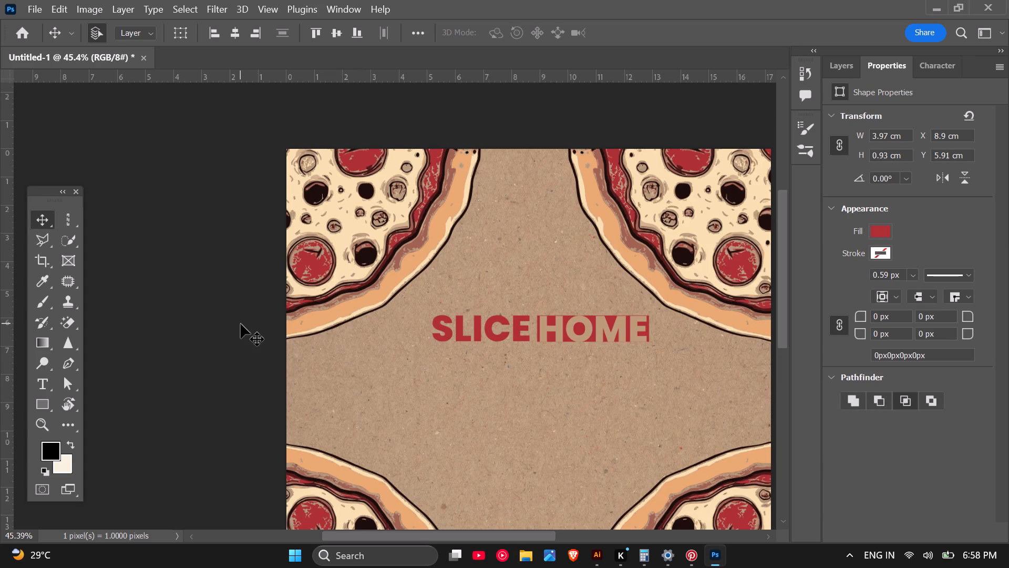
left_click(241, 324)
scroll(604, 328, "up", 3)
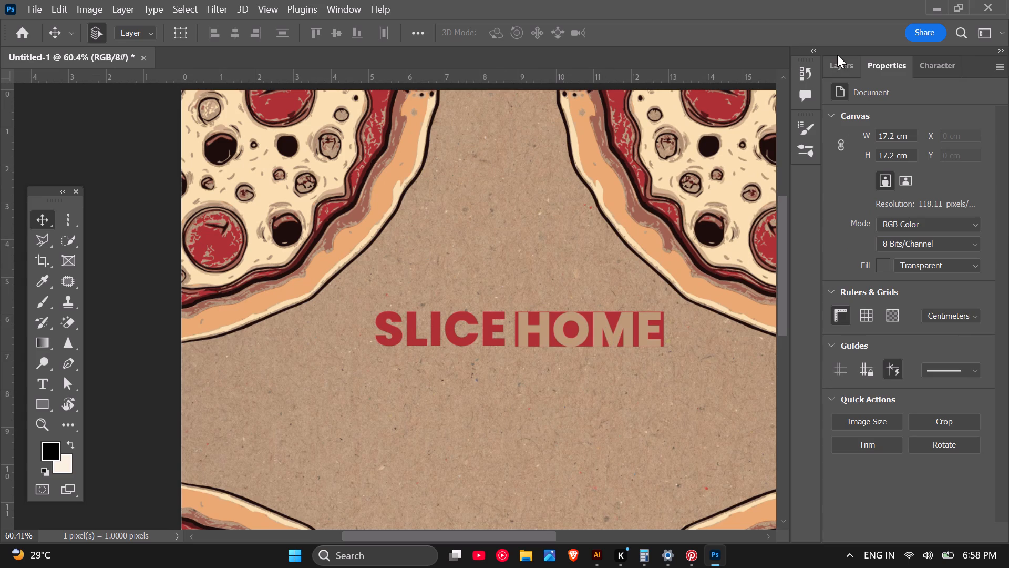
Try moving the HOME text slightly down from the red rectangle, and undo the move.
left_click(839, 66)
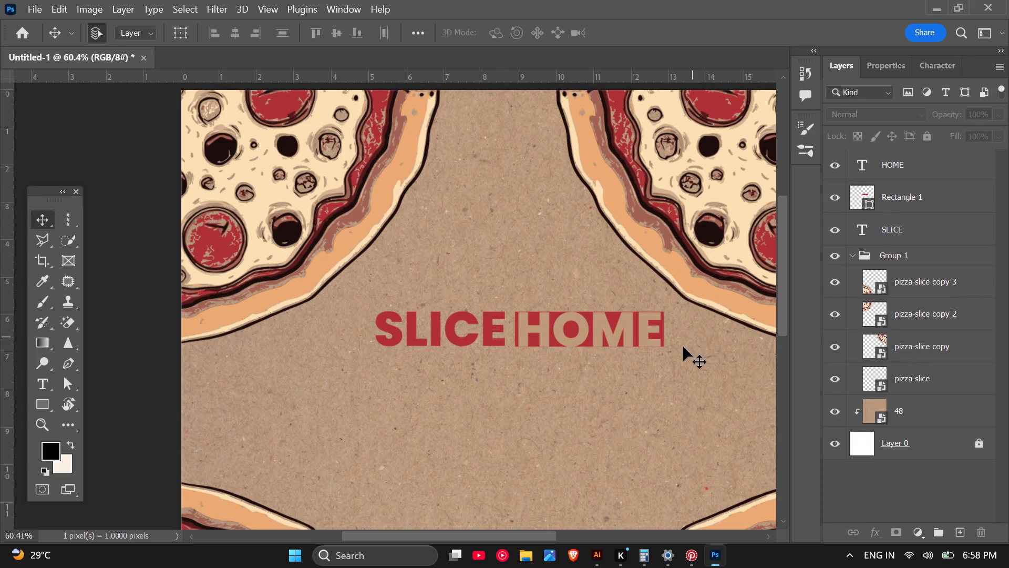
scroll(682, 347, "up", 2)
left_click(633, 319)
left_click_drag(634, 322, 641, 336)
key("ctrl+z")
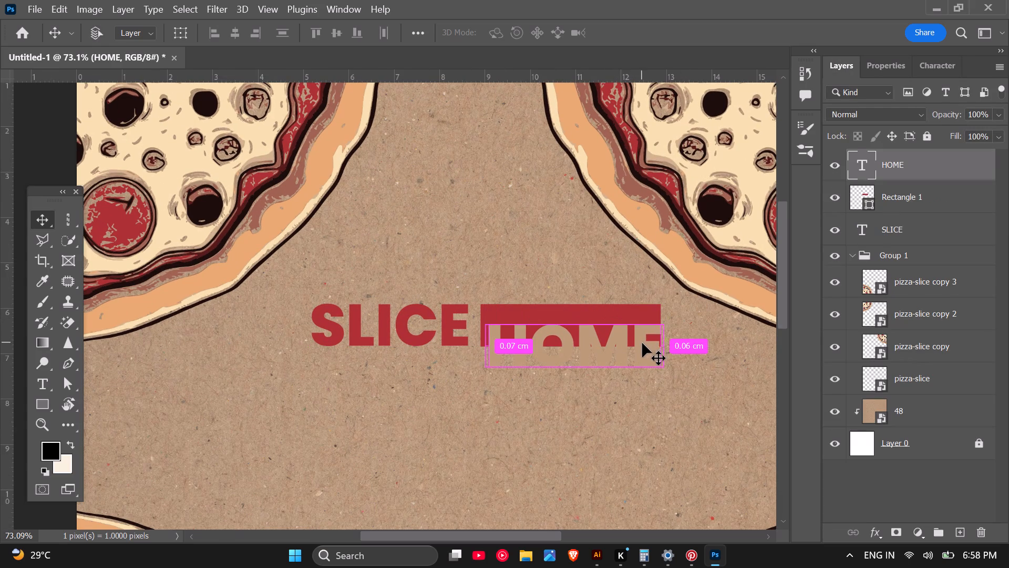
Rasterize the HOME text layer and the red rectangle layer beneath it.
left_click(917, 166)
right_click(917, 166)
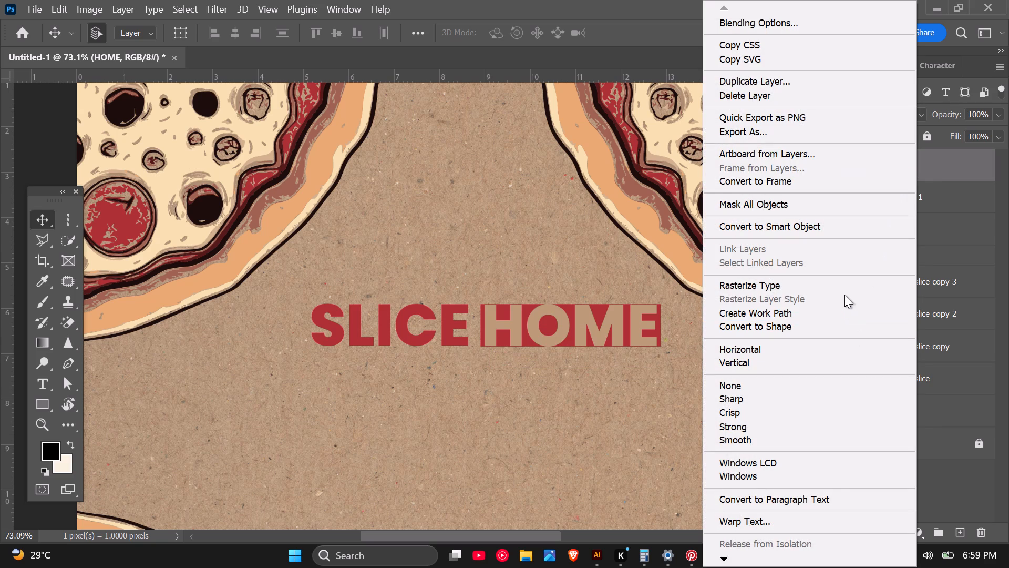
left_click(842, 290)
left_click(905, 176)
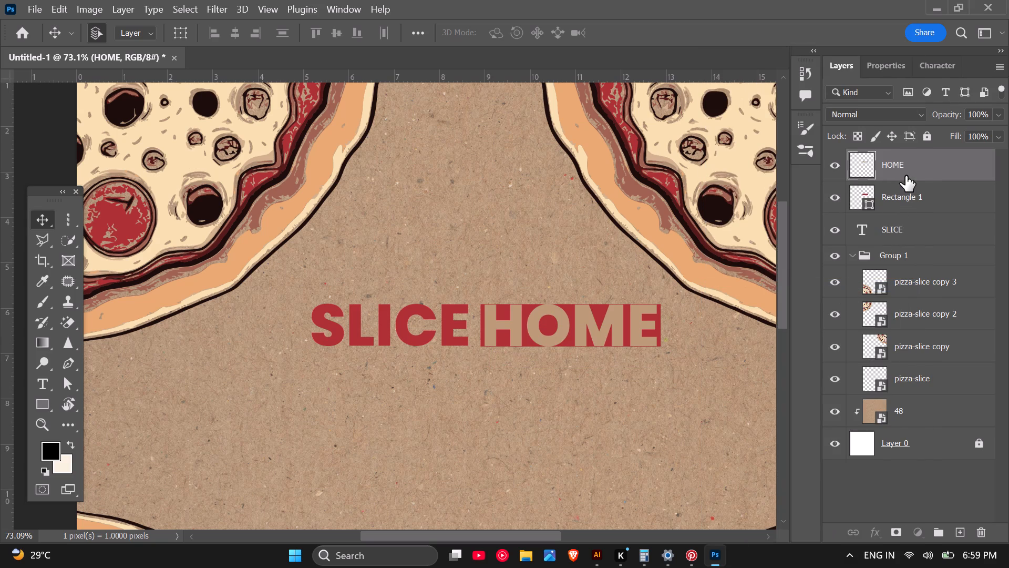
left_click(901, 204)
right_click(901, 204)
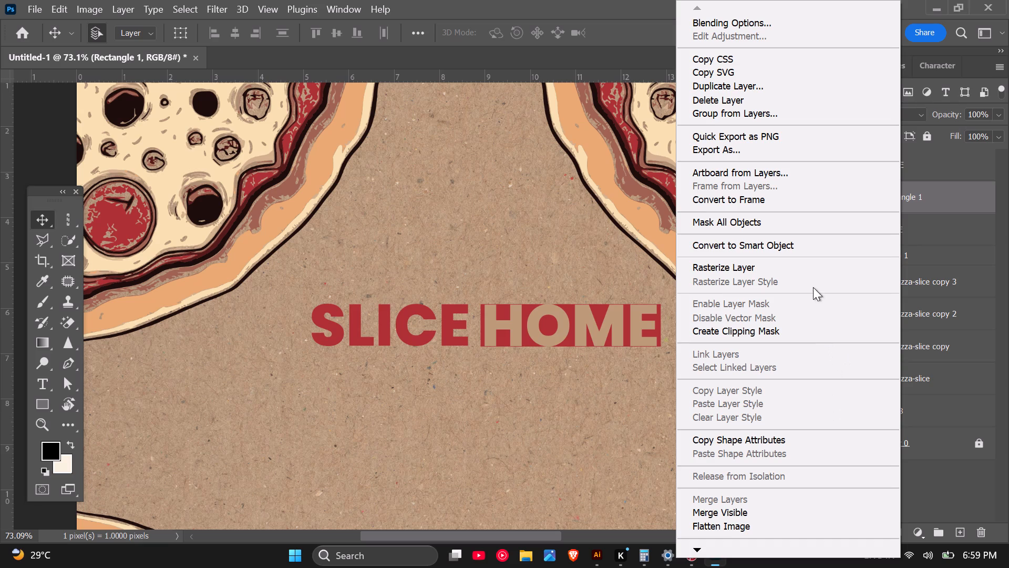
left_click(810, 271)
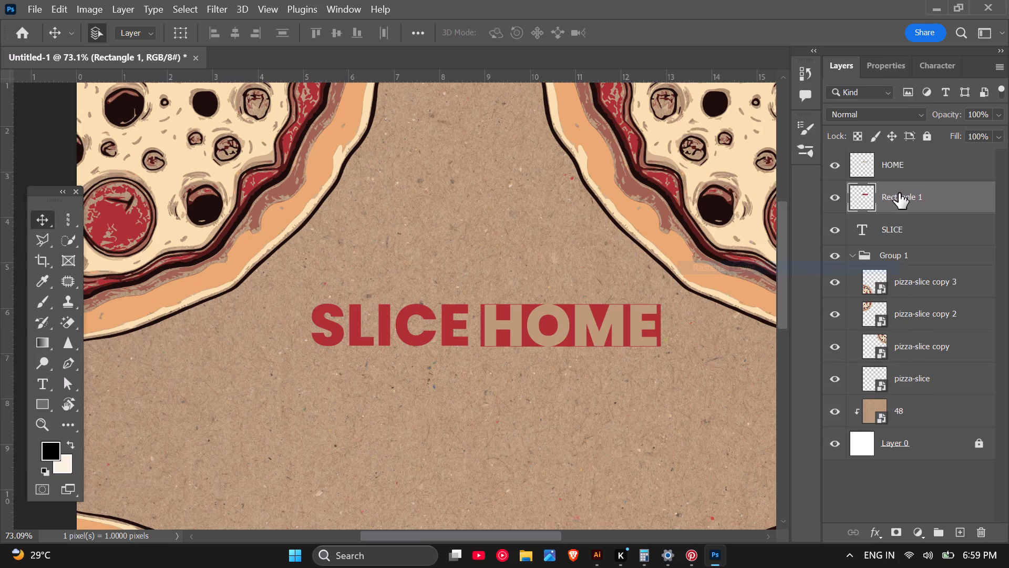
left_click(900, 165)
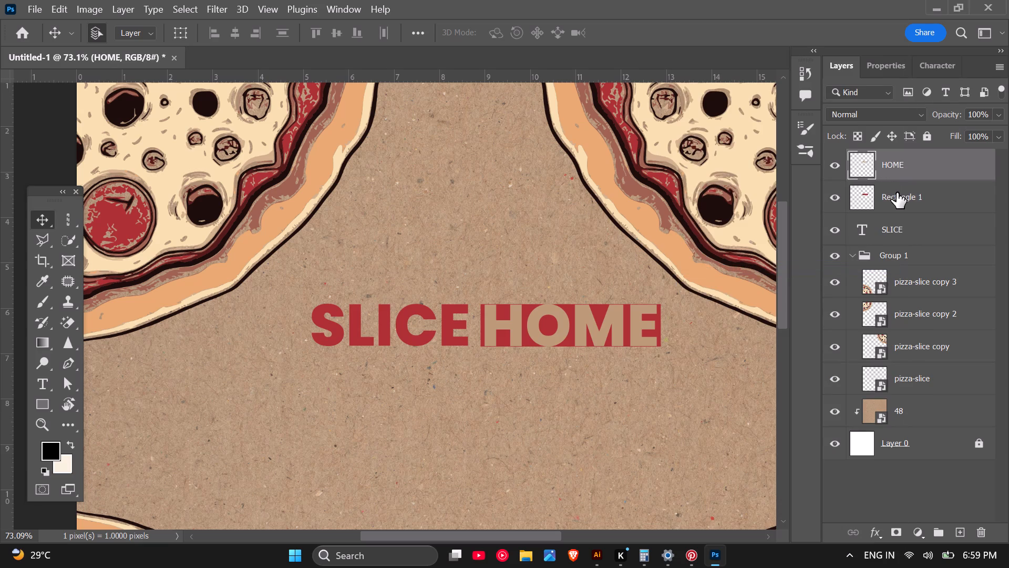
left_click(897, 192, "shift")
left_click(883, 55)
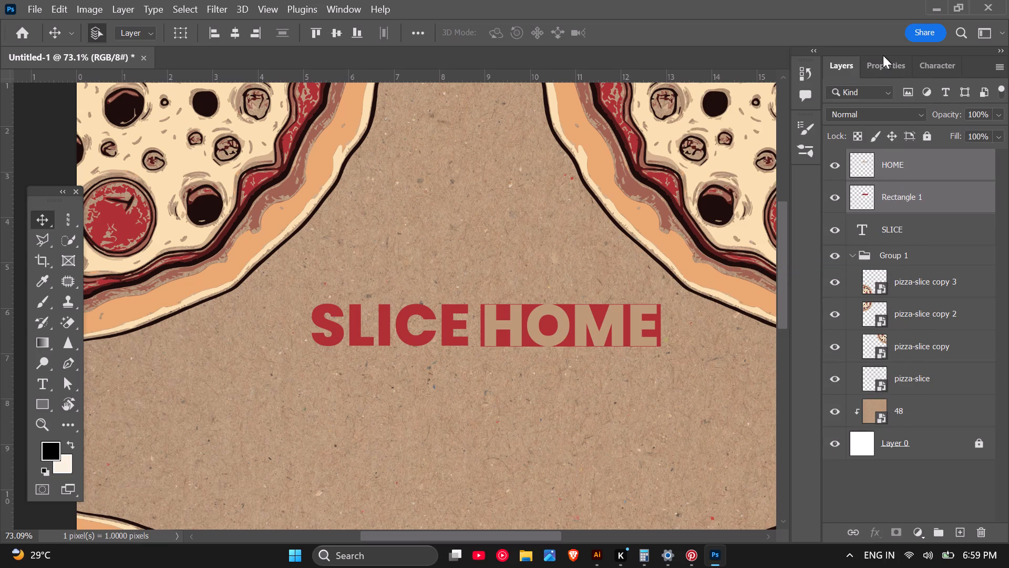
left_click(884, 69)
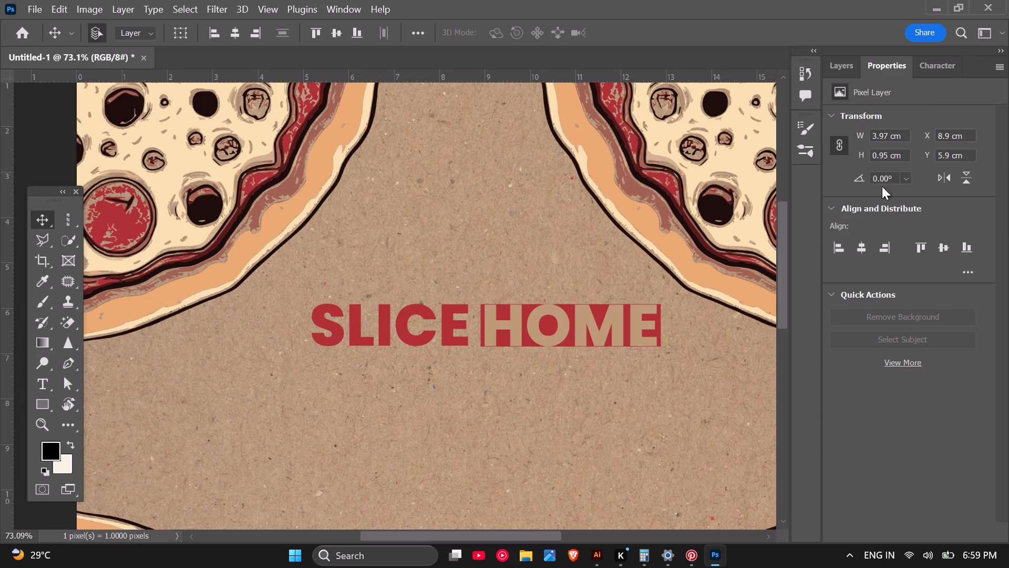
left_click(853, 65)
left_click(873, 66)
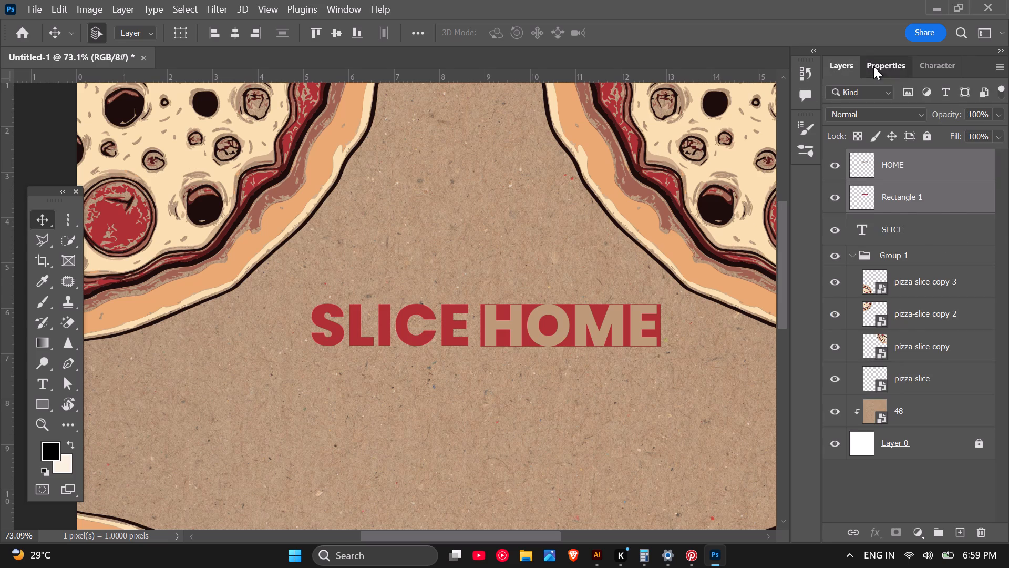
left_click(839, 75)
Duplicate the cardboard texture layer 48, place the copy directly above the HOME layer and clip it to HOME.
scroll(603, 324, "up", 5)
scroll(706, 292, "down", 1)
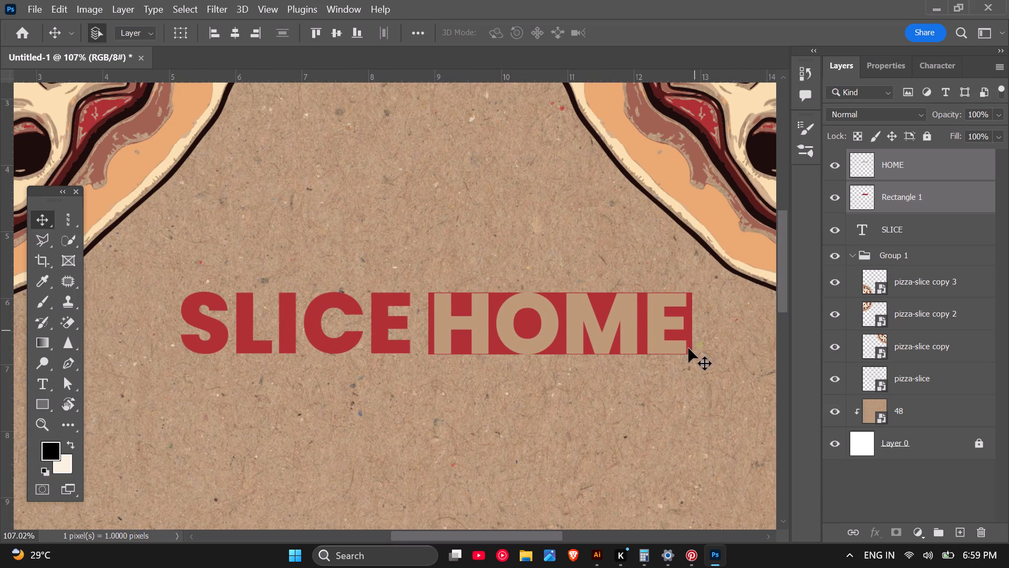
left_click(919, 409)
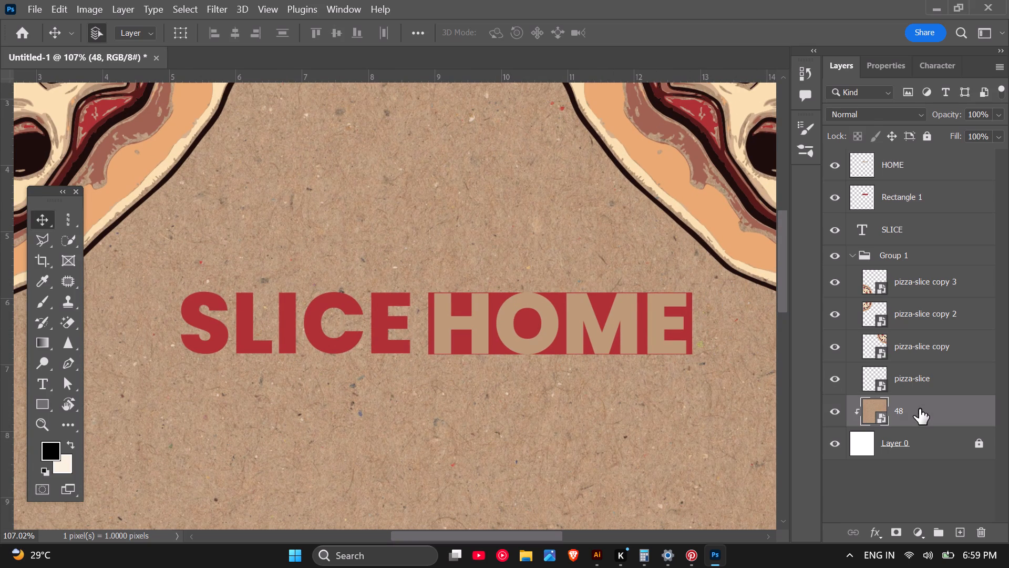
key("ctrl+j")
left_click_drag(919, 409, 898, 154)
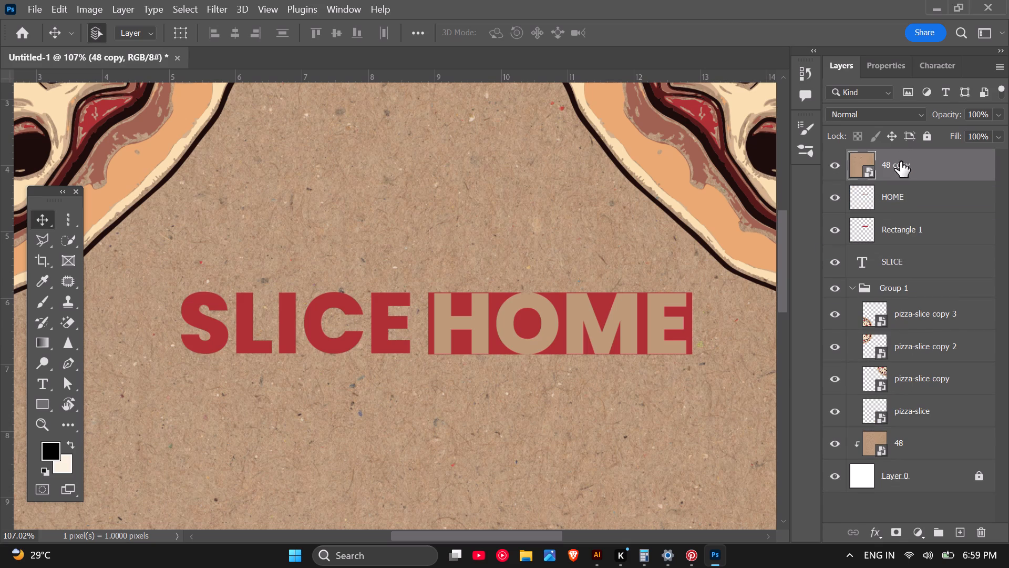
right_click(900, 161)
left_click(808, 398)
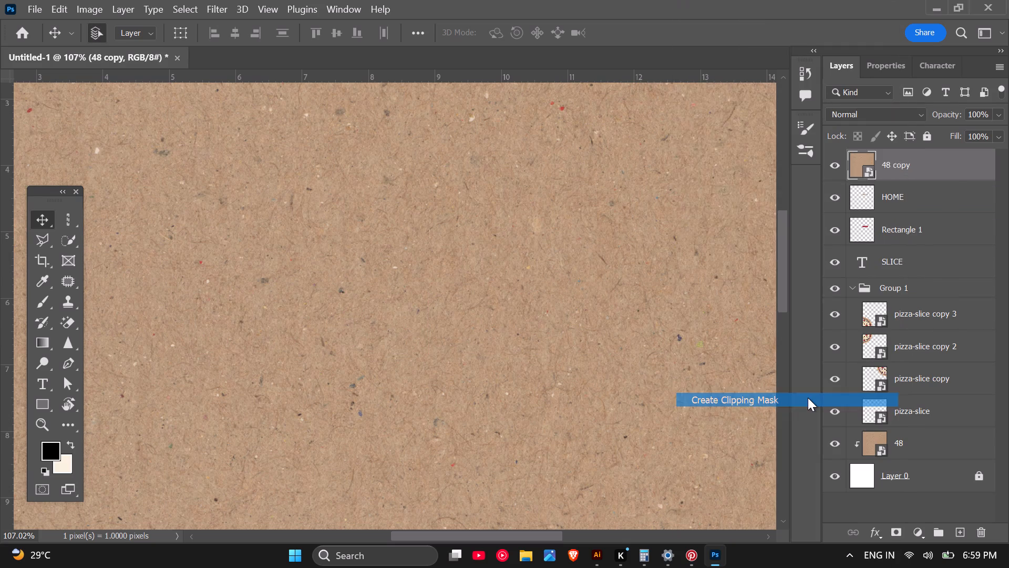
scroll(658, 415, "down", 3)
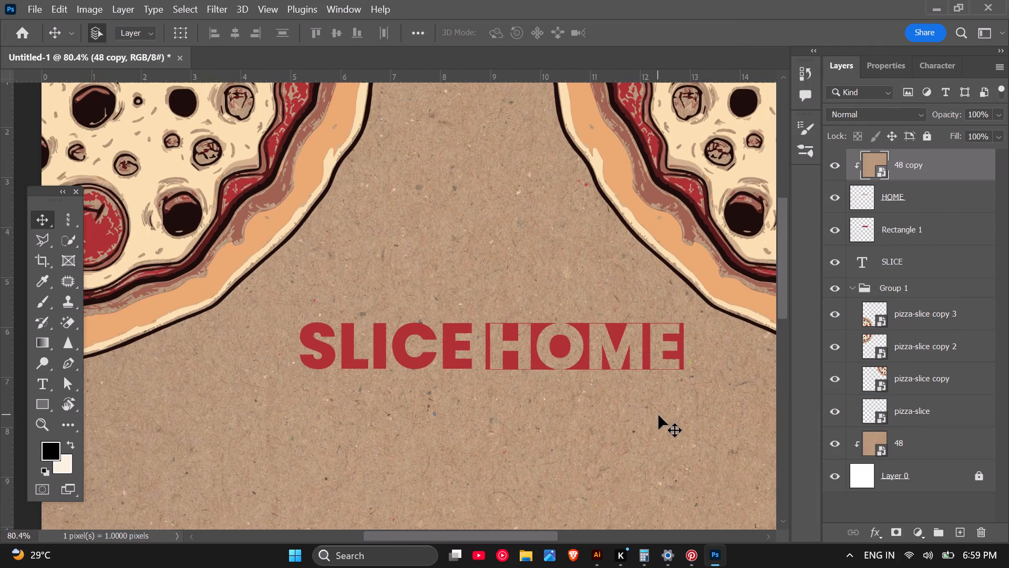
Select the 48 copy, HOME and Rectangle 1 layers together and nudge them slightly right, away from the SLICE text.
scroll(658, 415, "down", 3)
scroll(652, 372, "up", 7)
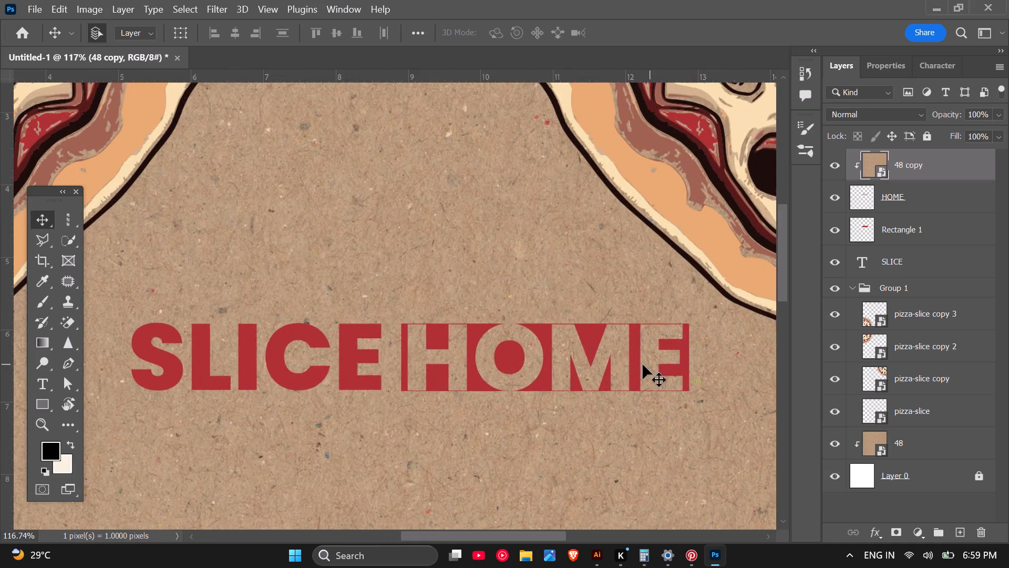
scroll(642, 364, "up", 4)
scroll(678, 362, "down", 6)
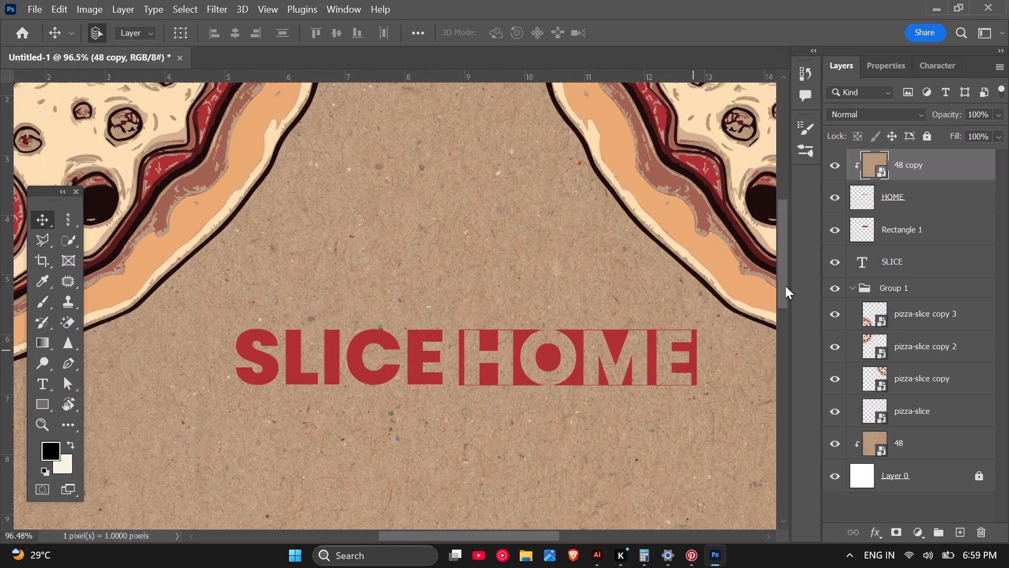
left_click(911, 231, "shift")
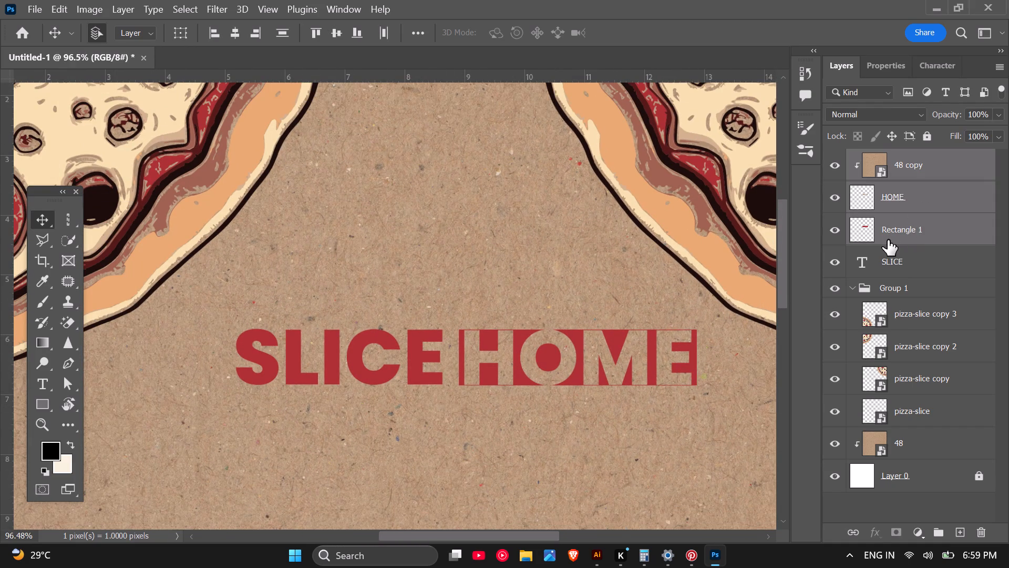
key("Right")
key("Right")
key("Right")
key("Right")
key("Right")
key("Right")
key("Right")
key("Right")
key("Right")
key("Right")
key("Right")
key("Right")
key("Right")
key("Right")
key("Right")
key("Right")
key("Right")
key("Right")
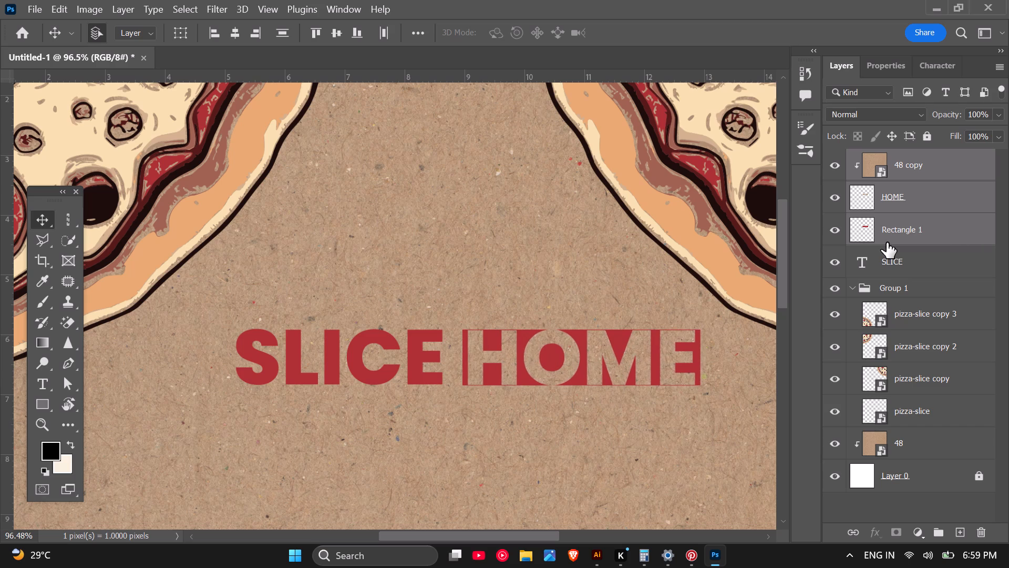
key("Right")
key("Right")
key("Right")
Add the SLICE layer to the selected HOME layers, group all four and rename the group LOGO.
scroll(467, 387, "down", 2)
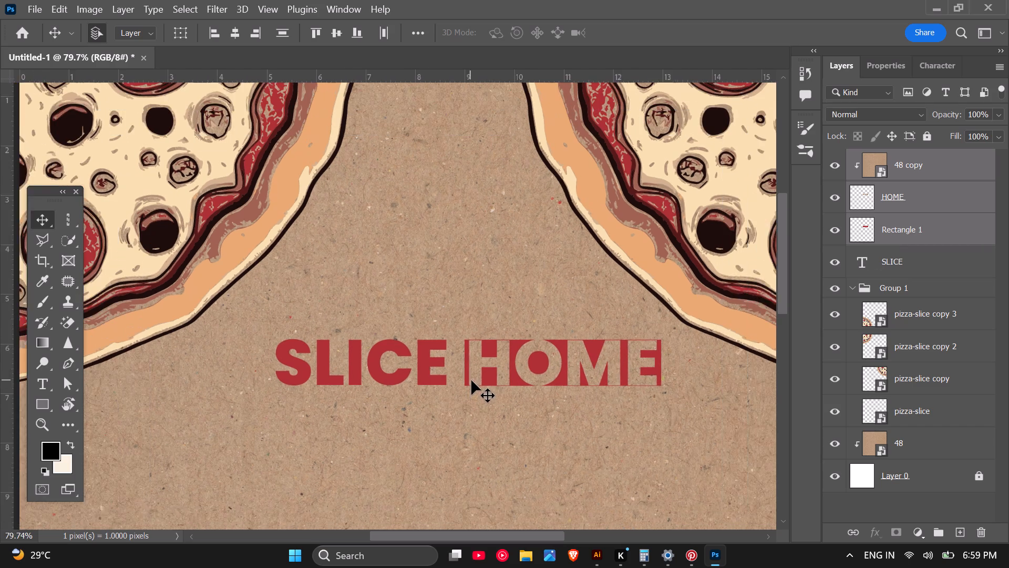
scroll(471, 380, "down", 1)
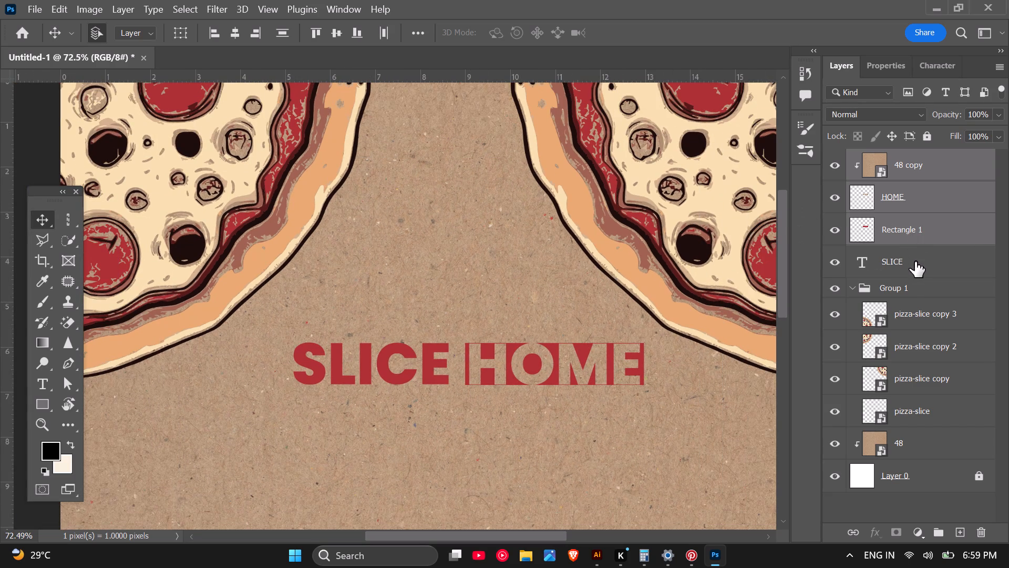
left_click(915, 261, "shift")
key("ctrl+g")
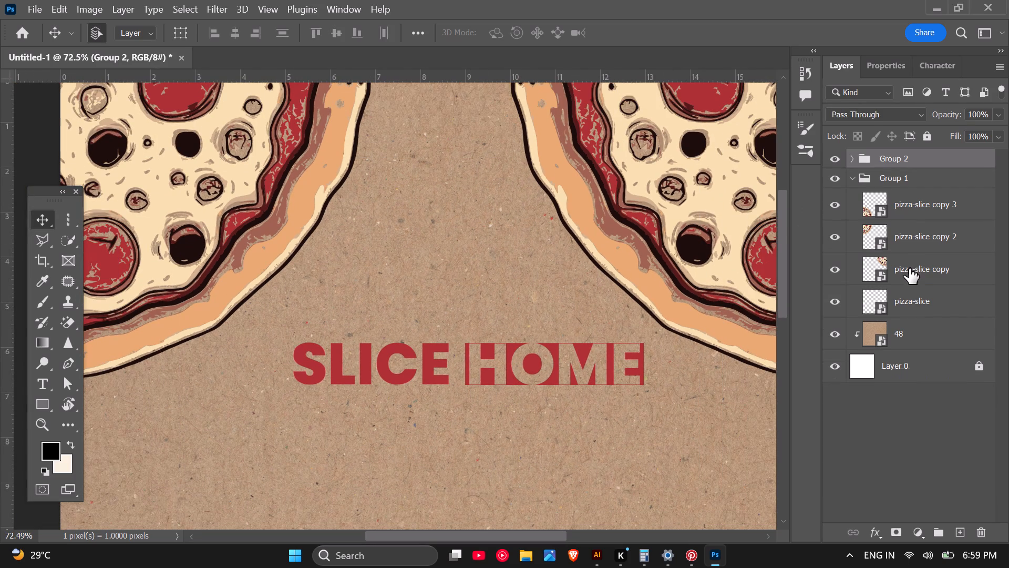
double_click(897, 165)
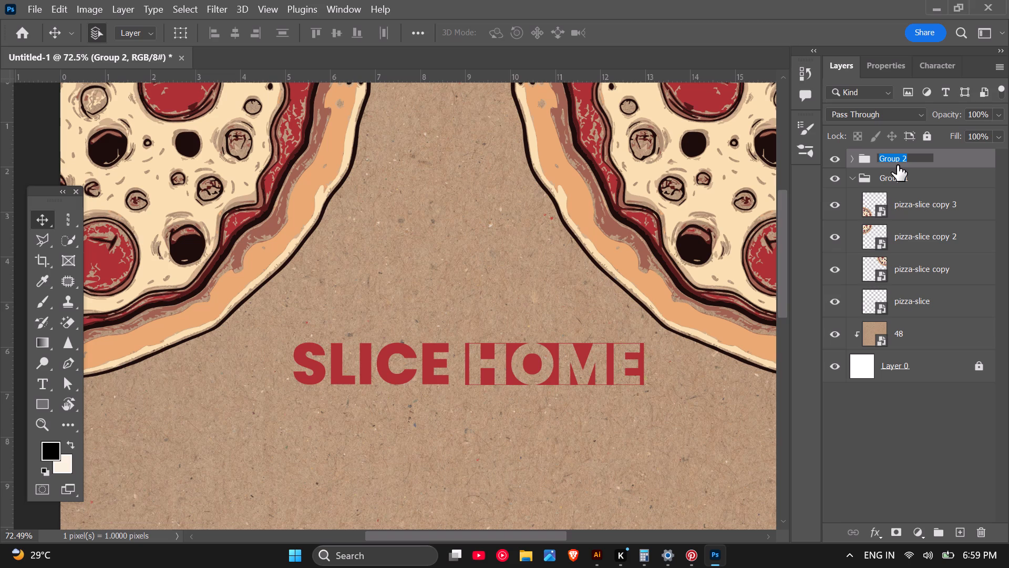
type("LOGO")
key("Return")
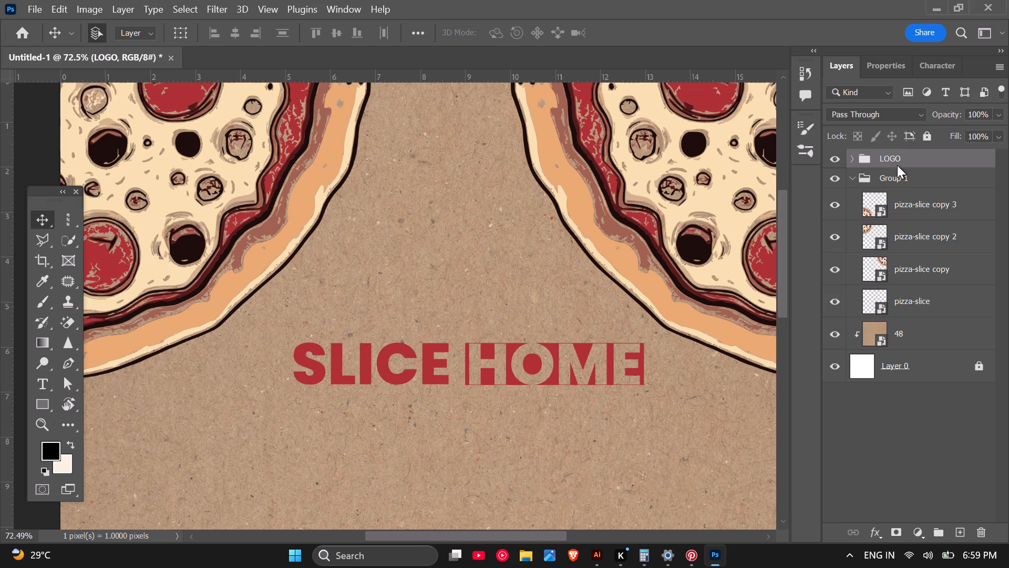
Rename Group 1, which holds the pizza slices, as PIZZA CORNER and collapse it.
left_click(889, 174)
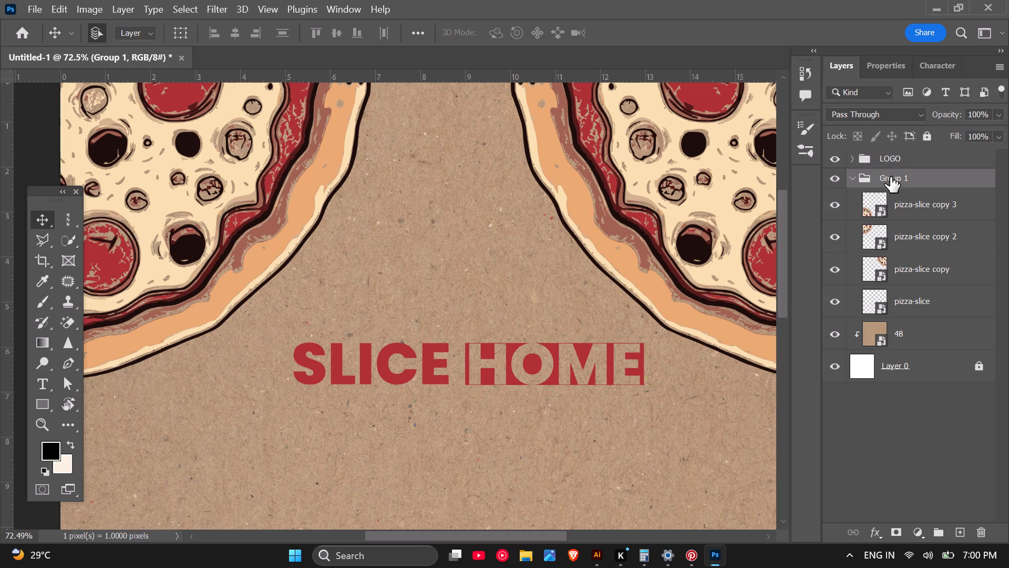
double_click(890, 181)
type("PIZZA")
key("space")
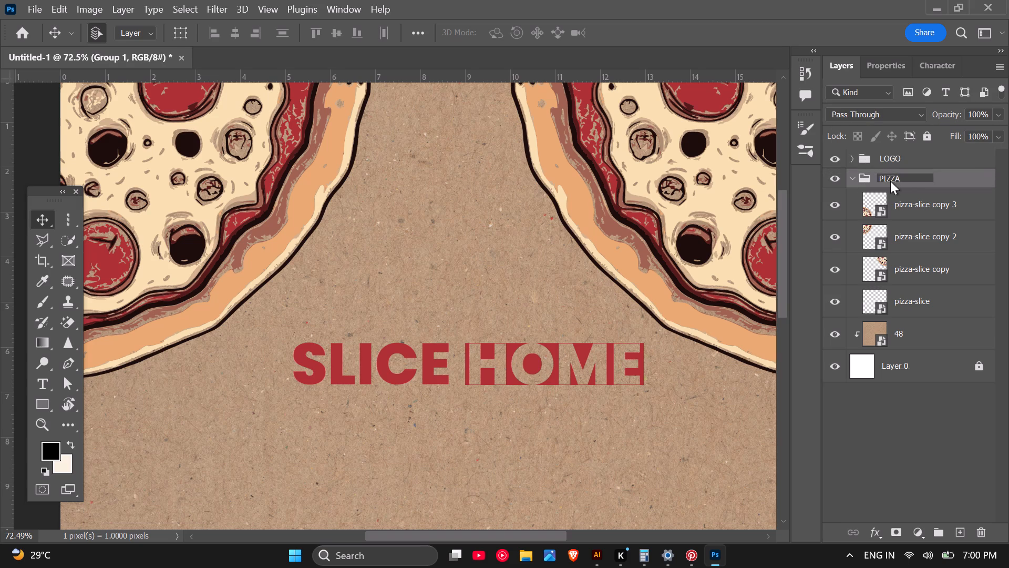
type("CORNER")
key("Return")
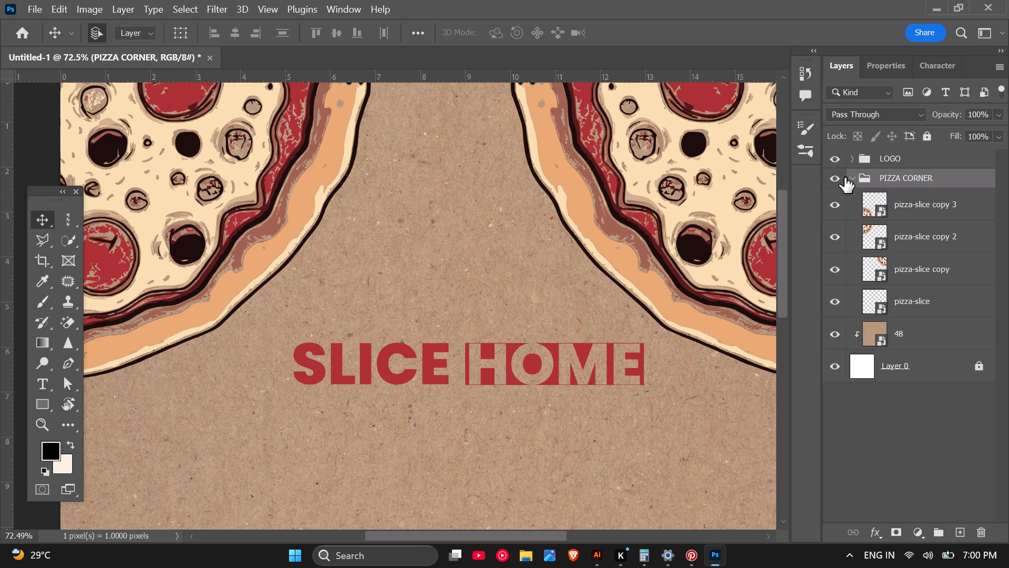
left_click(854, 176)
Nudge the LOGO group slightly up and a touch to the left on the box artwork.
scroll(577, 433, "down", 1)
scroll(569, 383, "down", 1)
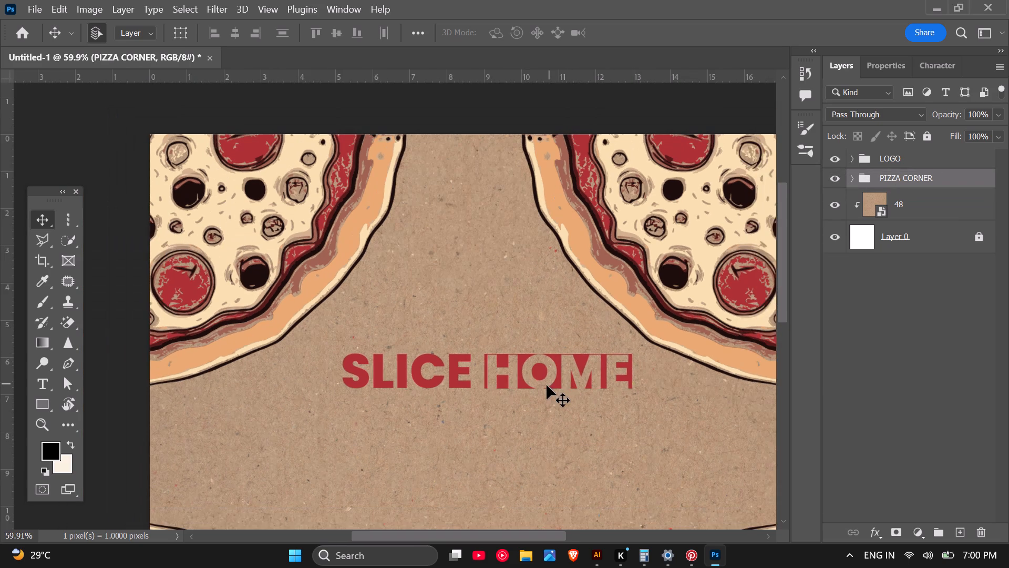
scroll(547, 384, "up", 1)
scroll(595, 356, "down", 1)
scroll(535, 369, "down", 6)
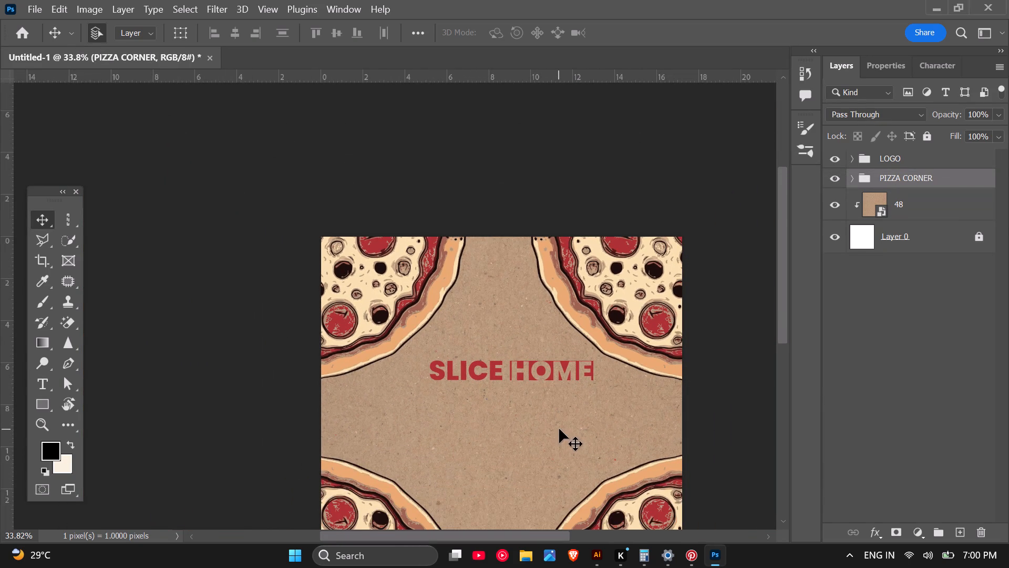
scroll(565, 423, "down", 4)
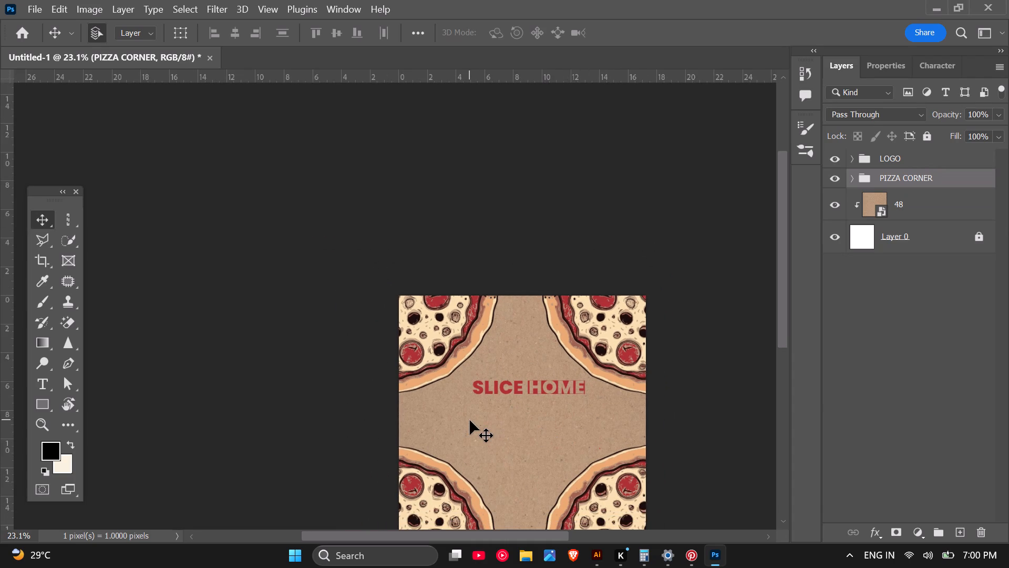
scroll(494, 414, "up", 3)
scroll(503, 412, "down", 4)
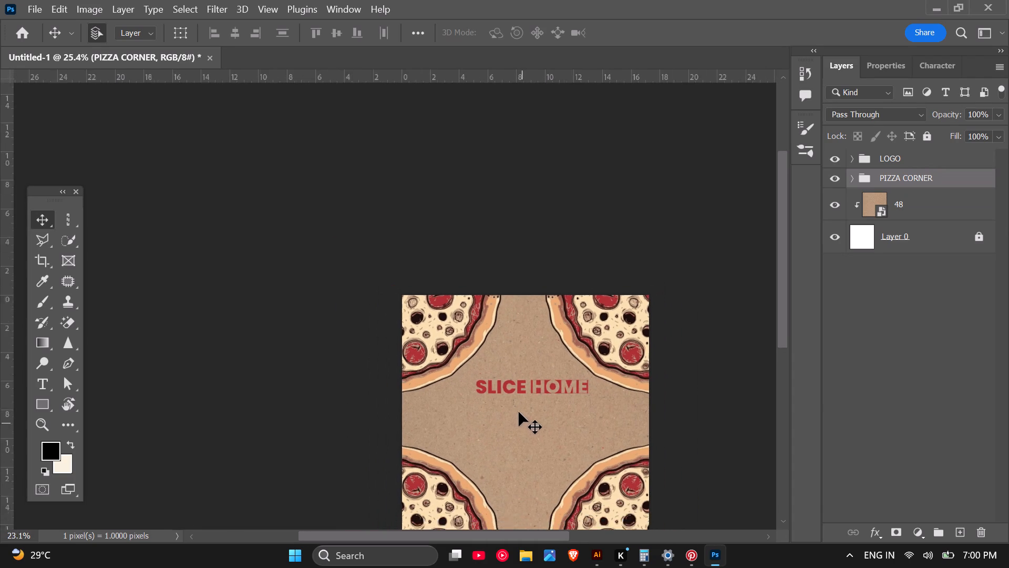
scroll(540, 452, "up", 2)
left_click(910, 164)
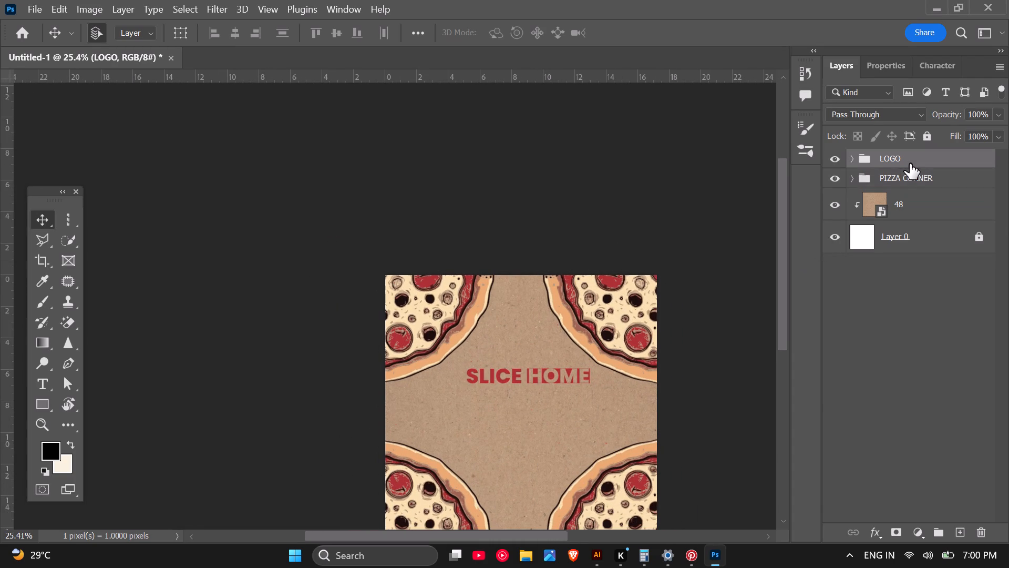
key("Up")
key("Up")
key("Up")
key("Up")
key("Up")
key("Up")
key("Up")
key("Up")
key("Up")
key("Up")
key("Up")
key("Up")
key("Up")
key("Up")
key("Up")
key("Up")
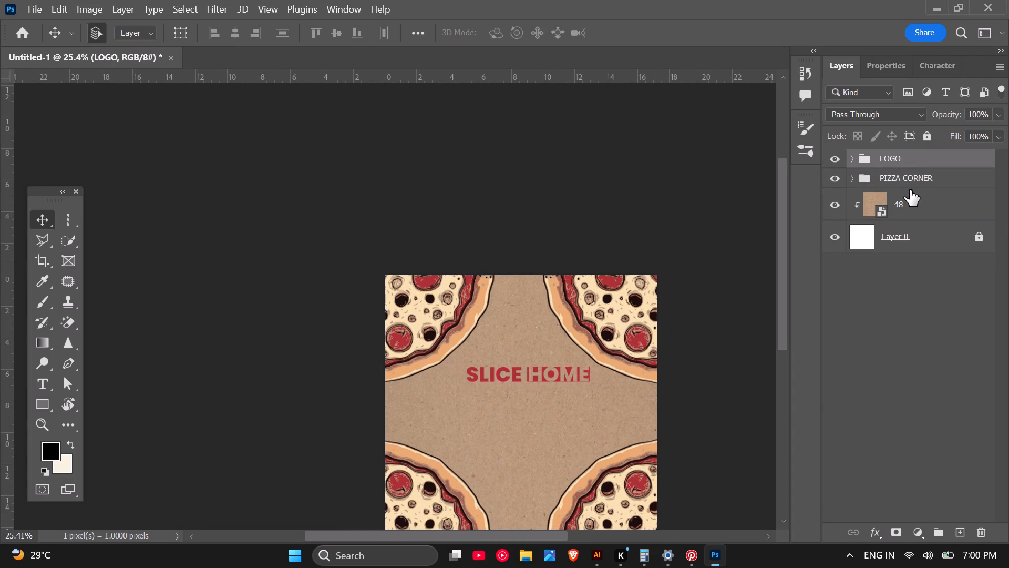
key("Left")
key("Left")
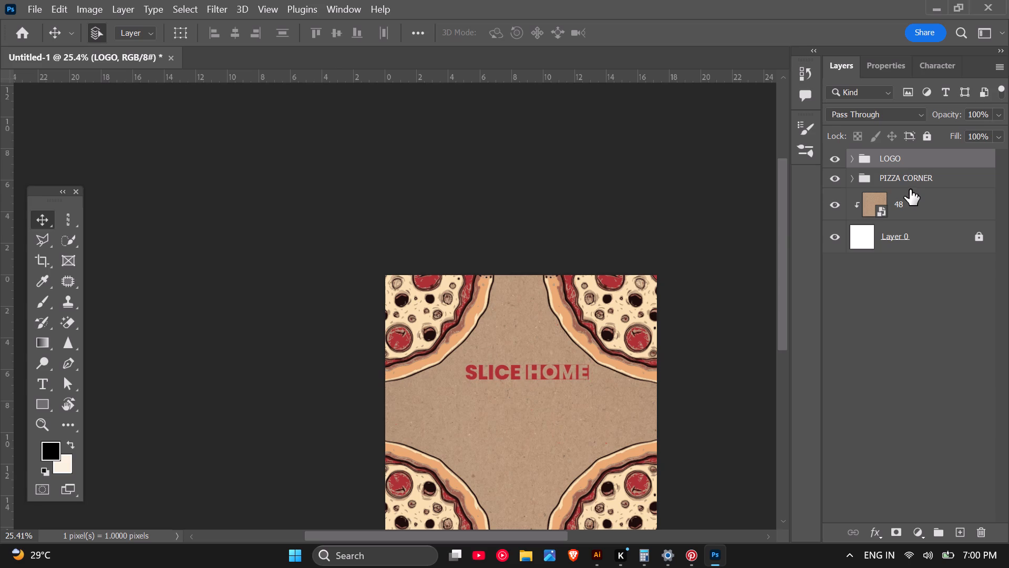
Set the alignment reference to Canvas, centre the LOGO group horizontally and clear the layer selection.
left_click(415, 28)
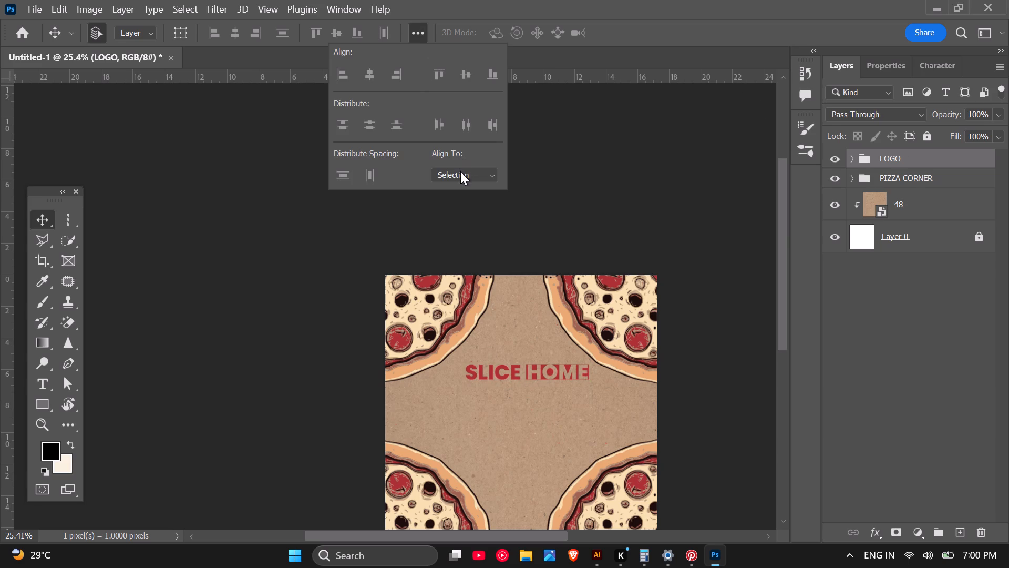
left_click(460, 171)
left_click(470, 201)
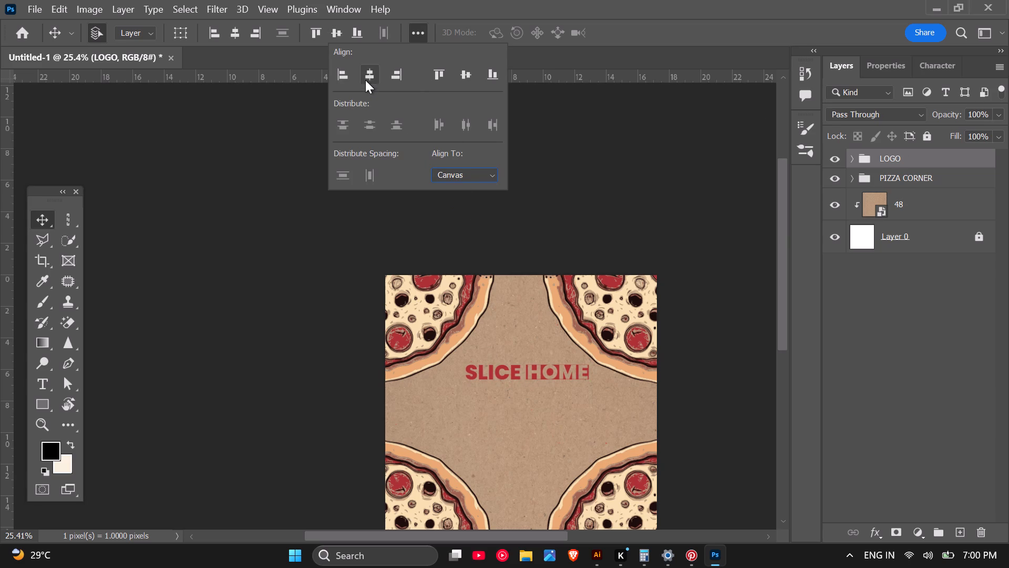
left_click(365, 79)
left_click(324, 238)
Add a point text layer reading "pIZZAPizza" in the empty area below the SLICE HOME title.
scroll(517, 403, "up", 1)
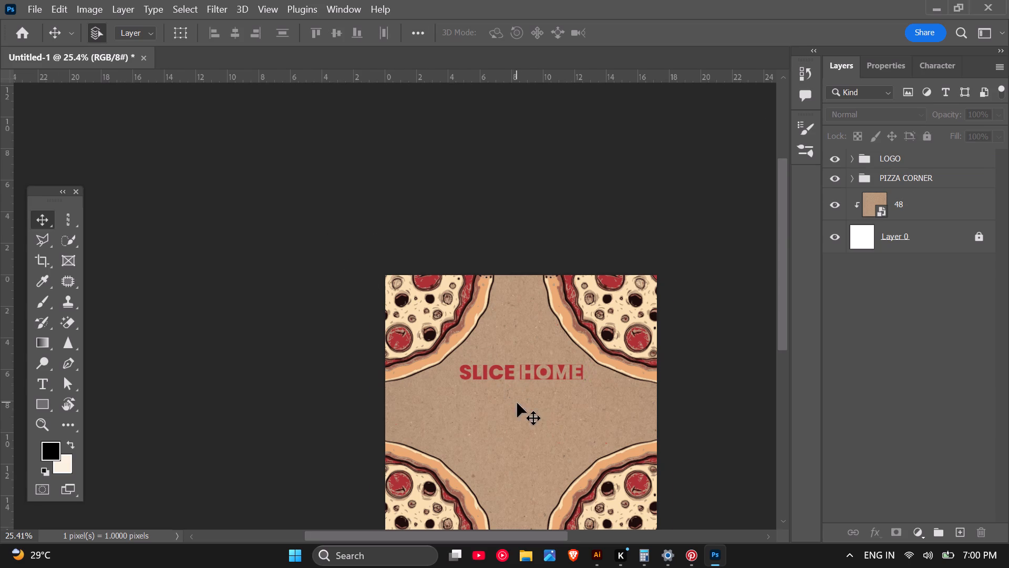
scroll(517, 403, "up", 1)
scroll(589, 242, "down", 2)
scroll(550, 306, "down", 2)
scroll(429, 398, "up", 2)
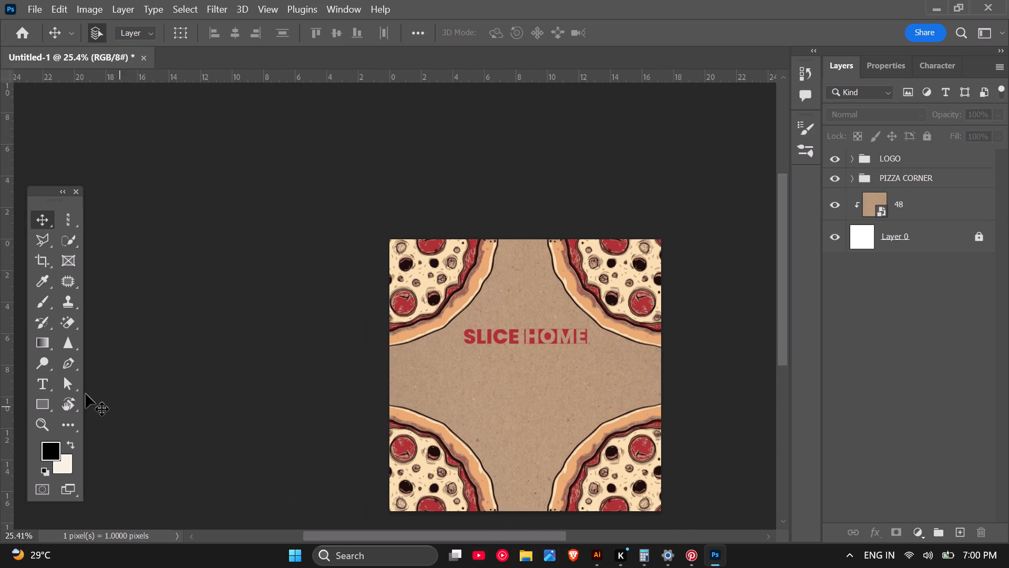
left_click(36, 383)
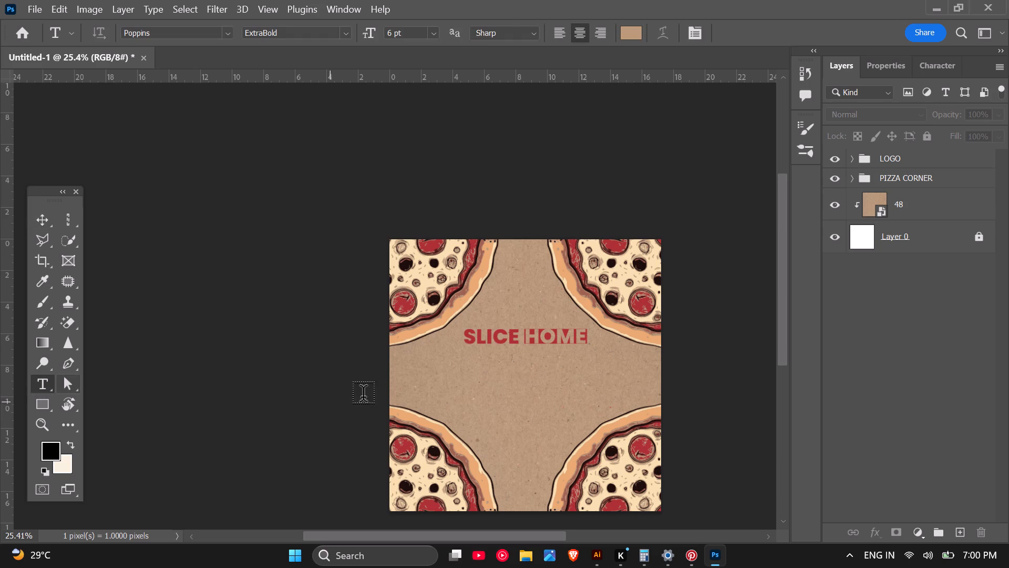
left_click(496, 396)
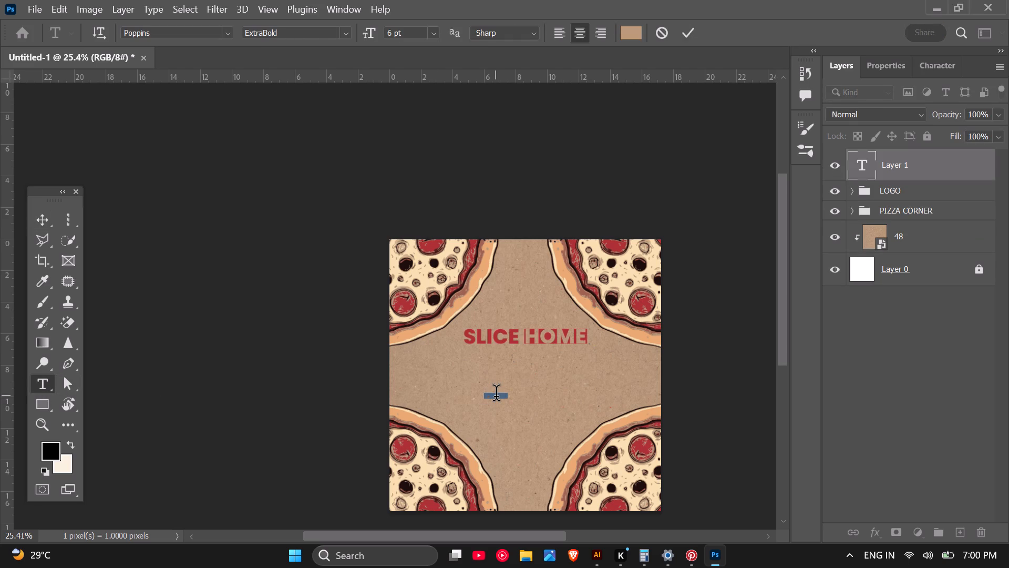
key("shift+p")
key("i")
type("ZZA")
key("shift+a")
key("BackSpace")
type("Pi")
type("zza")
Commit the new text layer, scale it up to about 543% and move it close beneath the SLICE HOME title.
left_click(51, 217)
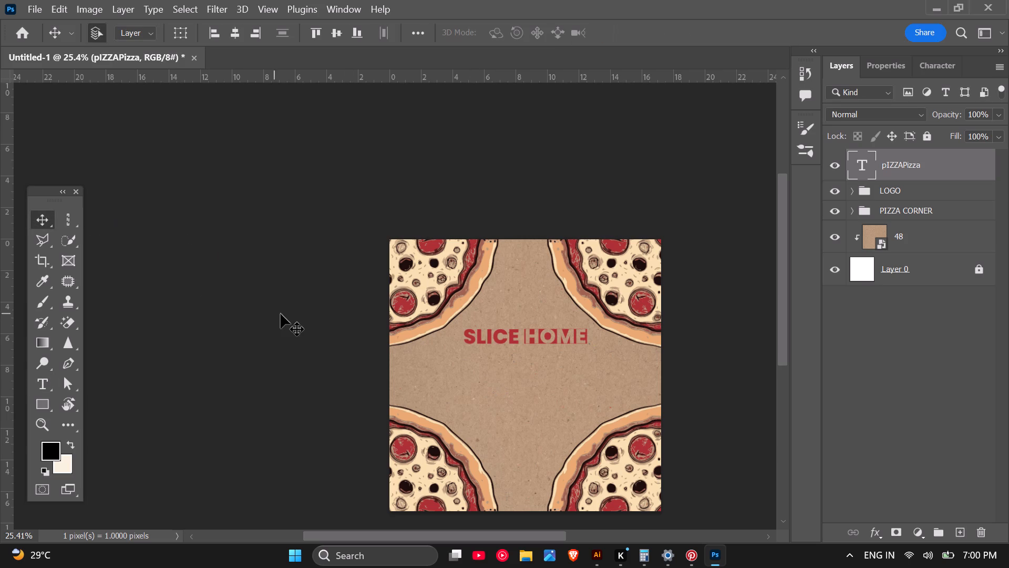
key("ctrl+t")
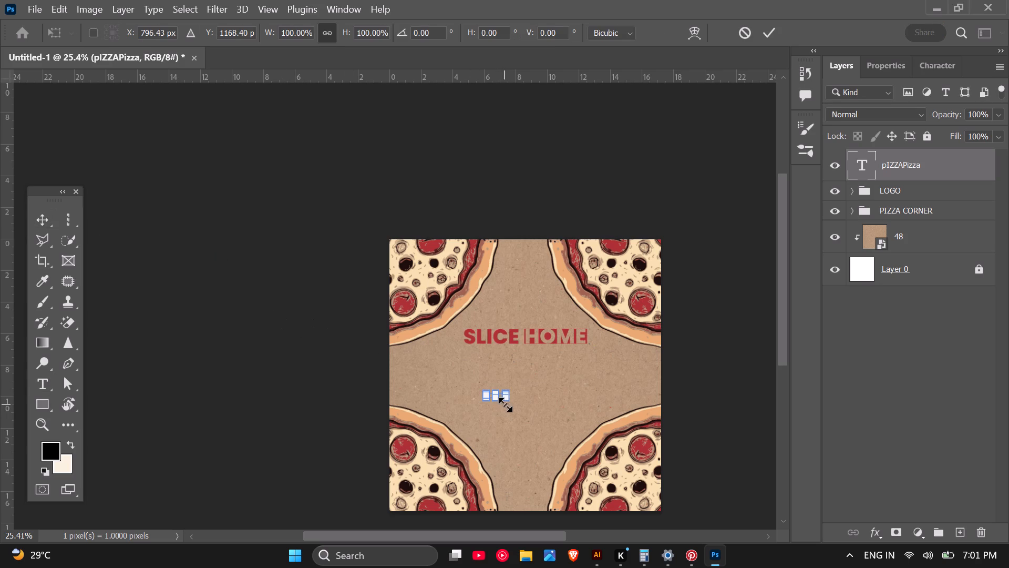
left_click_drag(505, 404, 584, 459)
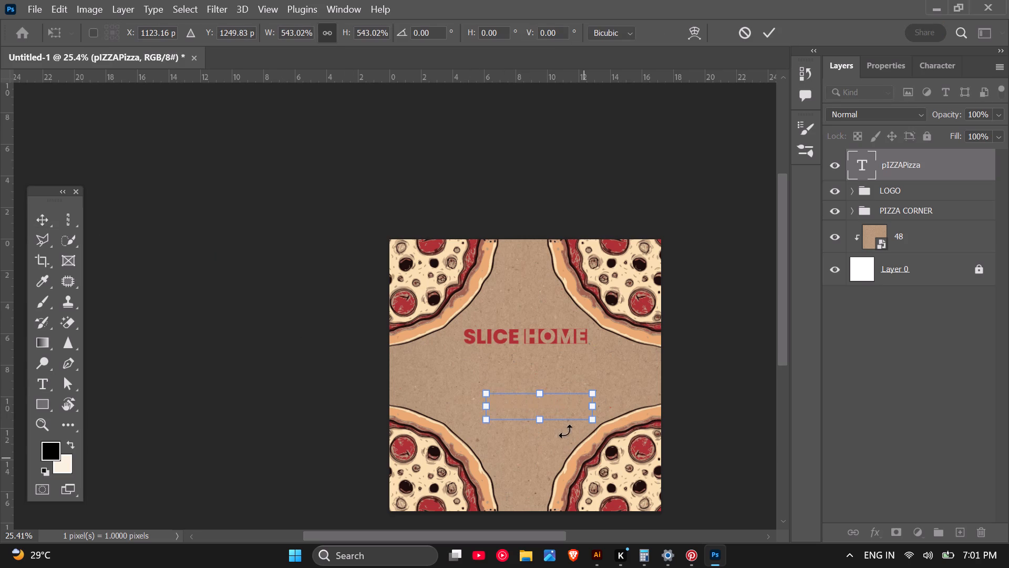
left_click_drag(563, 405, 555, 372)
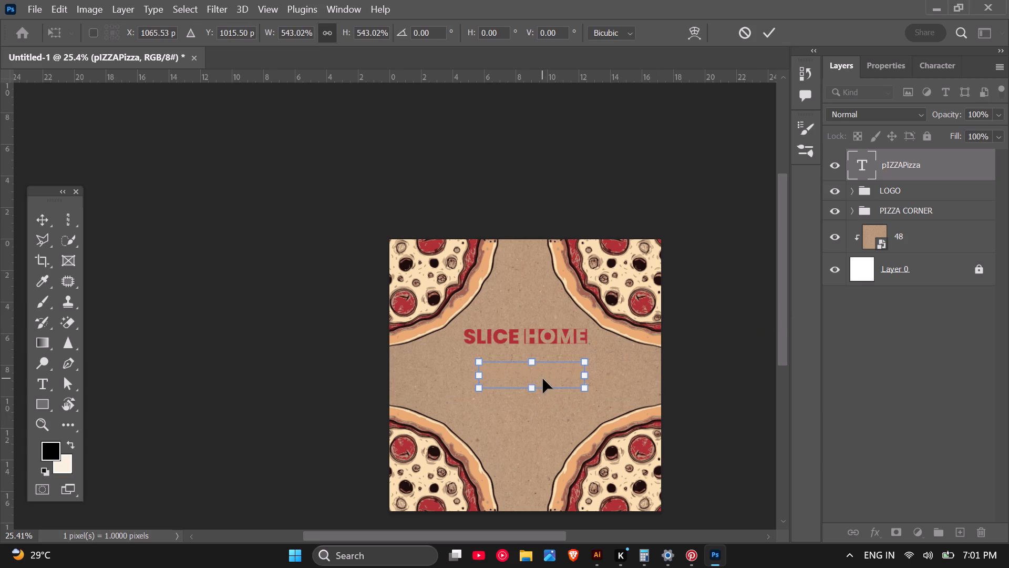
Replace the wording of the text layer beneath the title with "Pizza" and commit it.
scroll(543, 379, "up", 4)
double_click(582, 378)
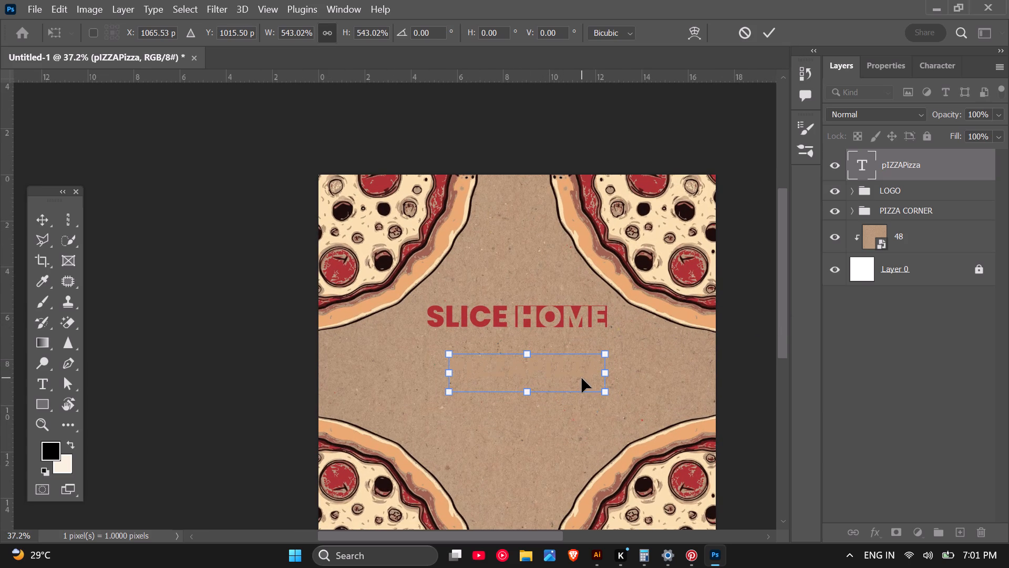
double_click(578, 371)
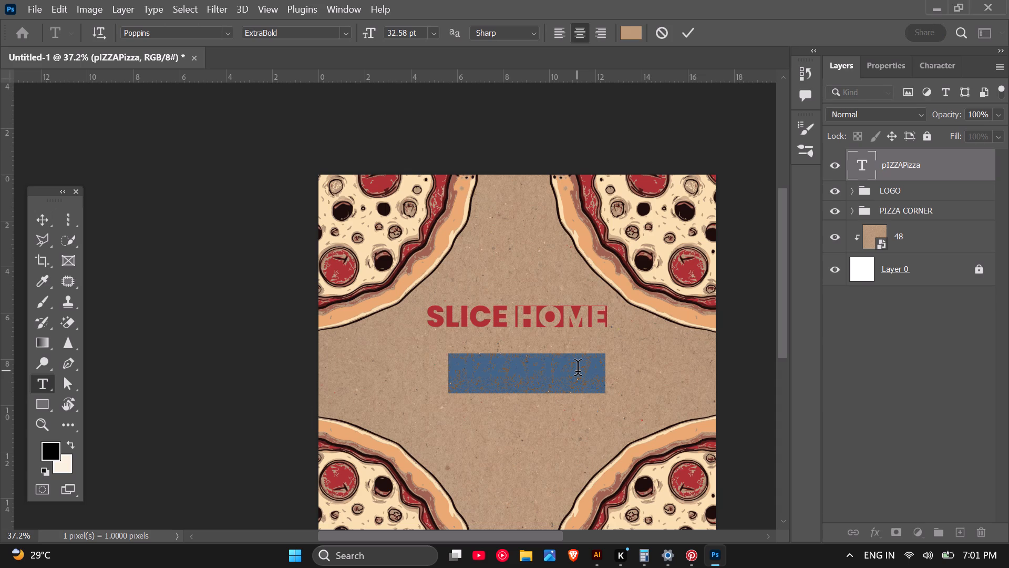
key("shift+p")
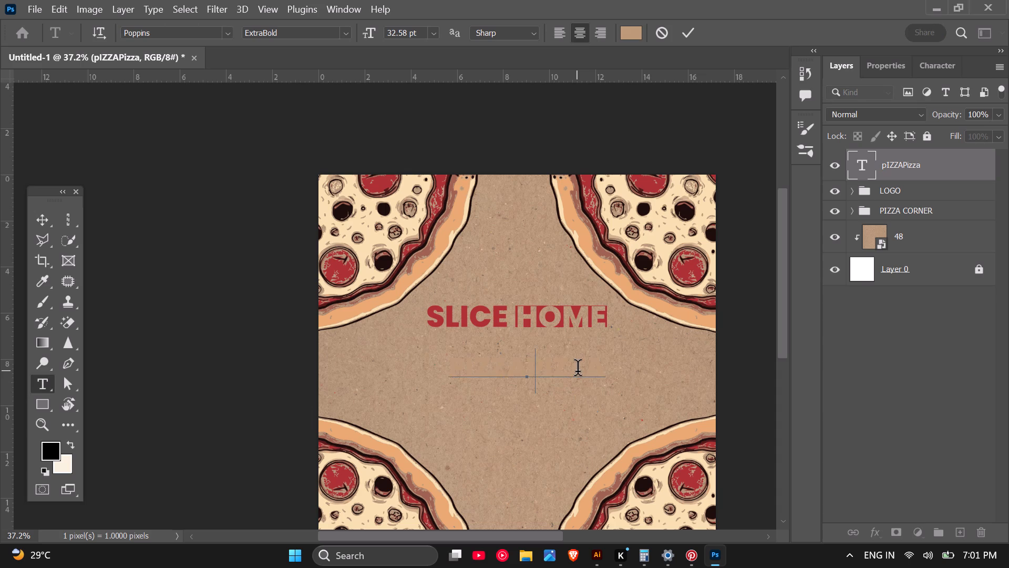
key("i")
type("zza")
left_click(34, 222)
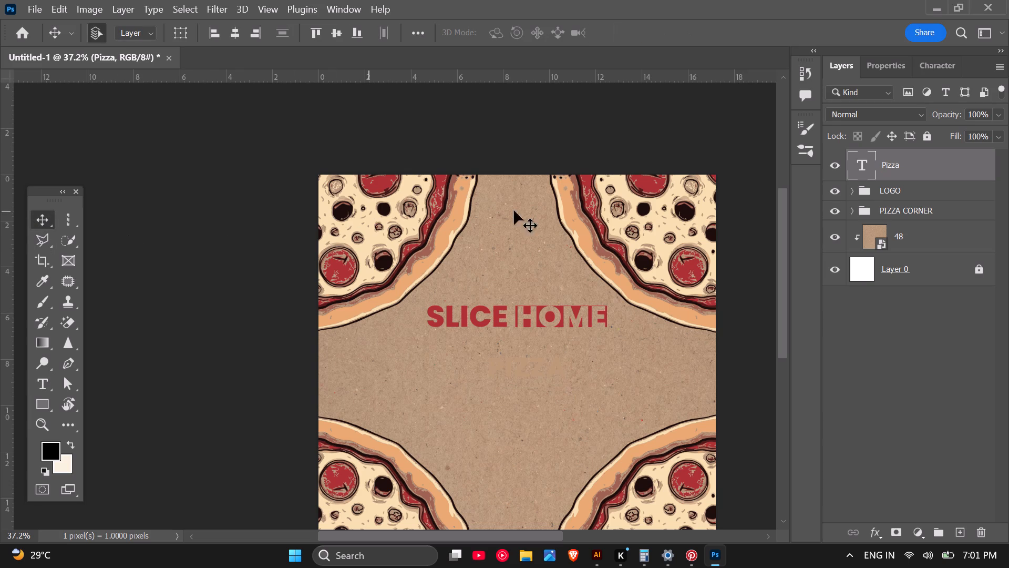
Try title, pizza artwork and custom colours on the Pizza text, settling on pale pink #f4d2ce.
left_click(879, 66)
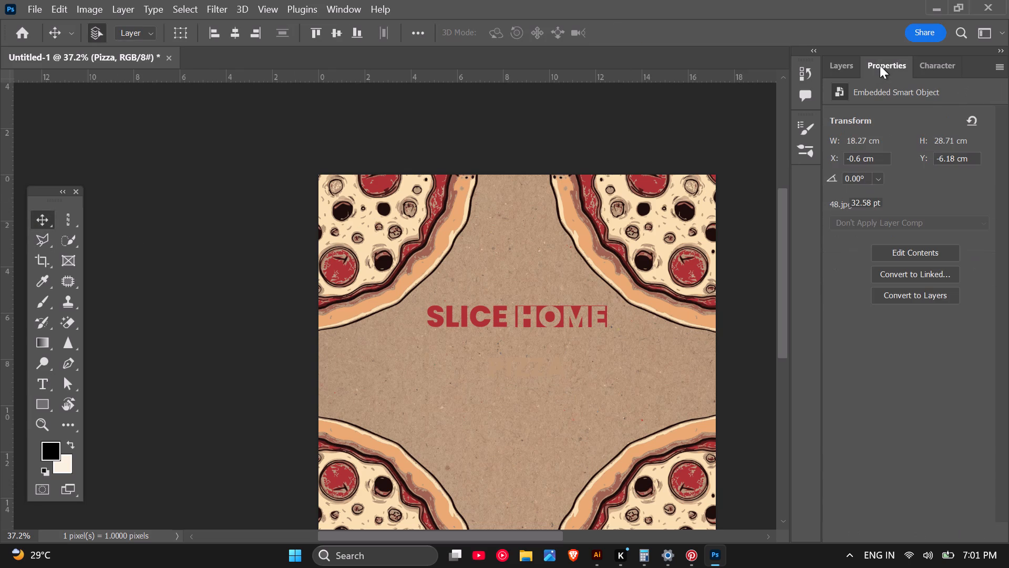
left_click(975, 241)
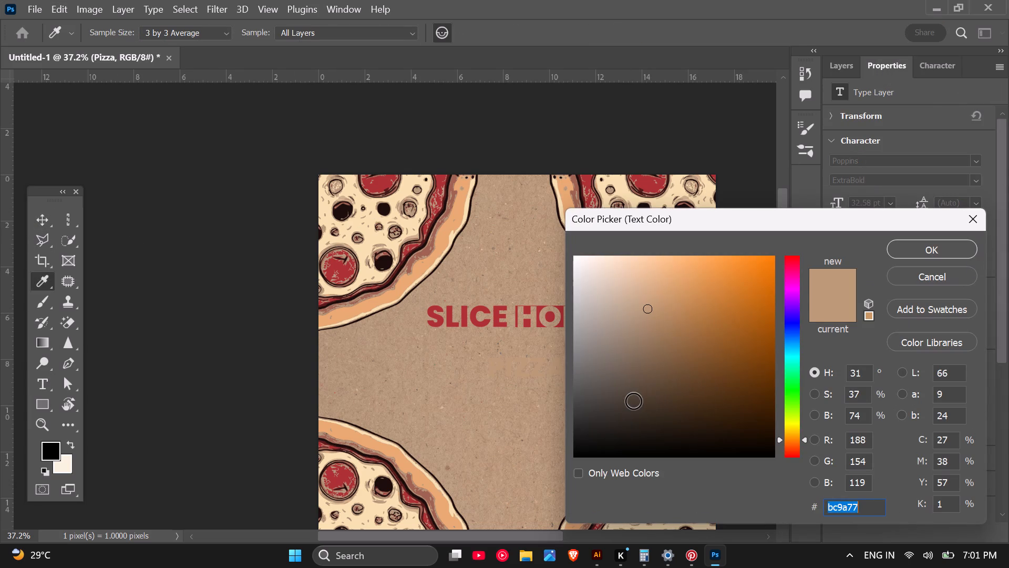
left_click(623, 411)
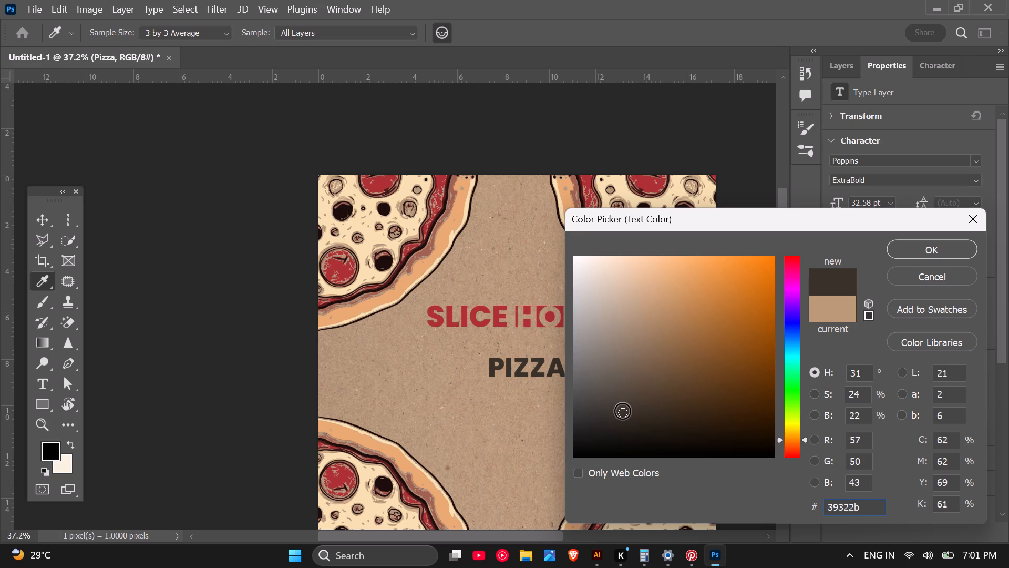
left_click(497, 321)
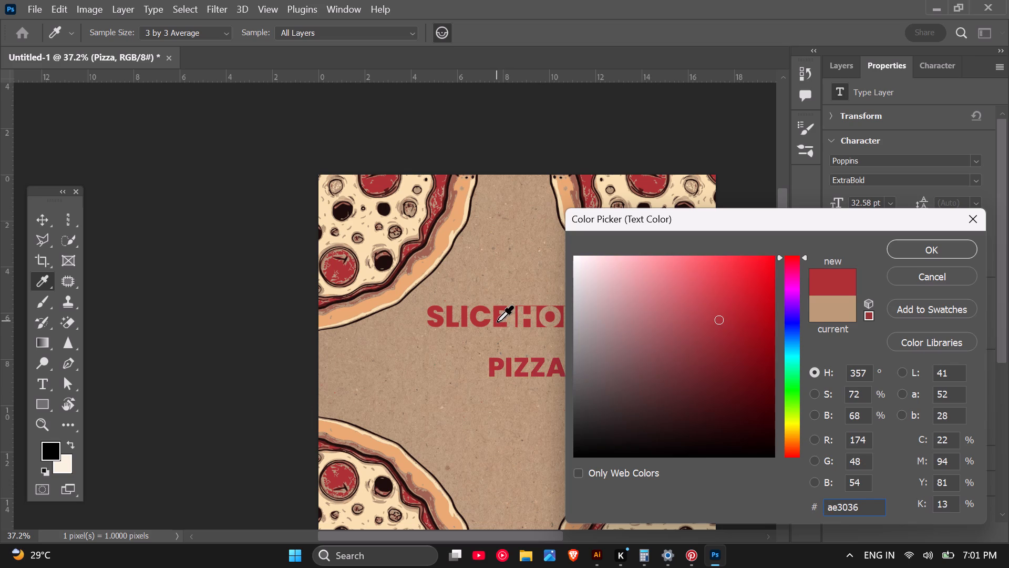
left_click(341, 269)
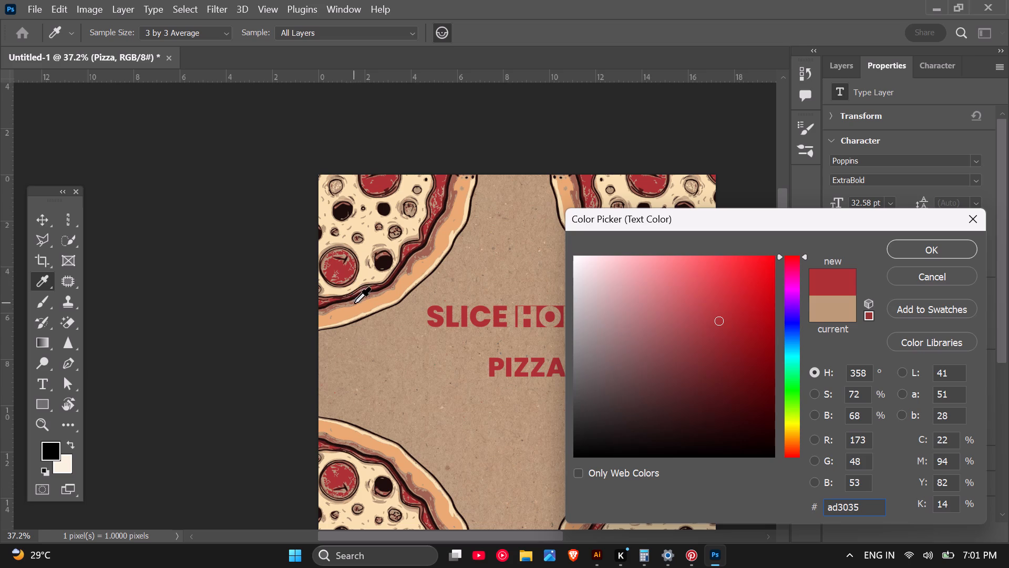
left_click(356, 308)
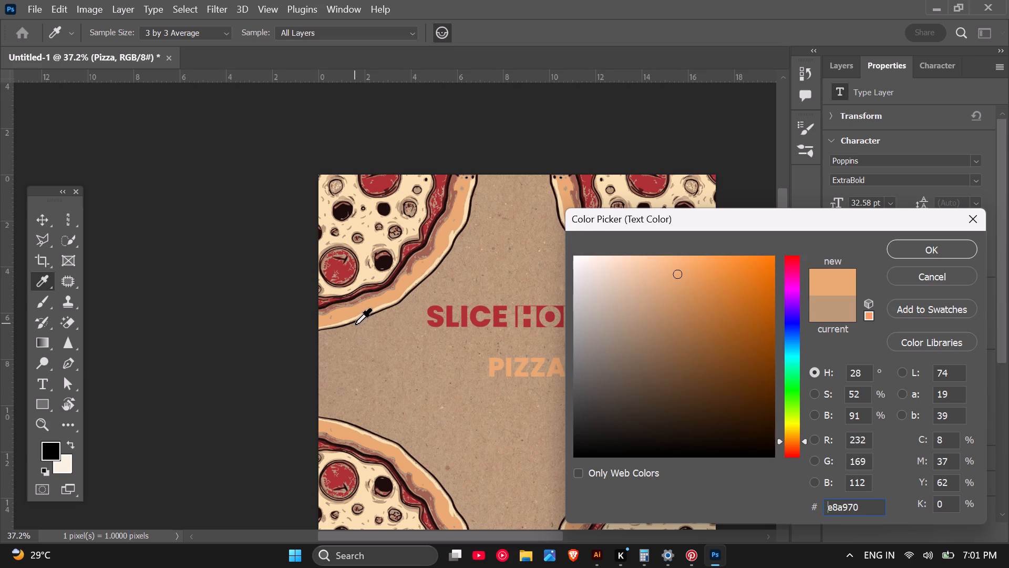
left_click(345, 481)
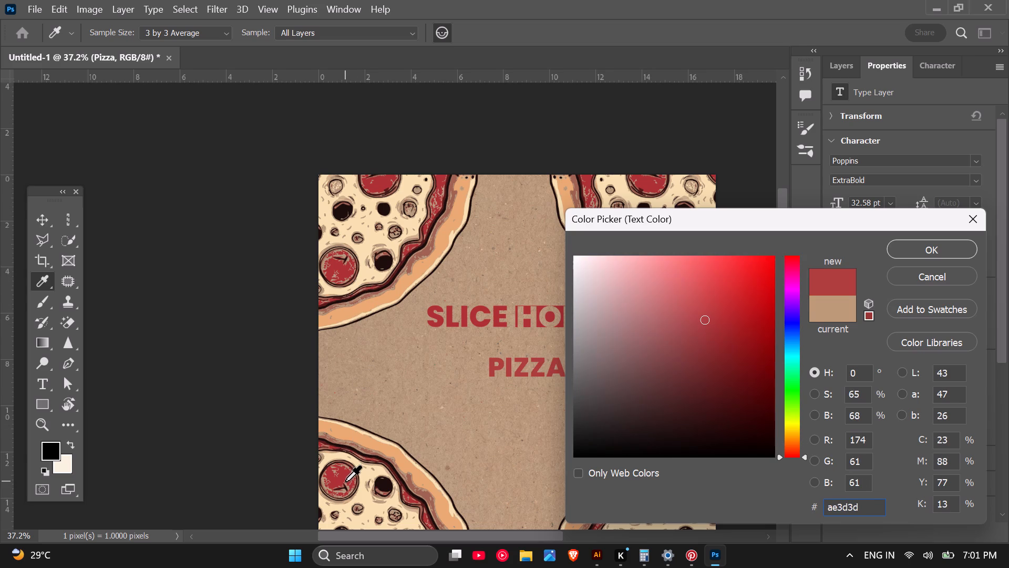
left_click(383, 480)
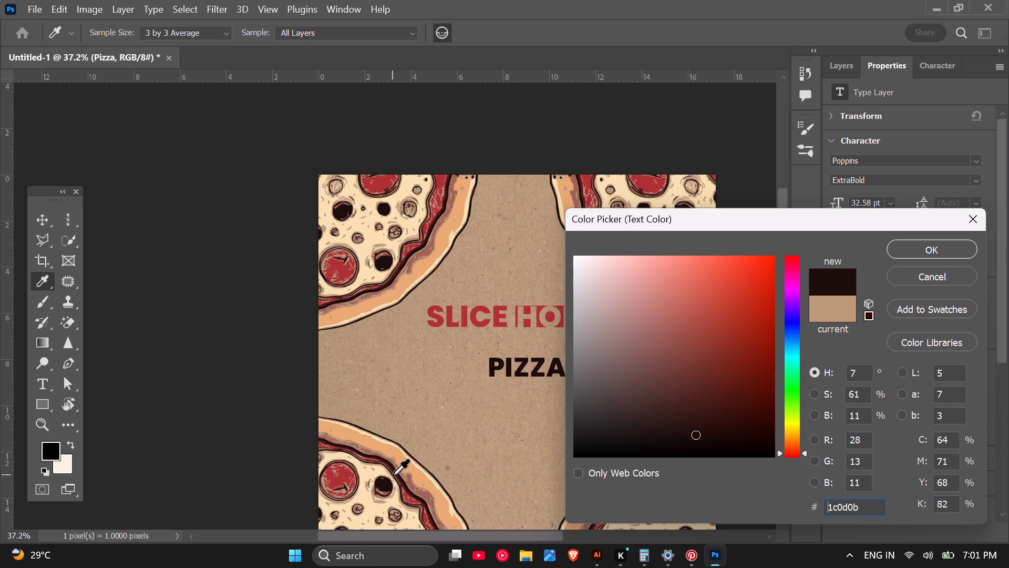
left_click(758, 268)
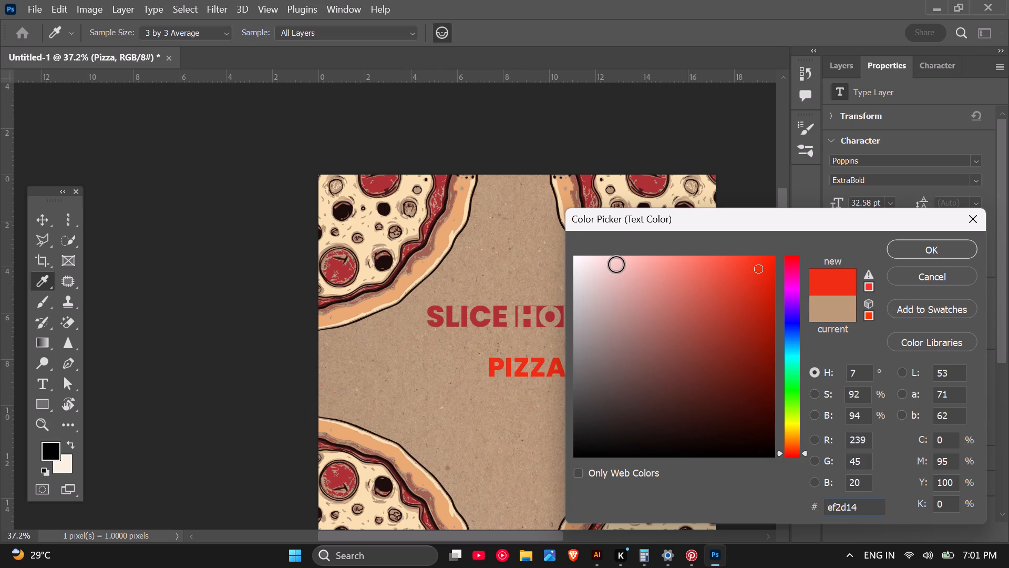
left_click(609, 270)
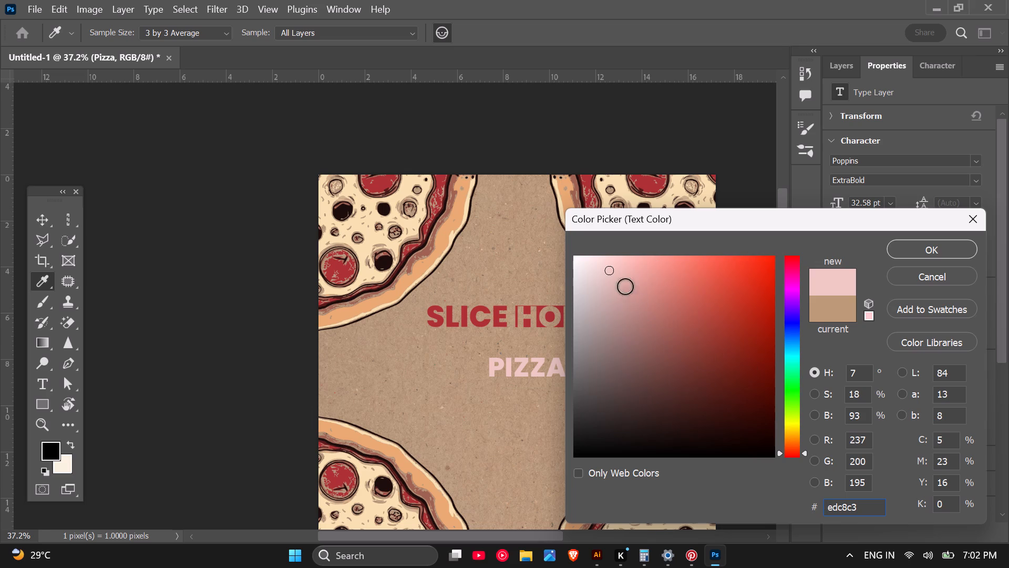
left_click(604, 262)
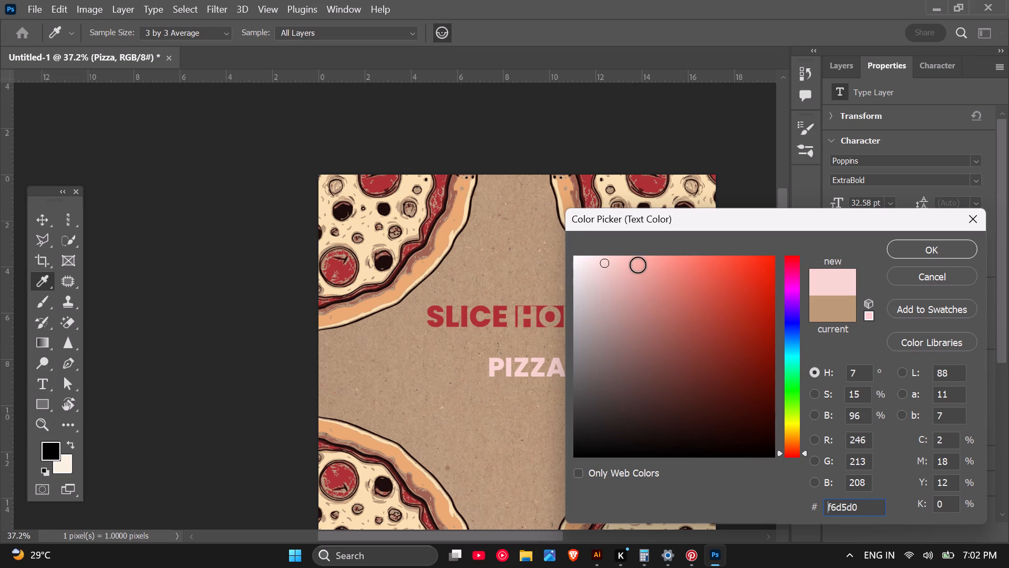
left_click(615, 265)
left_click(605, 264)
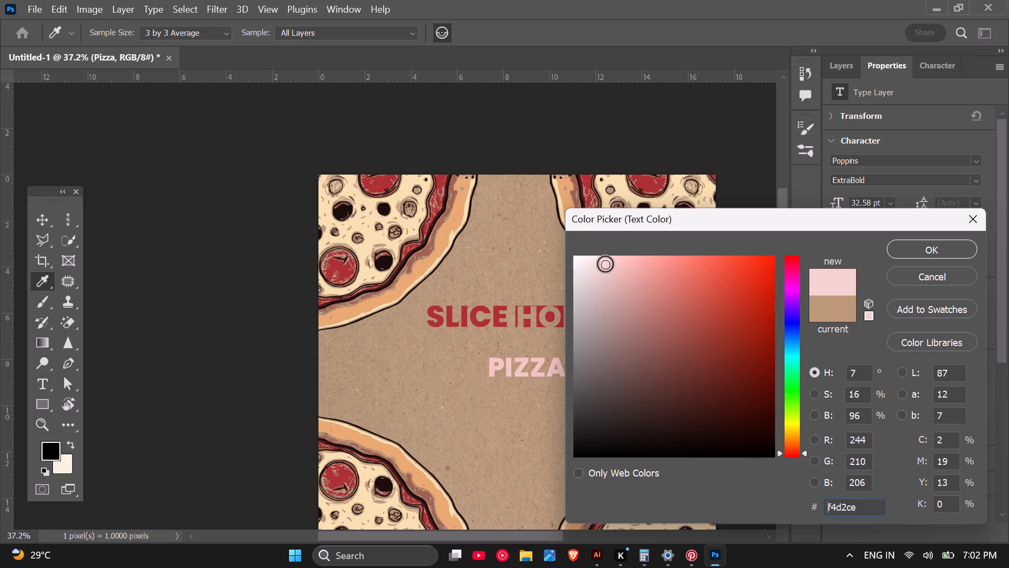
left_click(917, 246)
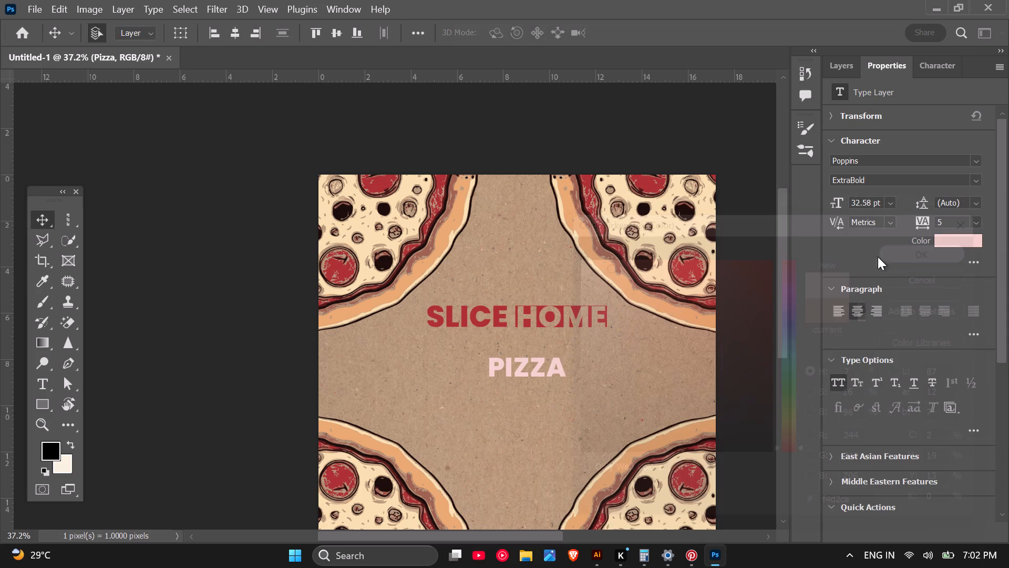
Turn off All Caps for the Pizza text and change its font to the Amsterdam script typeface.
left_click(836, 384)
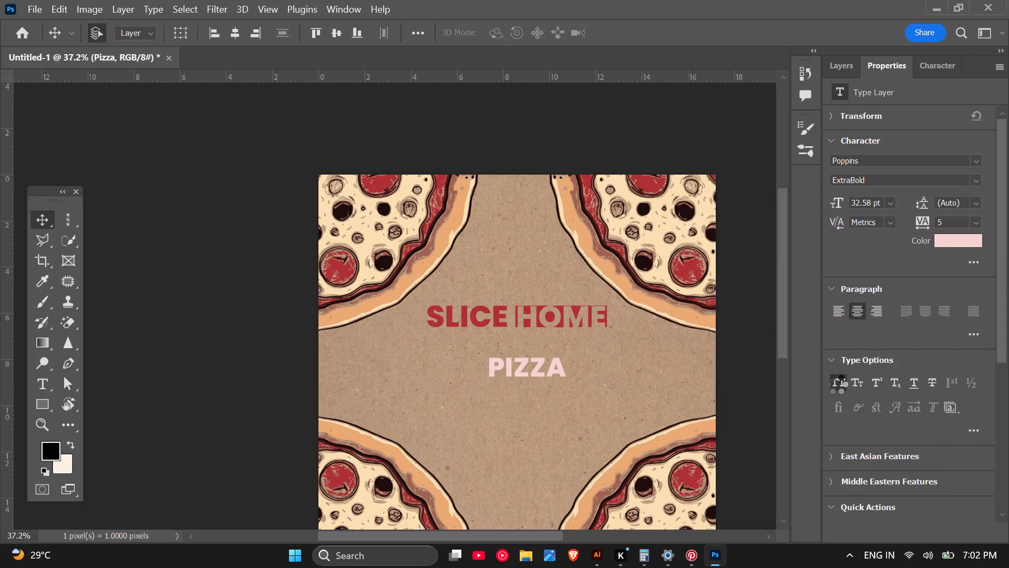
left_click(979, 159)
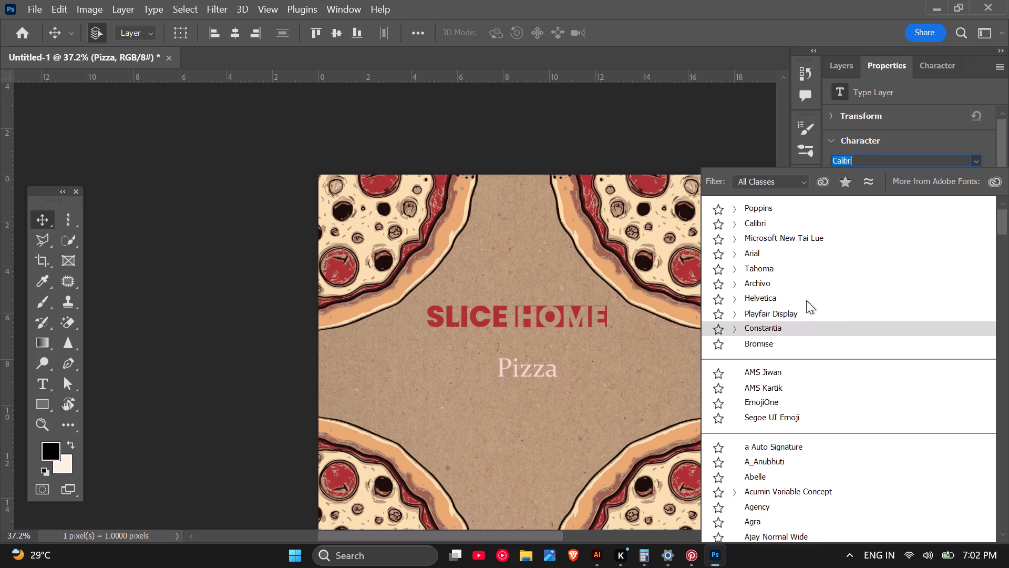
scroll(805, 448, "down", 2)
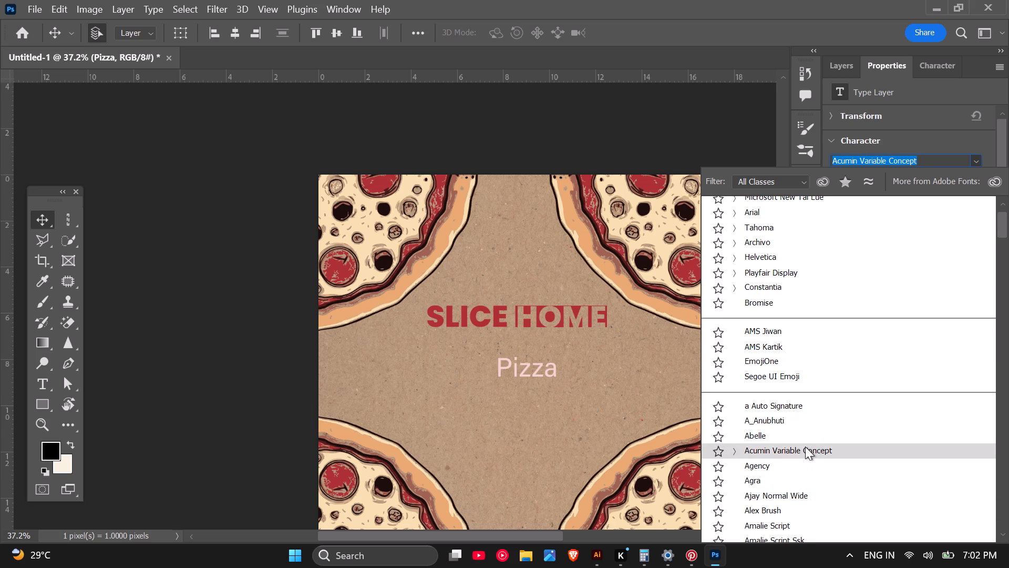
scroll(805, 447, "down", 1)
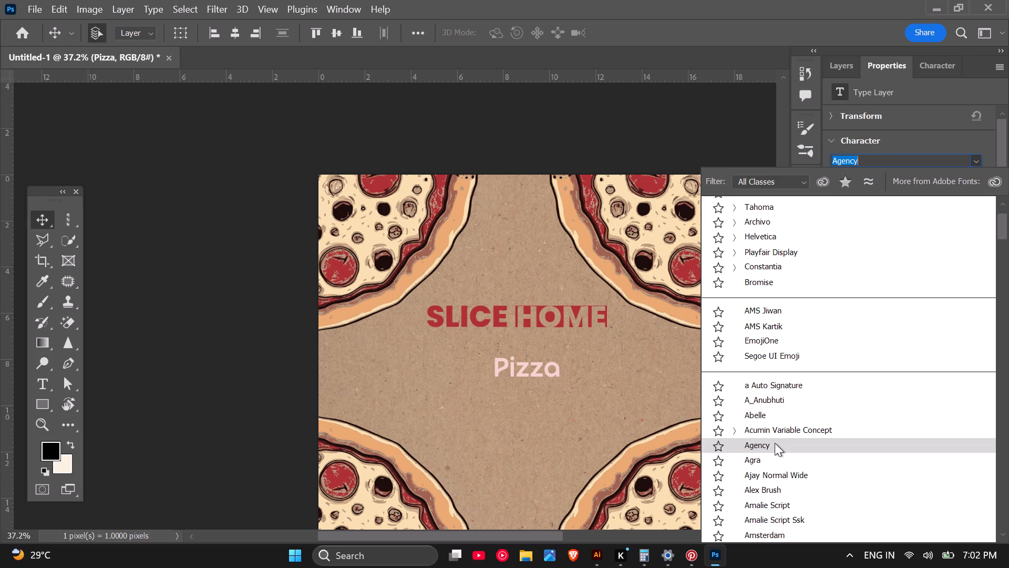
scroll(775, 443, "down", 1)
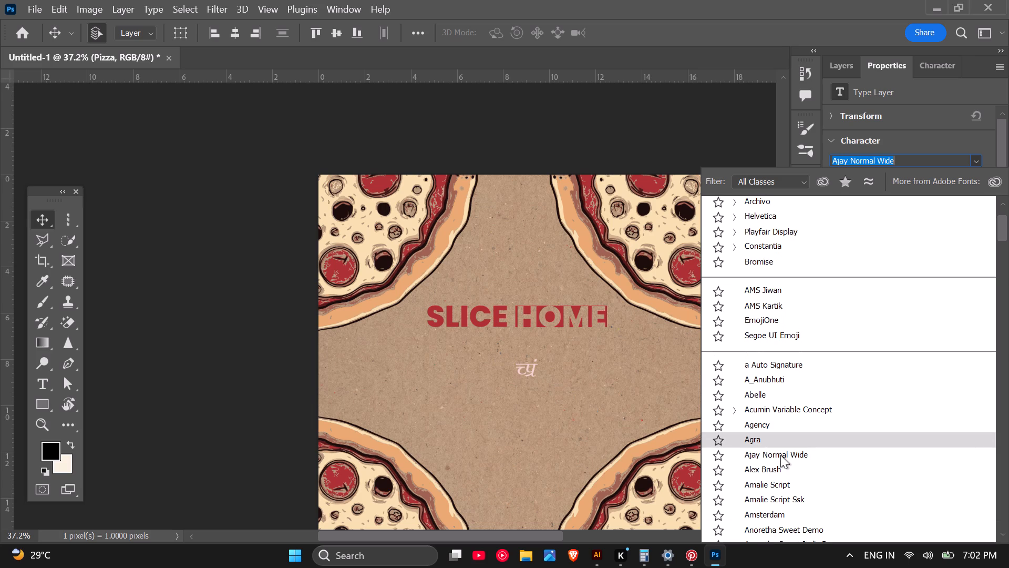
scroll(780, 455, "down", 1)
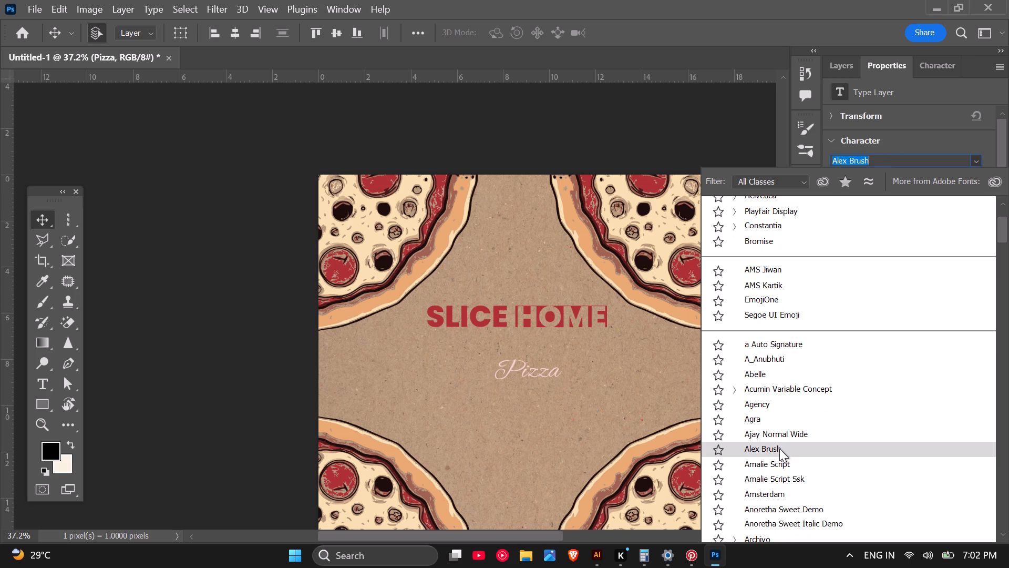
scroll(779, 449, "down", 1)
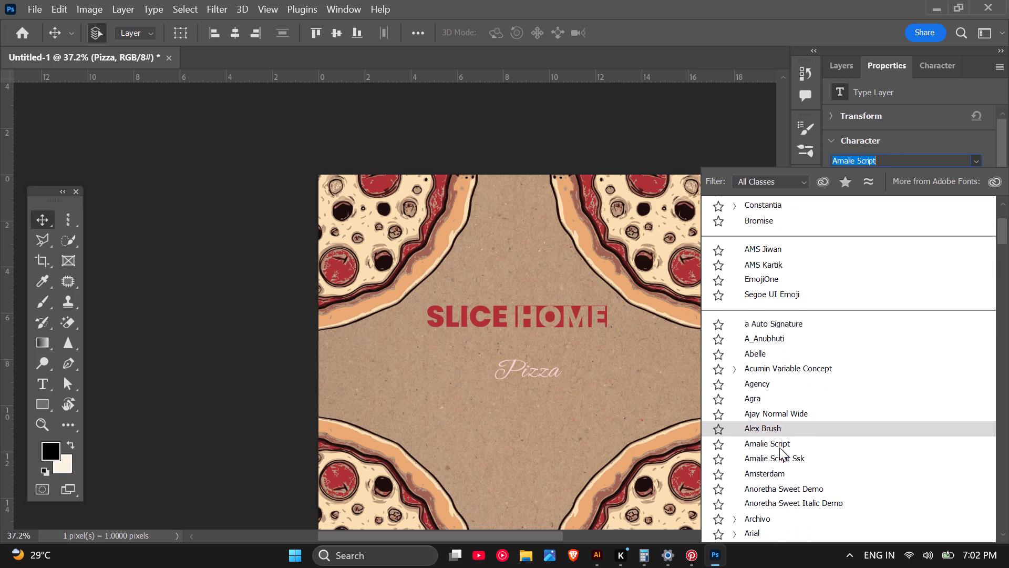
scroll(779, 448, "down", 1)
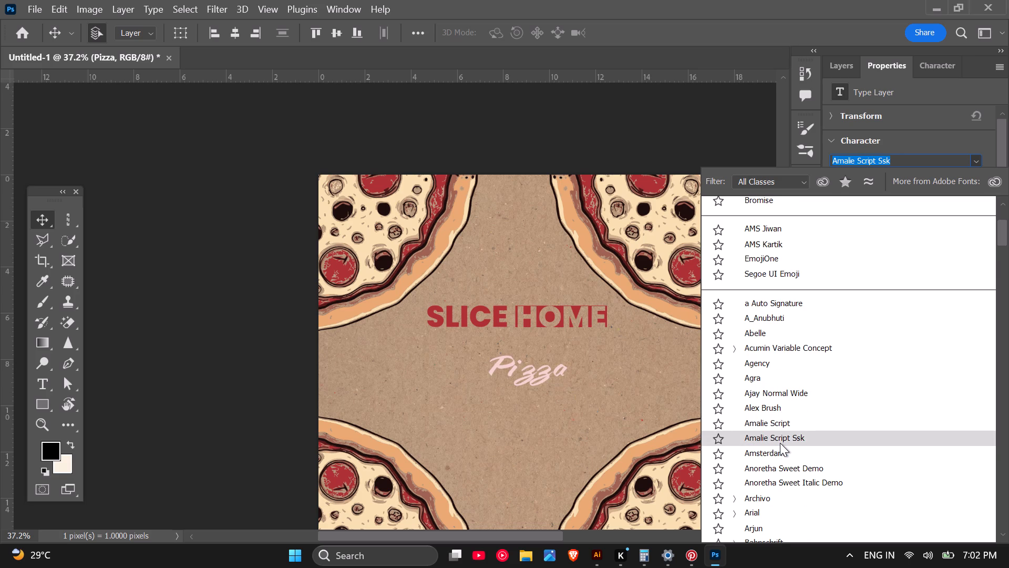
scroll(780, 443, "down", 1)
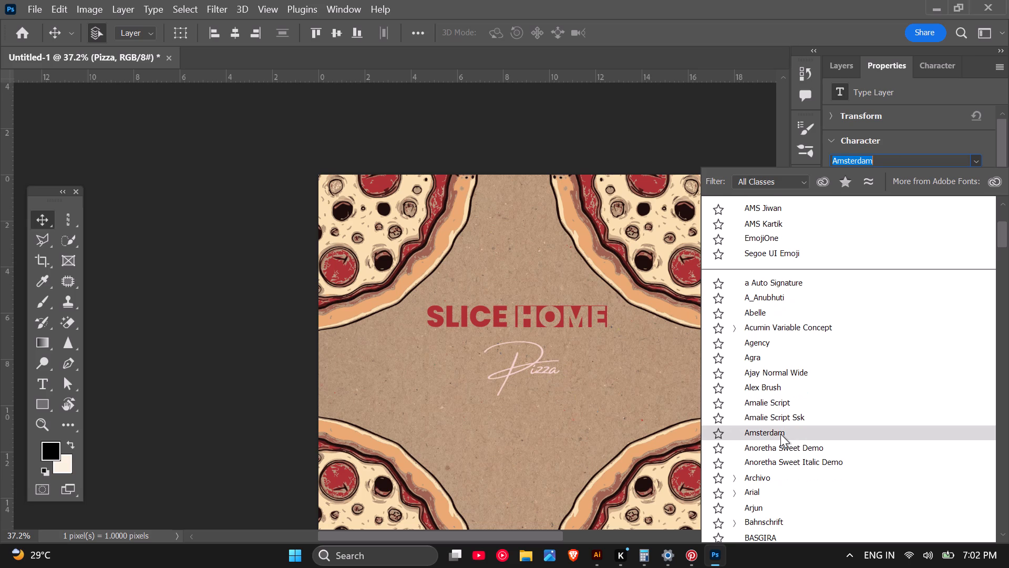
left_click(780, 434)
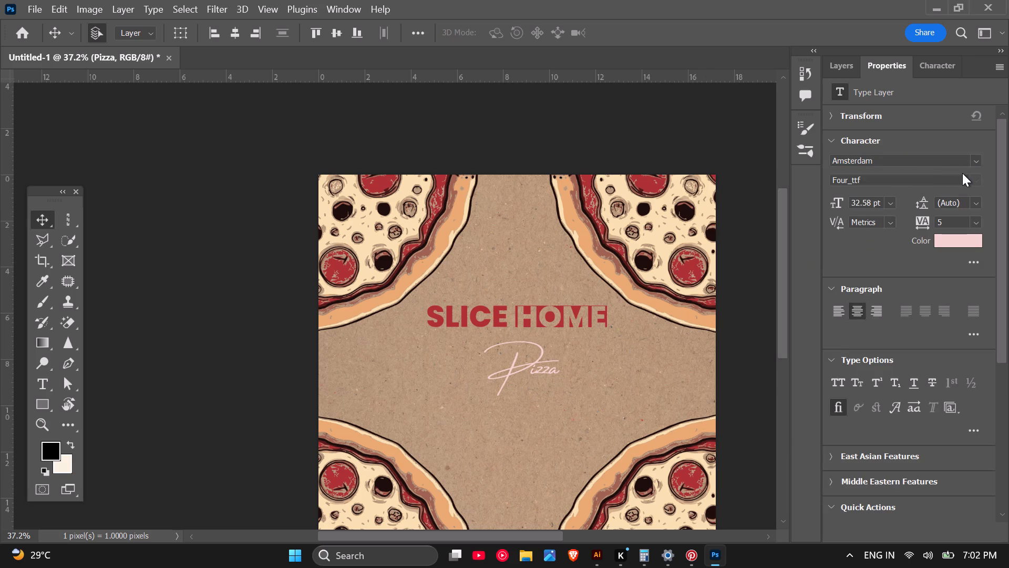
Open the kerning options for the Pizza text.
left_click(887, 217)
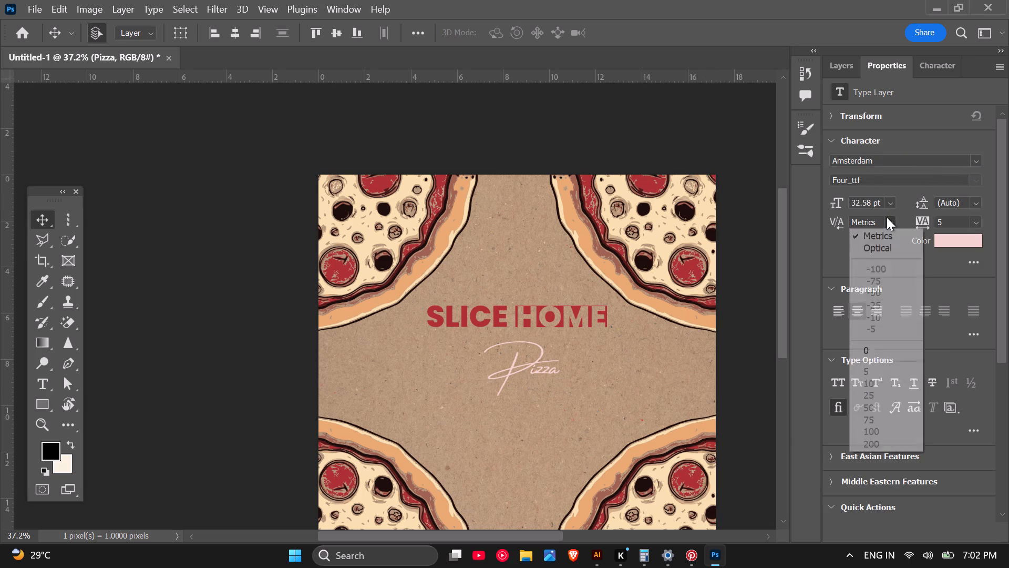
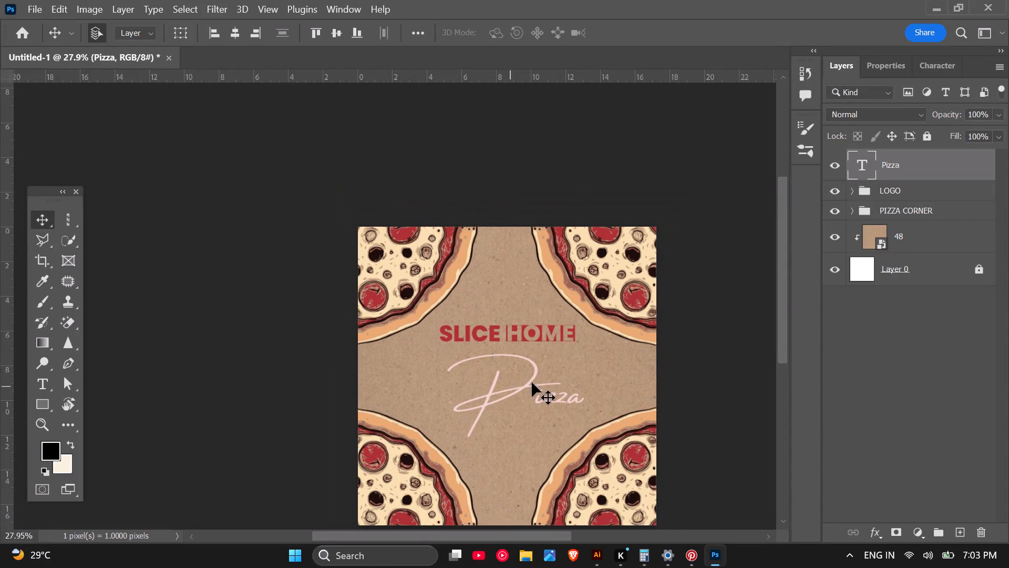
Open the type layer properties for the Pizza script text beneath the SLICE HOME title.
scroll(454, 393, "up", 3)
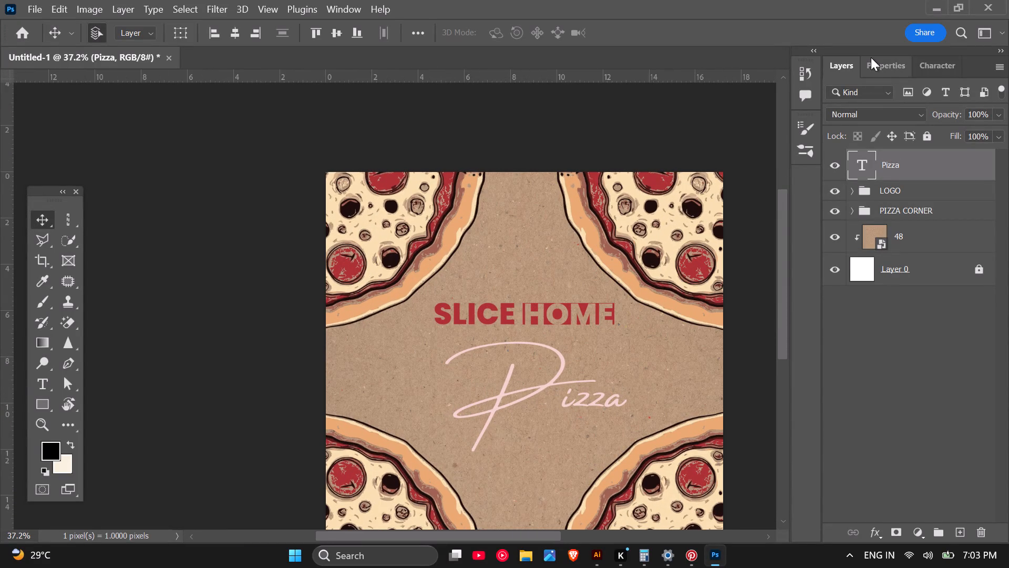
left_click(871, 57)
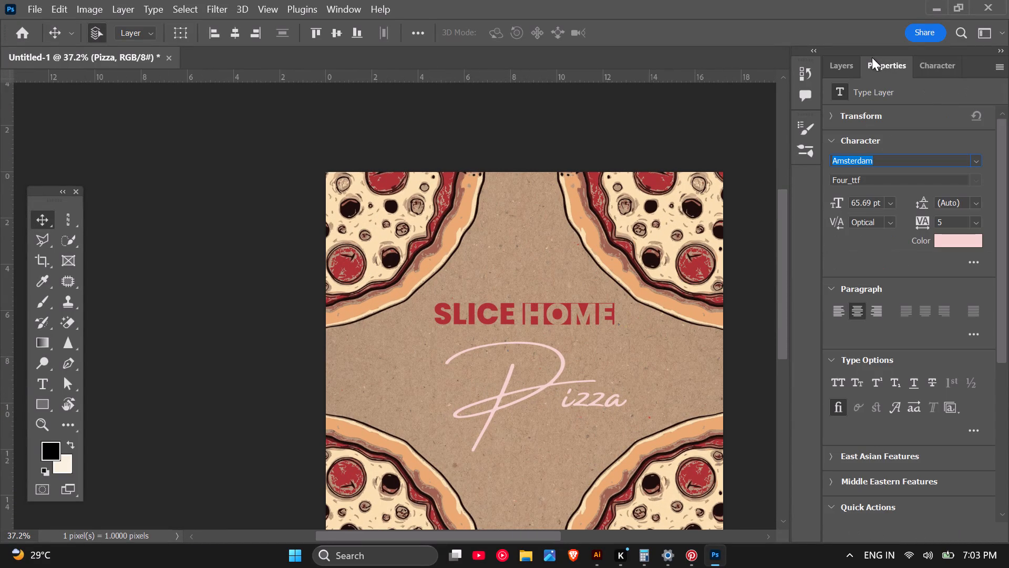
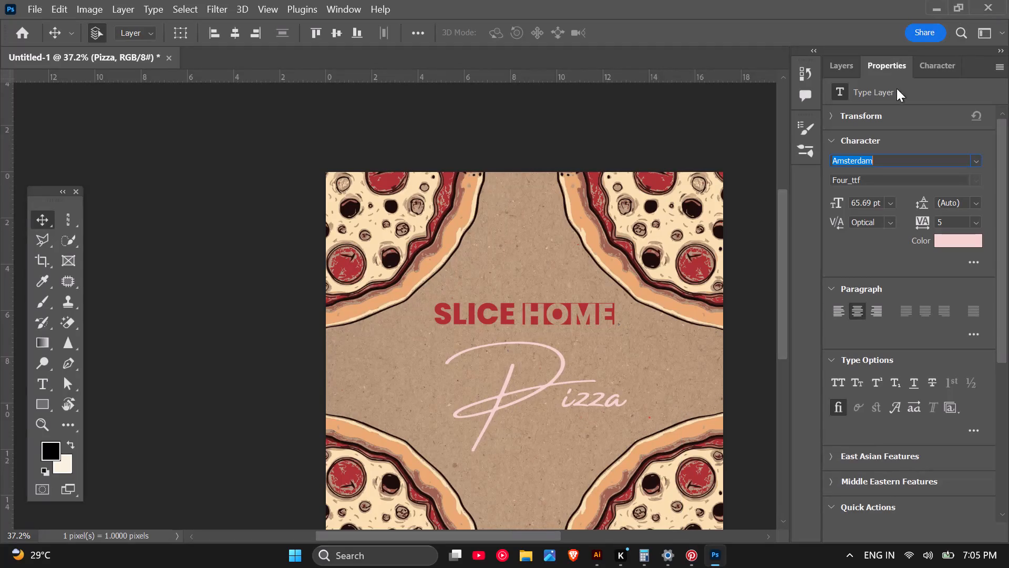
Mark the Anoretha Sweet Demo and Anoretha Sweet Italic Demo fonts as favourites while choosing a font for the Pizza text.
left_click(978, 158)
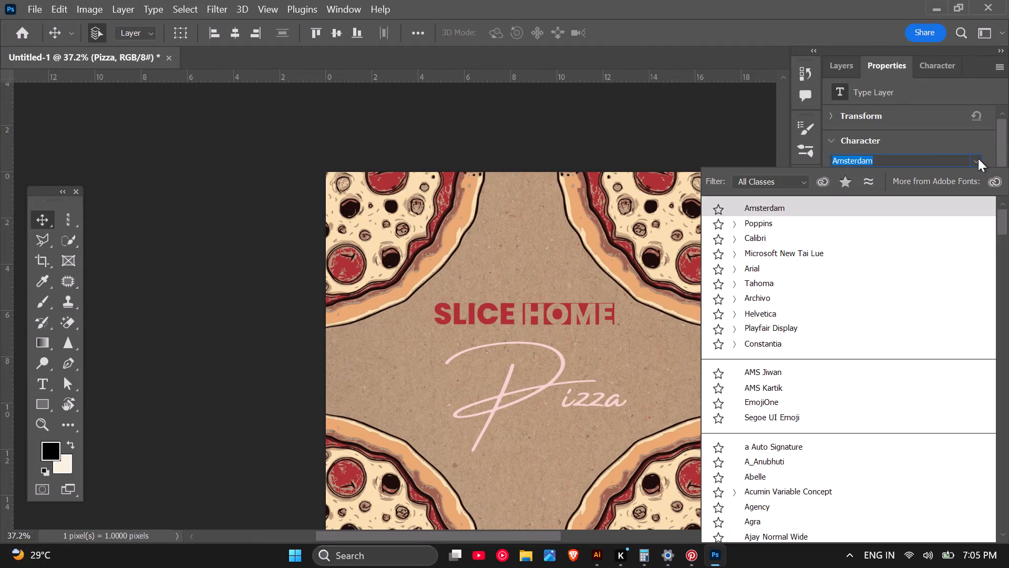
scroll(870, 397, "down", 4)
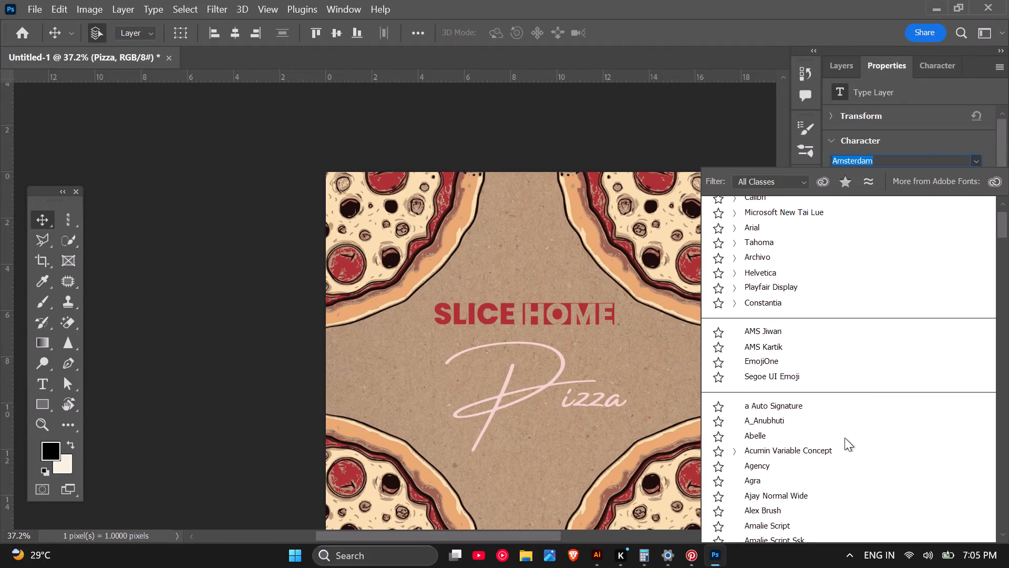
scroll(845, 438, "down", 4)
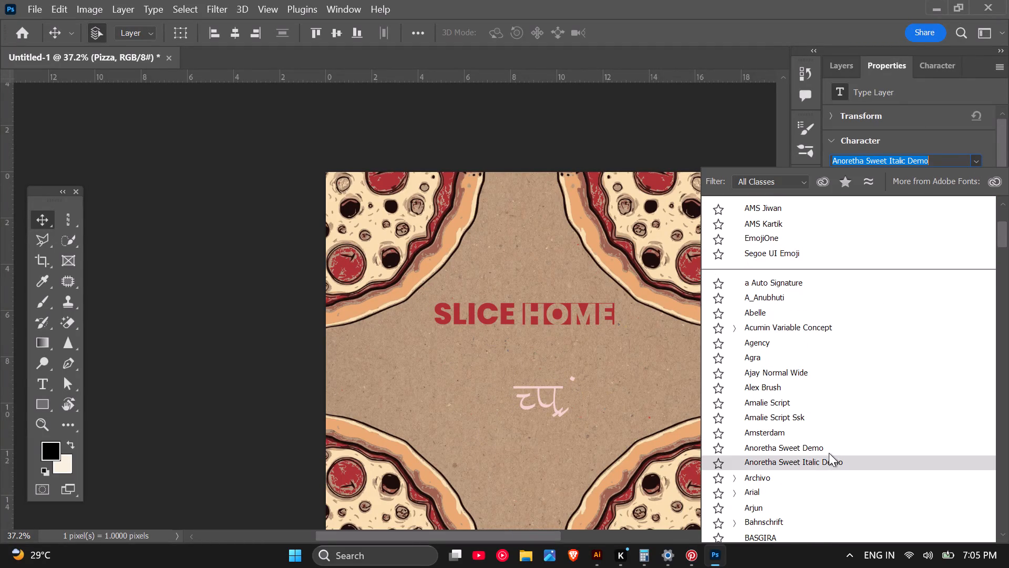
scroll(817, 455, "down", 1)
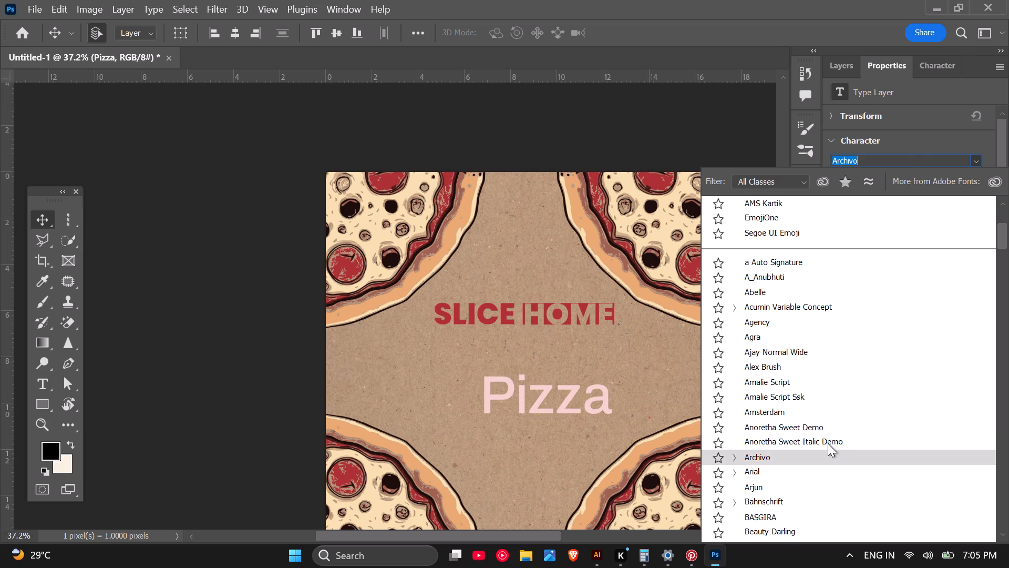
left_click(718, 430)
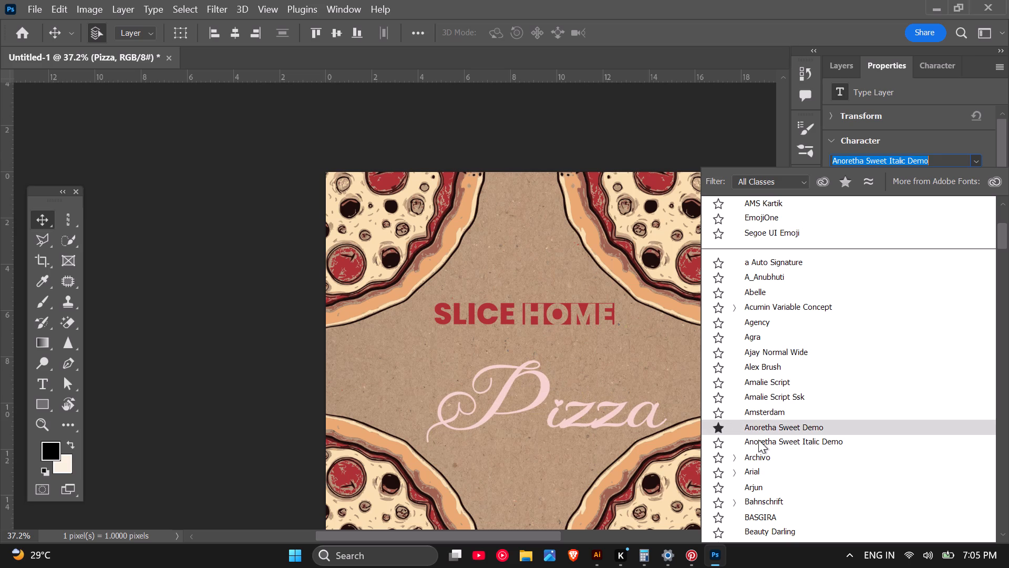
left_click(718, 443)
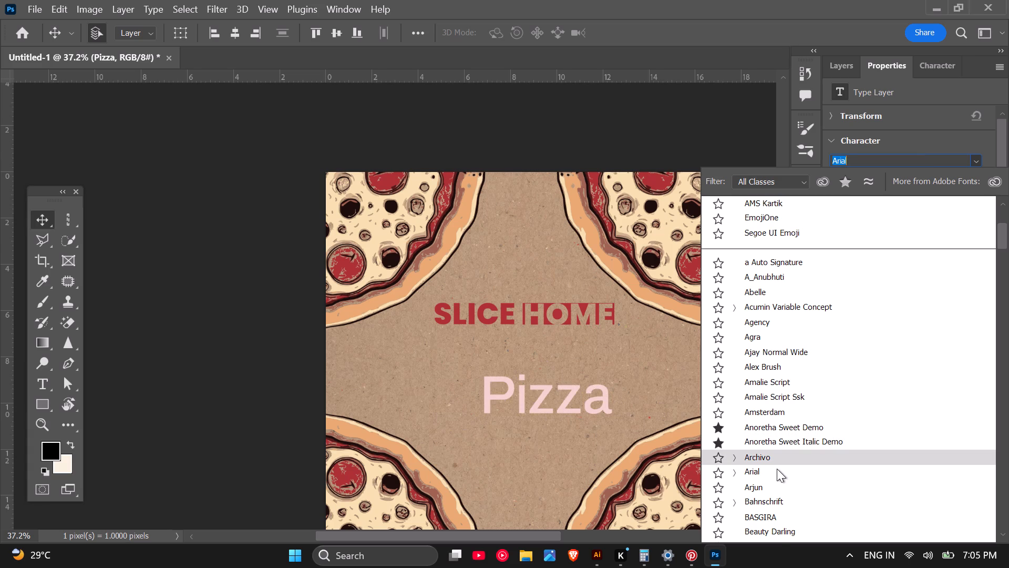
Preview the other available typefaces on the Pizza text, going through the font list from Arial to Clarendon BT.
scroll(777, 469, "down", 3)
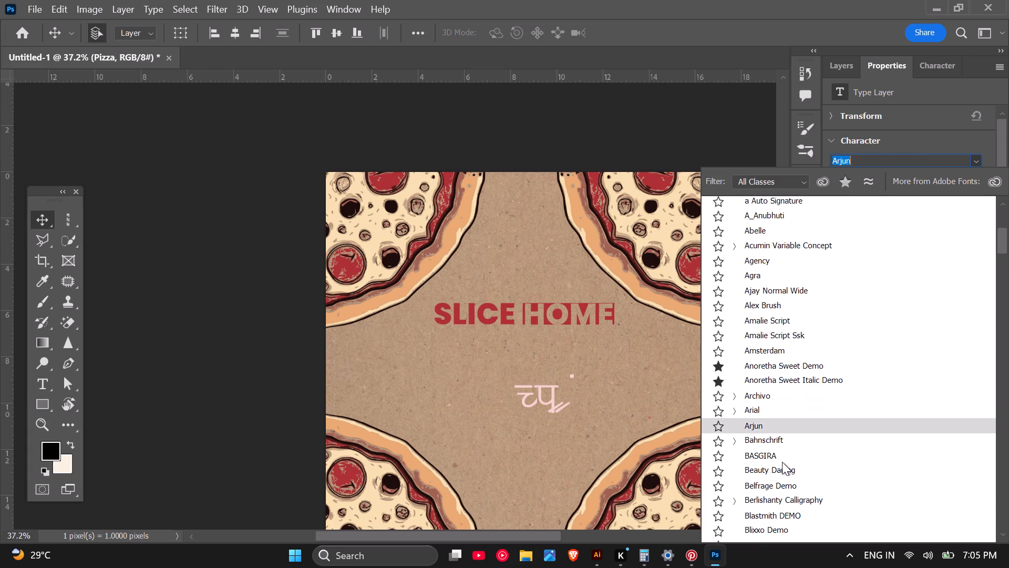
scroll(784, 474, "down", 1)
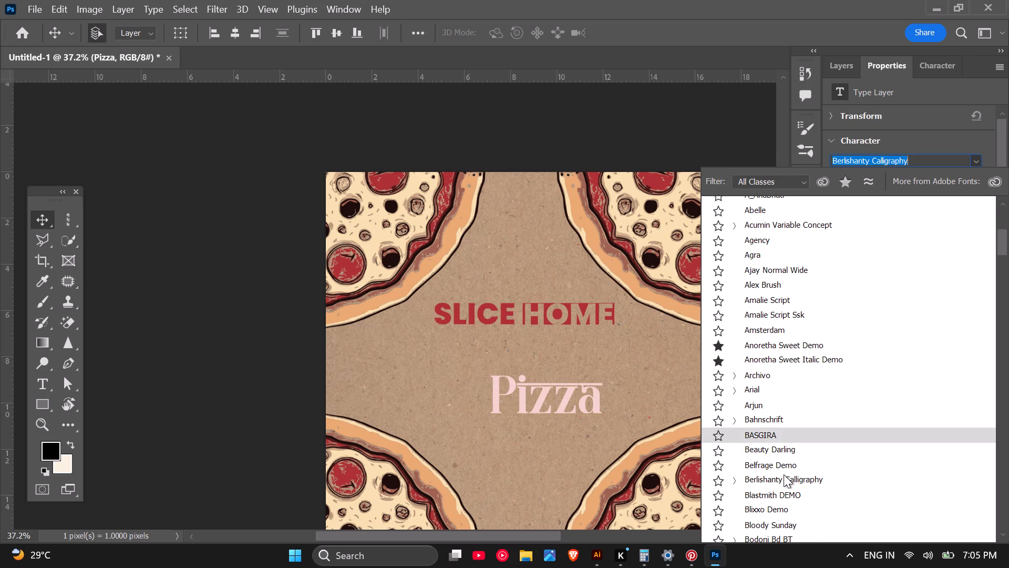
scroll(789, 466, "down", 1)
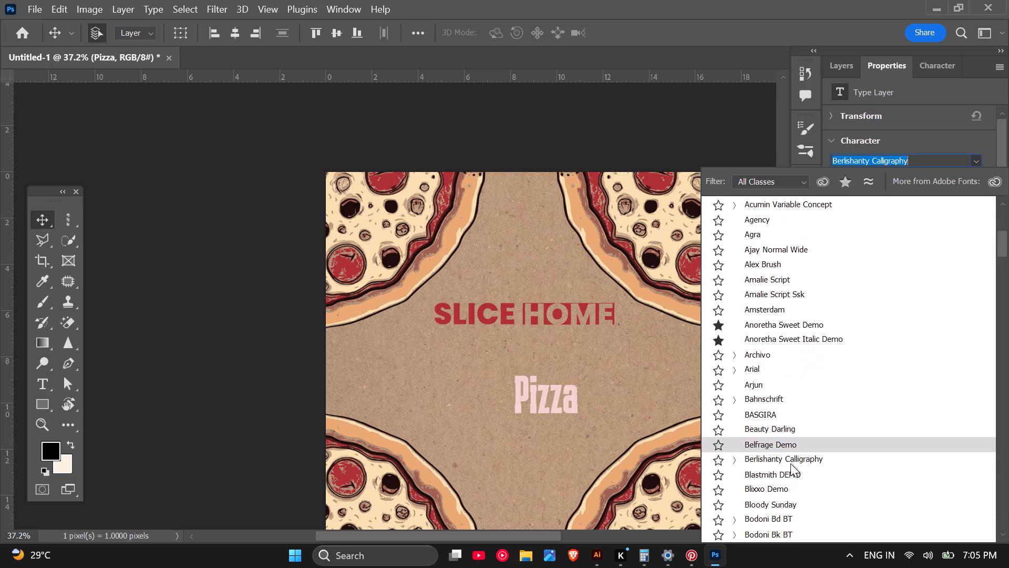
scroll(791, 462, "down", 1)
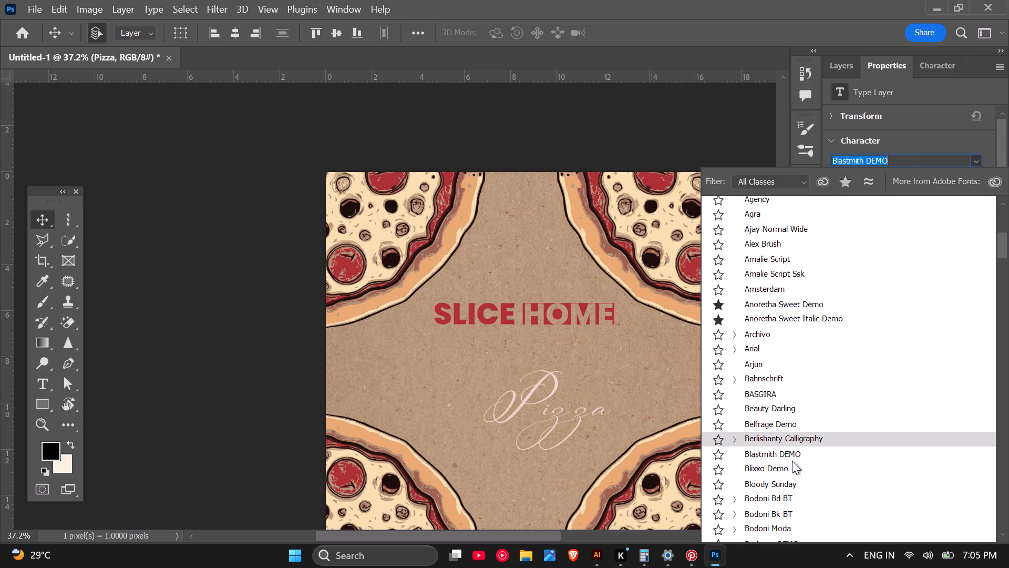
scroll(792, 460, "down", 1)
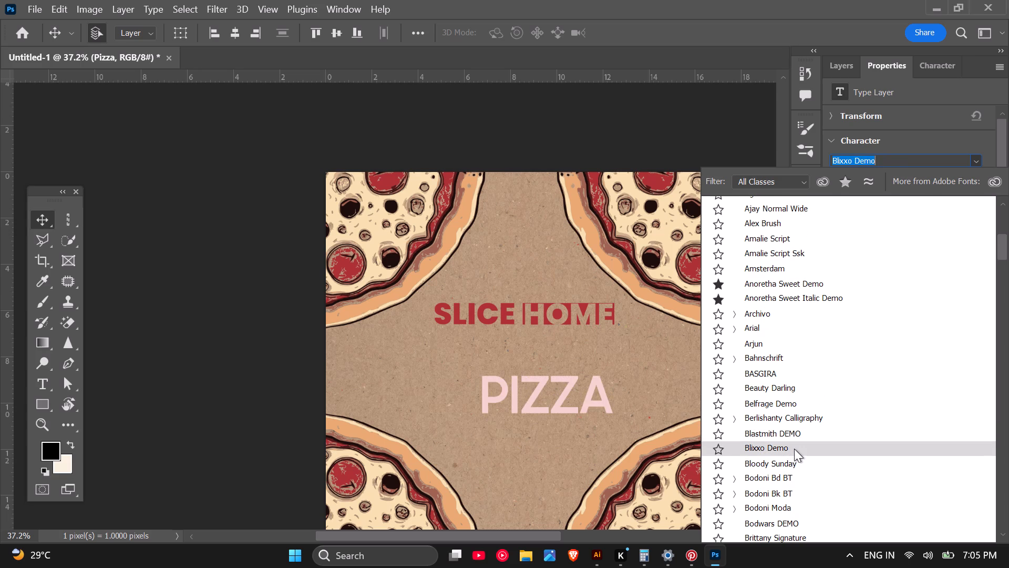
scroll(794, 449, "down", 1)
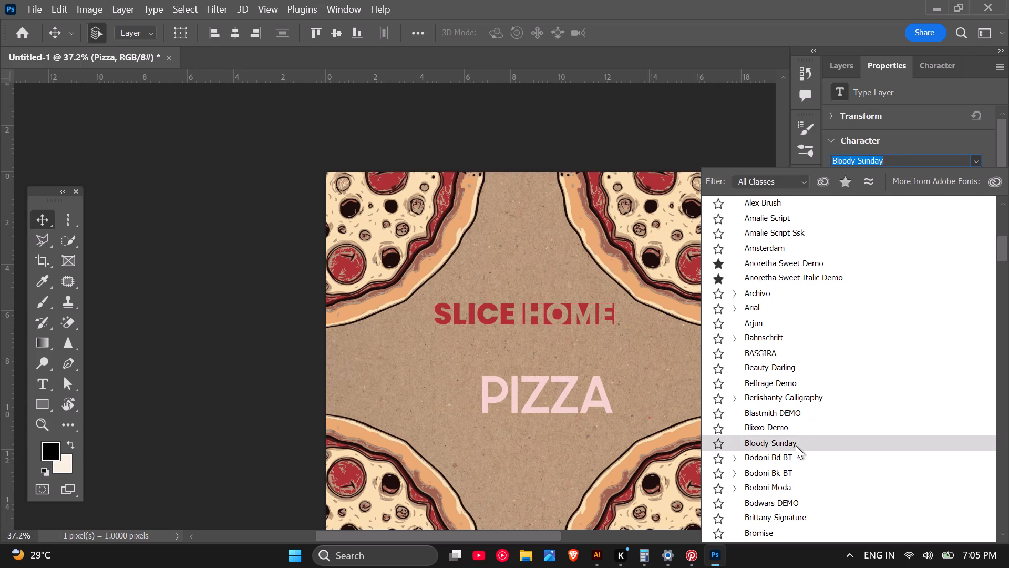
scroll(796, 445, "down", 1)
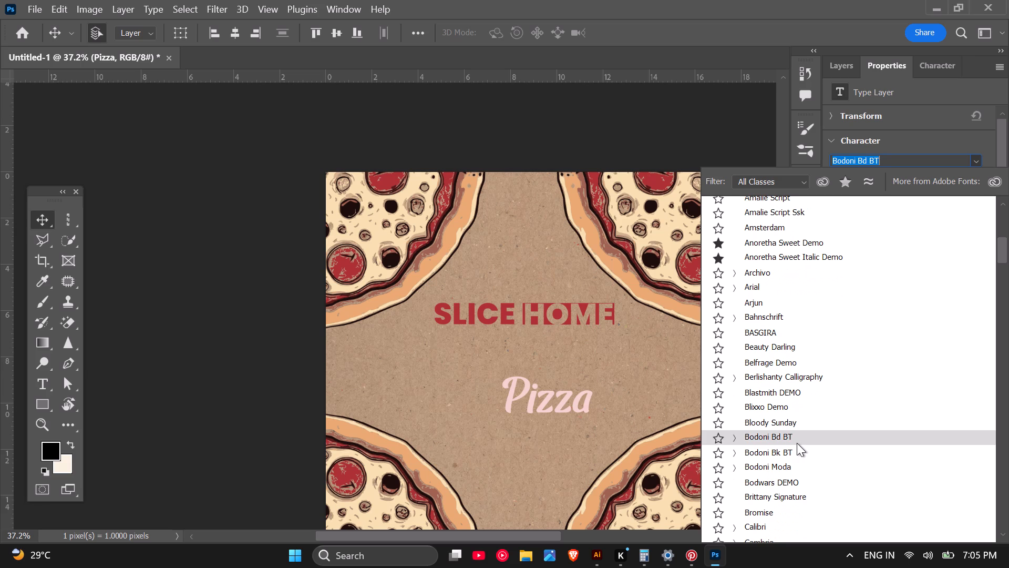
scroll(797, 443, "down", 1)
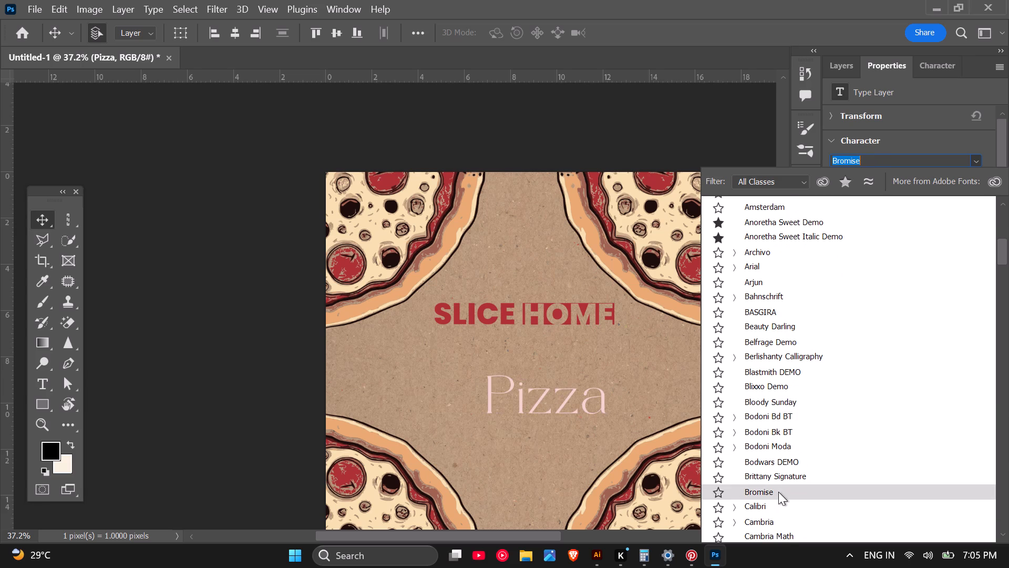
scroll(778, 492, "down", 2)
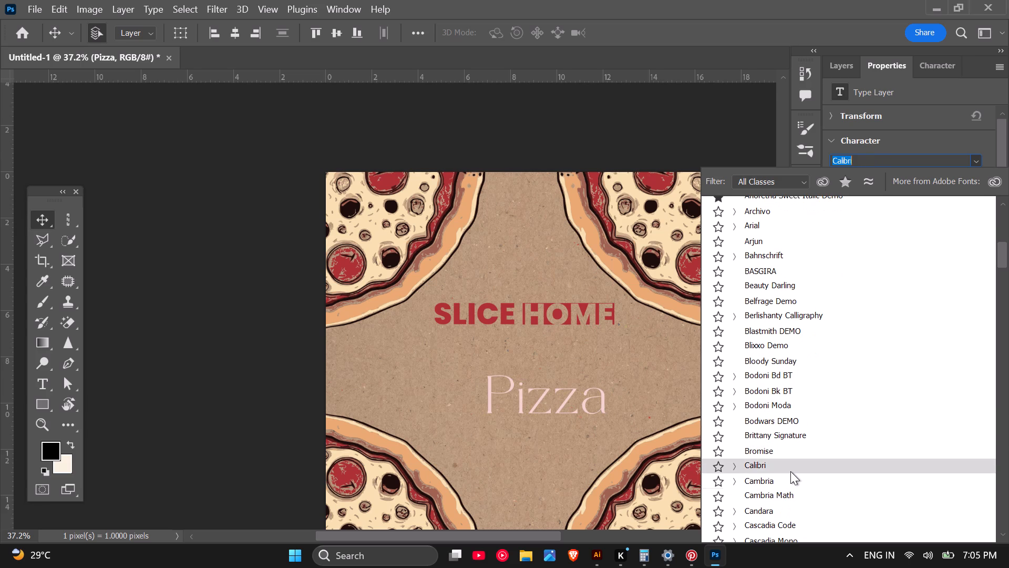
scroll(790, 471, "down", 2)
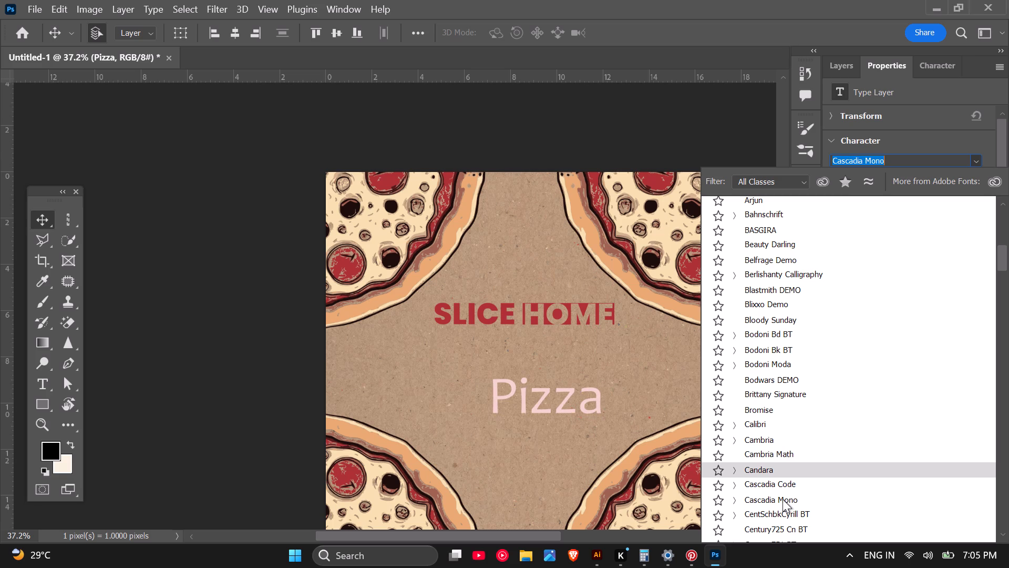
scroll(783, 499, "down", 1)
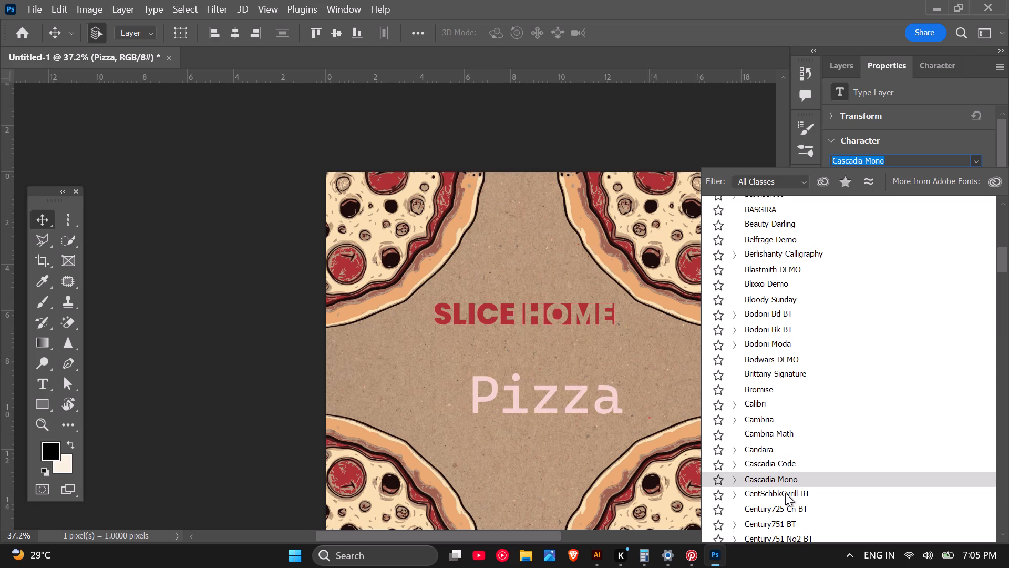
scroll(790, 478, "down", 2)
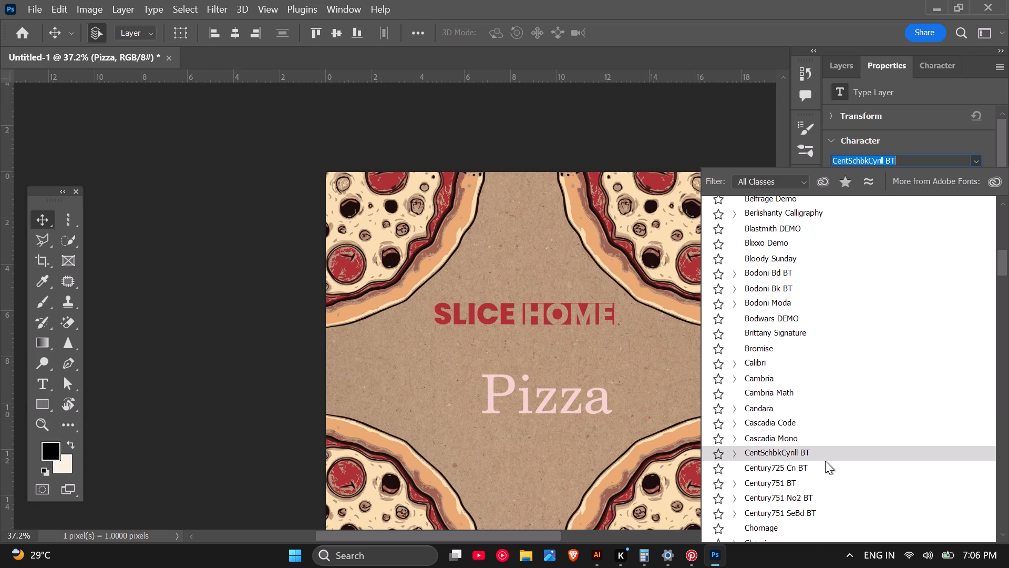
scroll(825, 461, "down", 1)
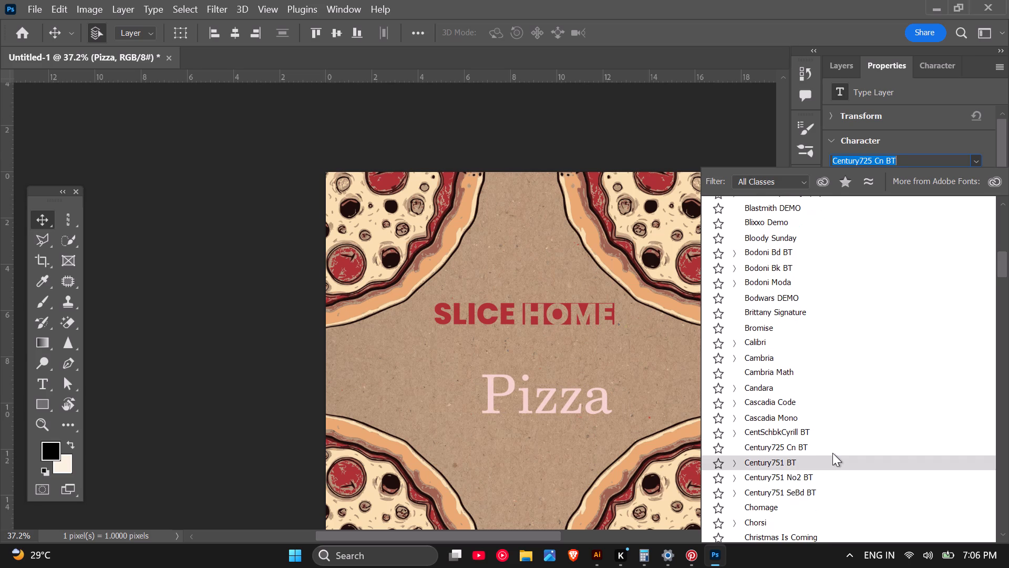
scroll(832, 453, "down", 1)
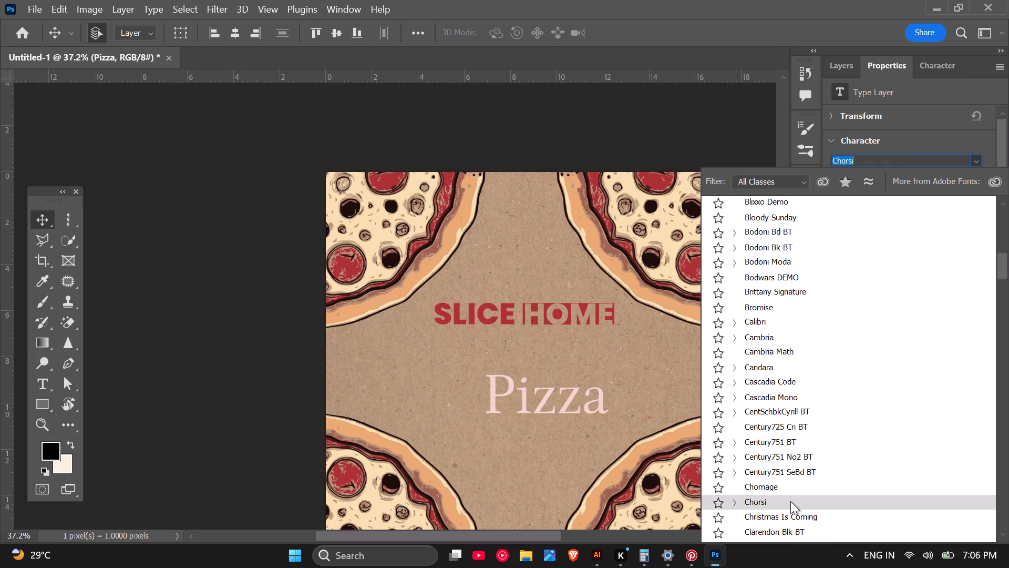
scroll(790, 501, "down", 1)
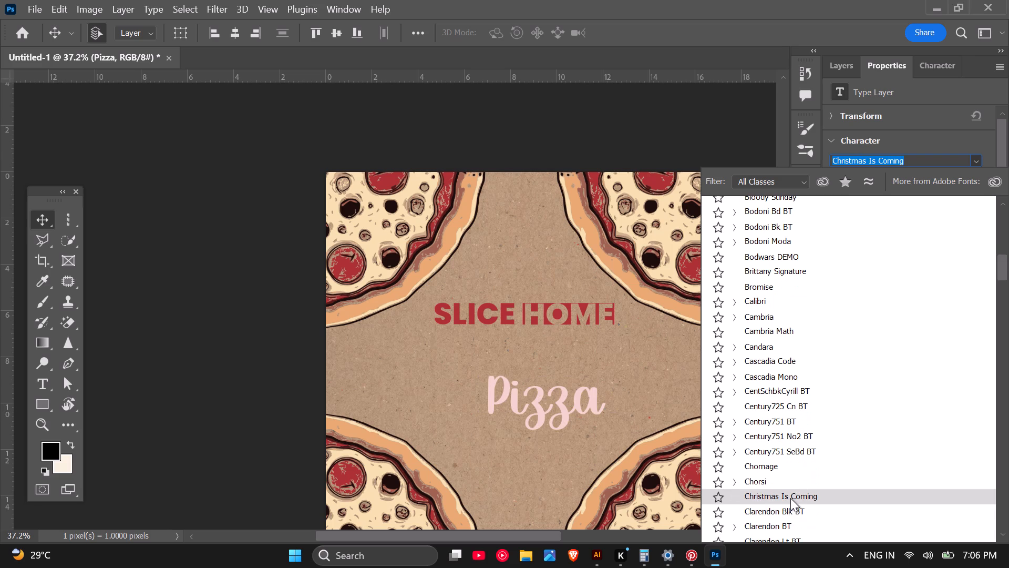
scroll(790, 498, "down", 1)
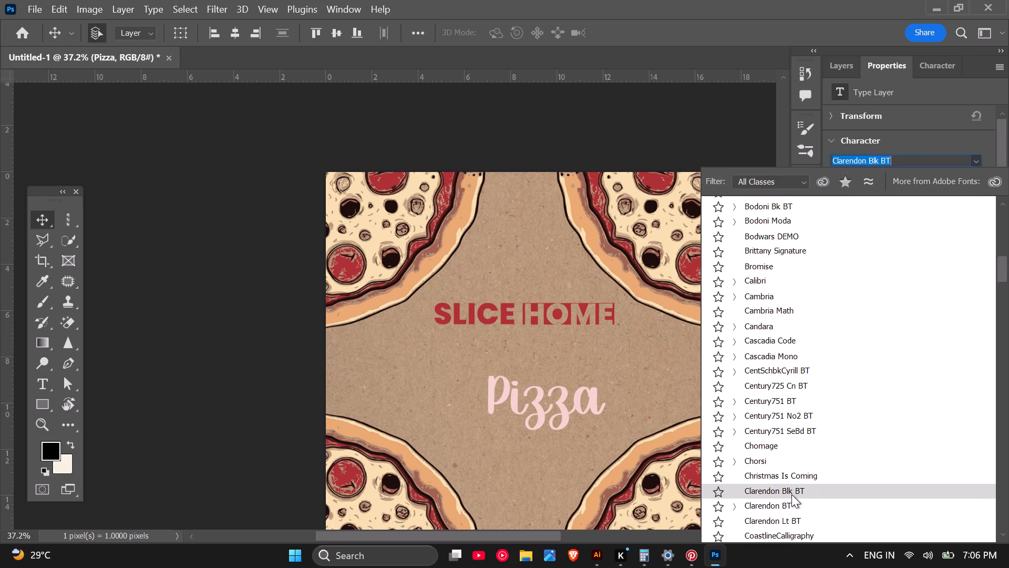
scroll(791, 493, "down", 1)
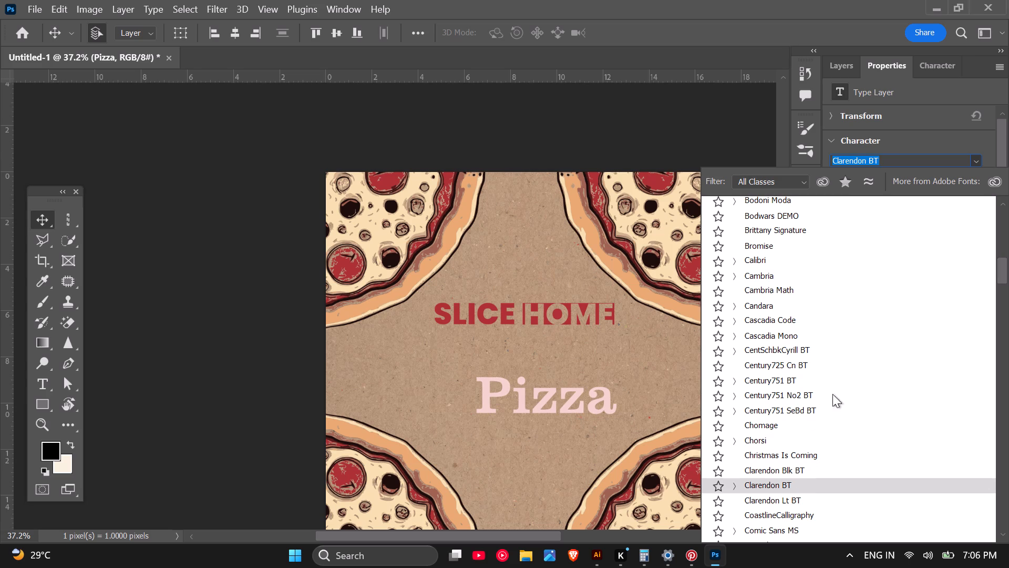
Filter the fonts to favourites and apply Anoretha Sweet Italic Demo to the Pizza text.
left_click(846, 183)
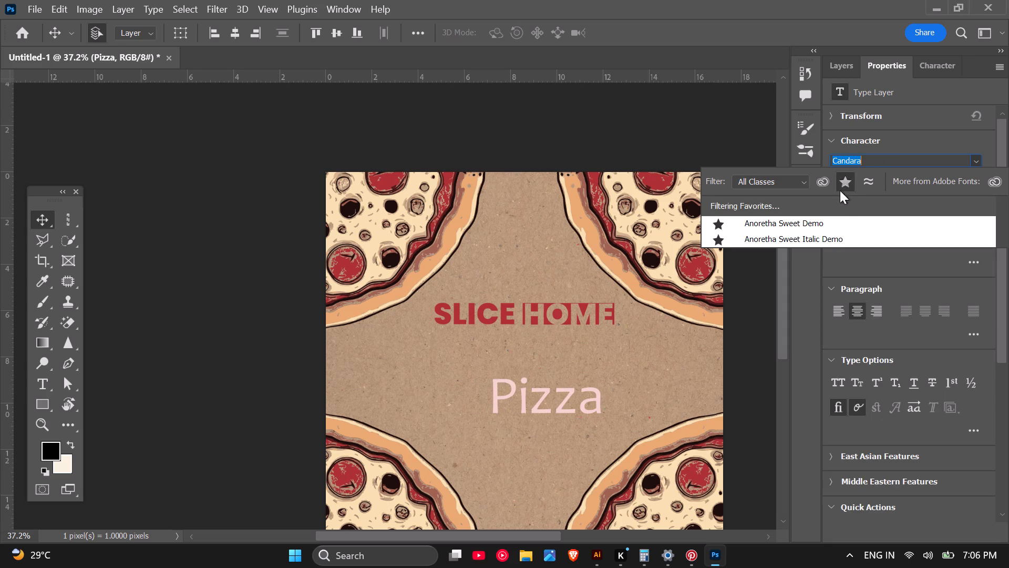
left_click(826, 239)
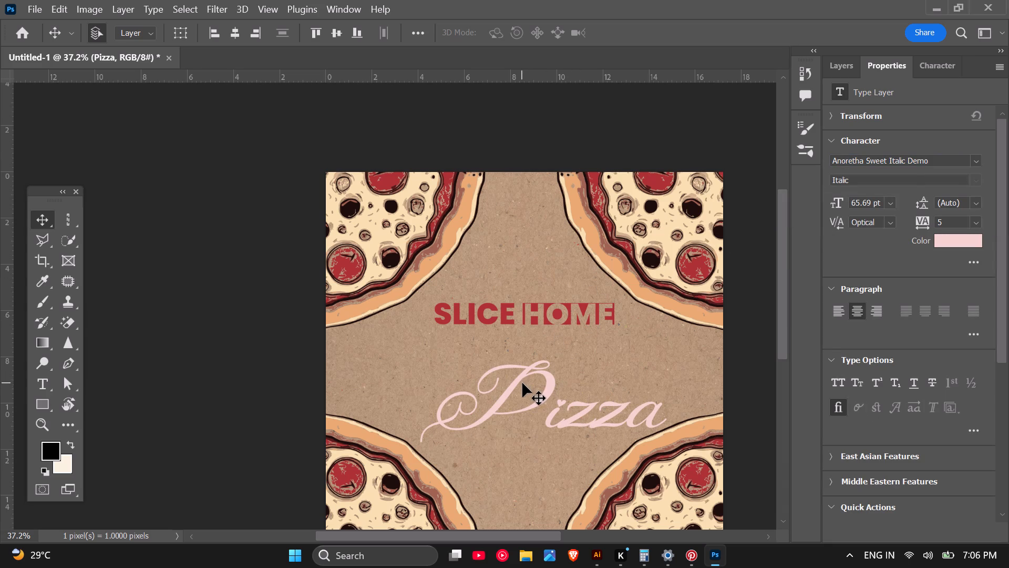
Centre the Pizza script text on the canvas both vertically and horizontally.
scroll(601, 444, "up", 2)
scroll(605, 417, "down", 1)
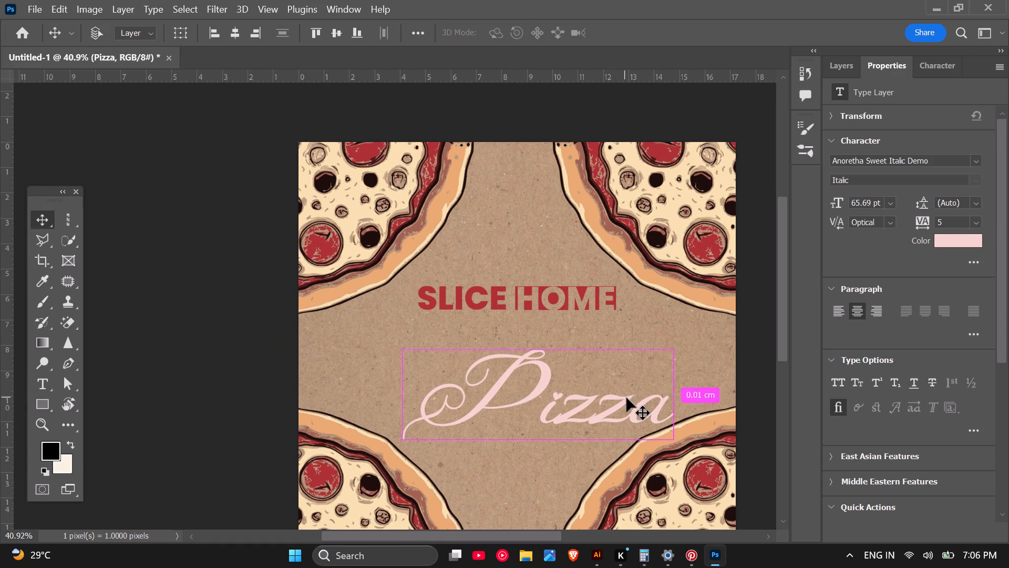
key("ctrl+t")
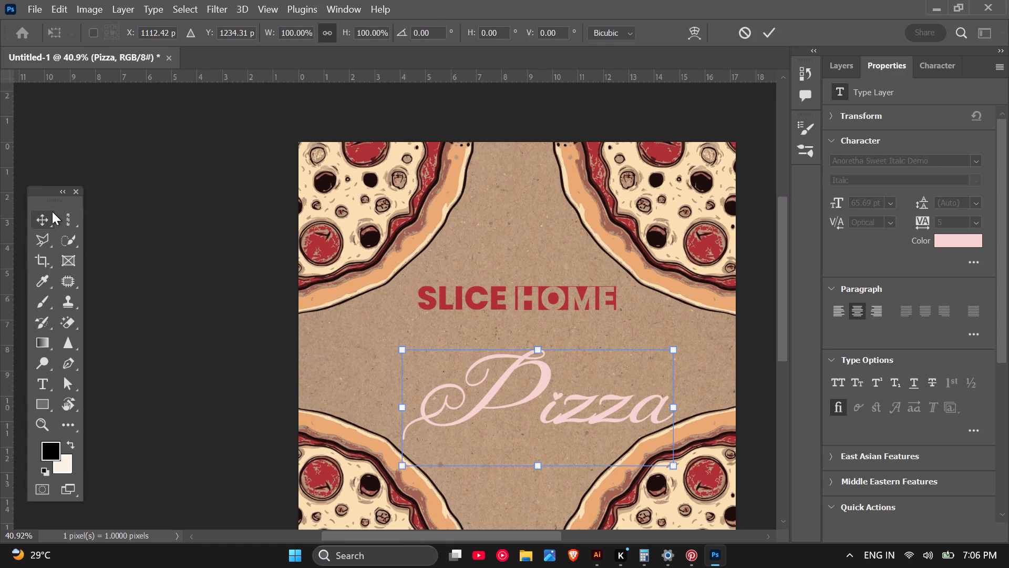
left_click(52, 211)
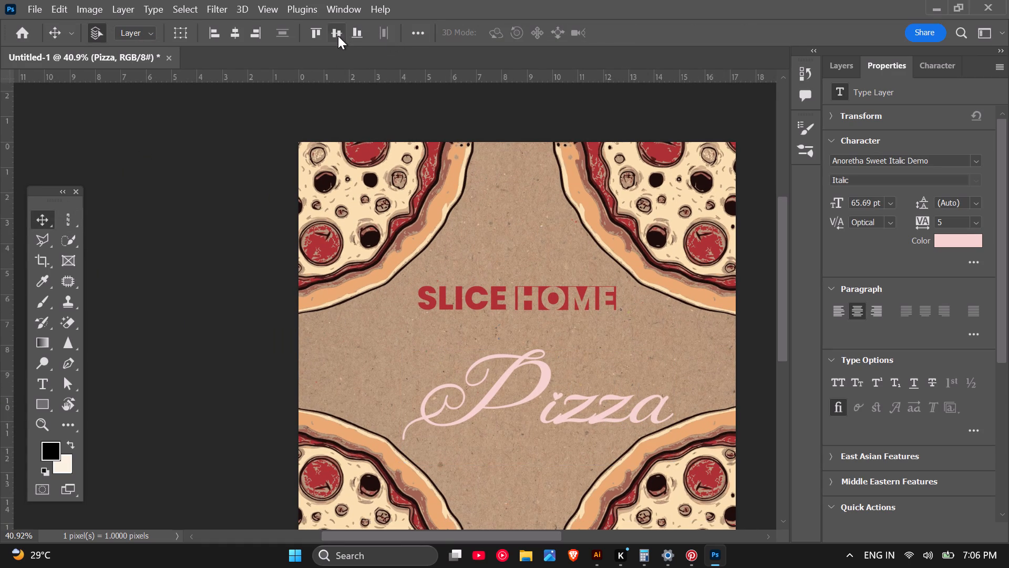
left_click(338, 36)
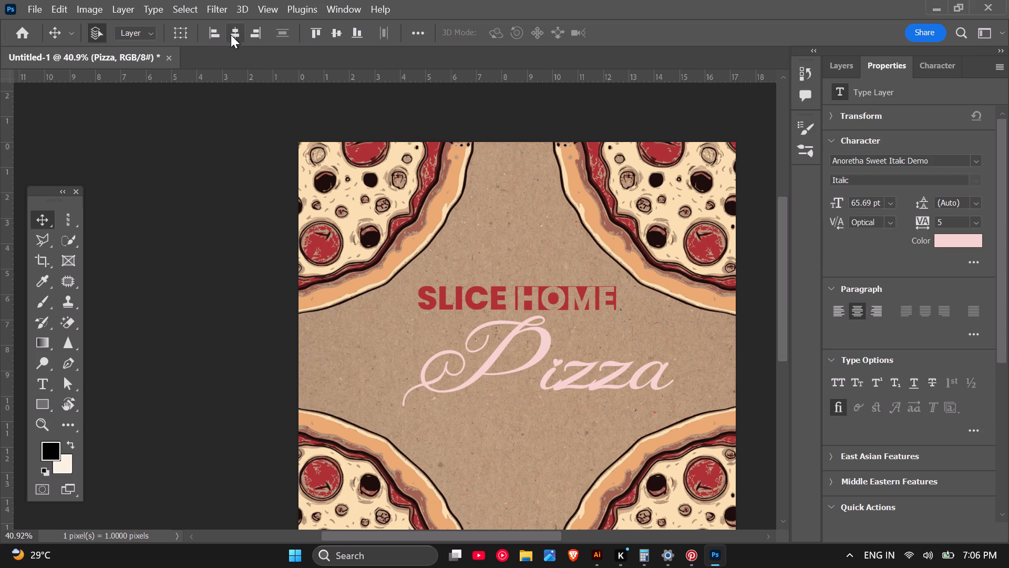
left_click(231, 35)
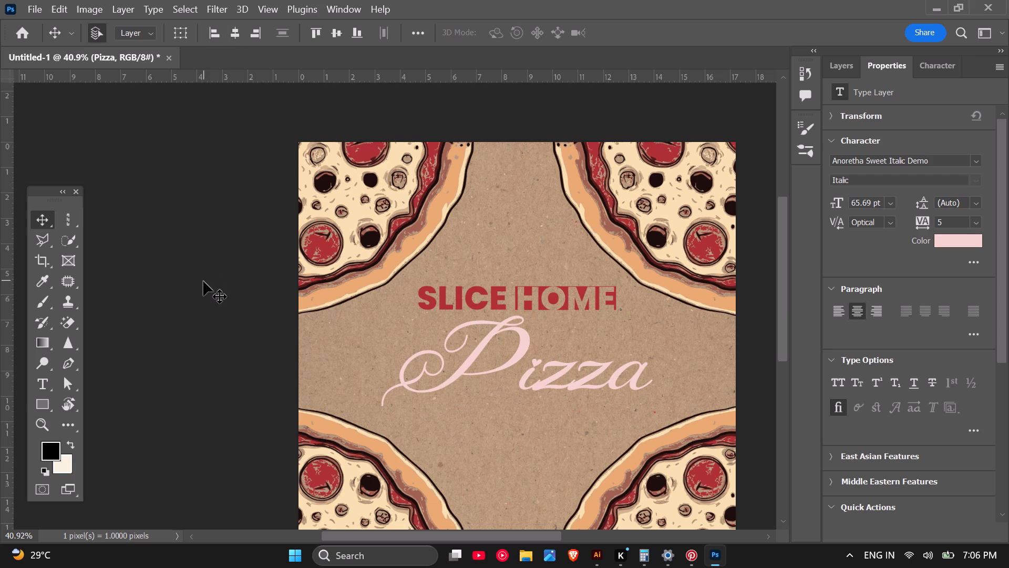
Deselect the layer and examine the Pizza lettering's size and placement beneath the SLICE HOME title, close up and at full layout.
left_click(203, 281)
scroll(632, 383, "up", 2)
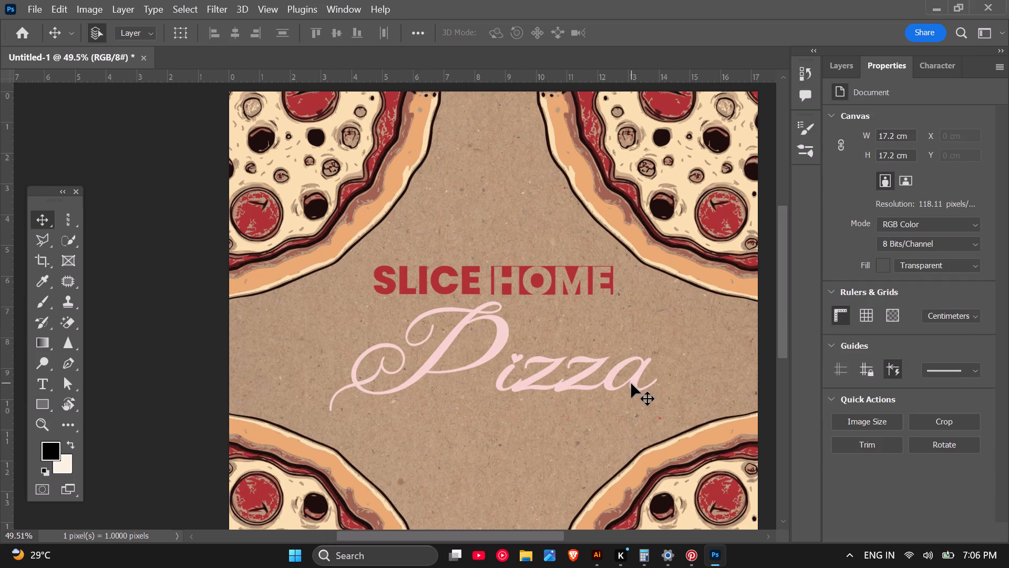
scroll(531, 376, "up", 5)
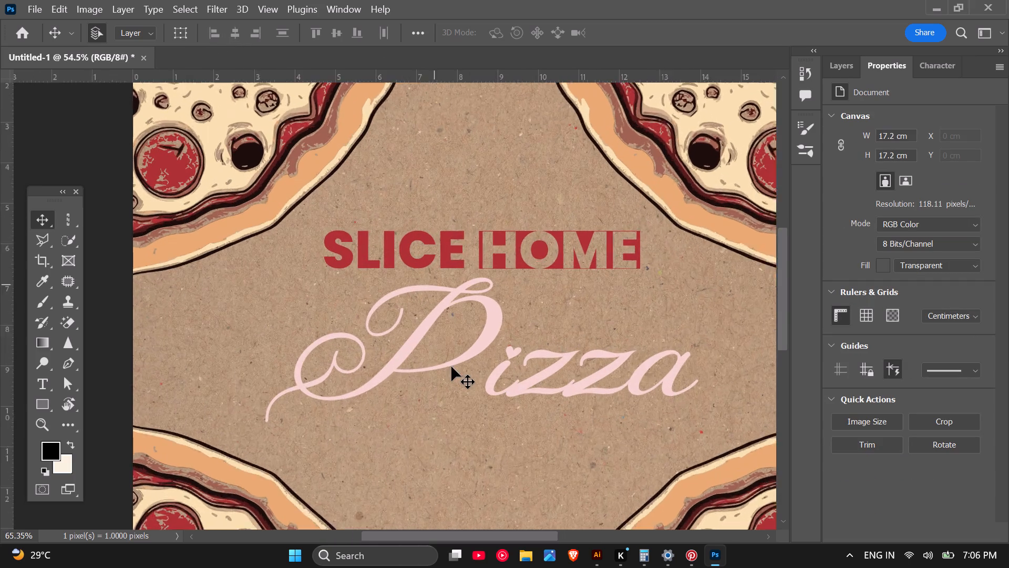
scroll(451, 367, "down", 4)
scroll(494, 367, "down", 3)
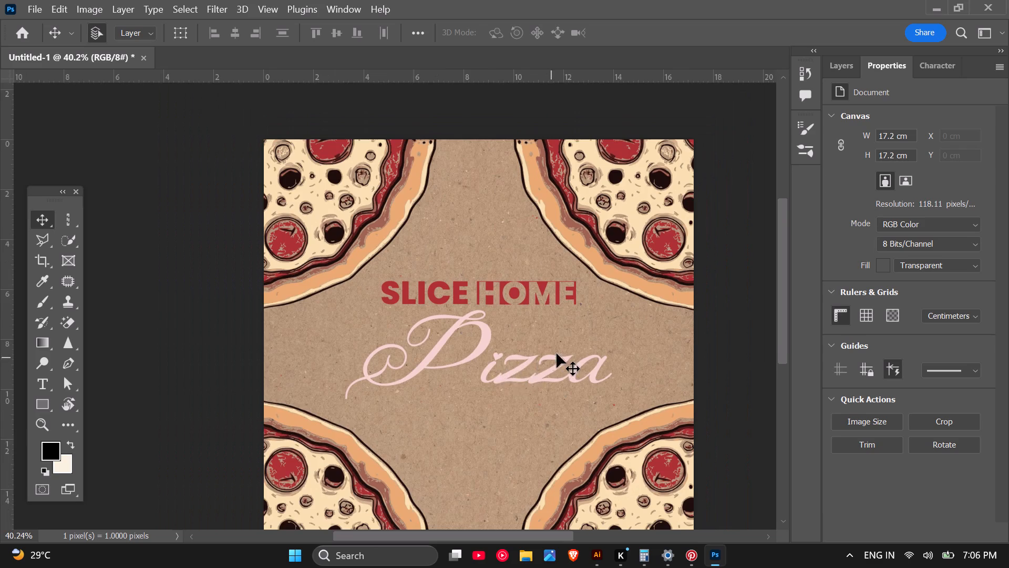
scroll(558, 353, "down", 2)
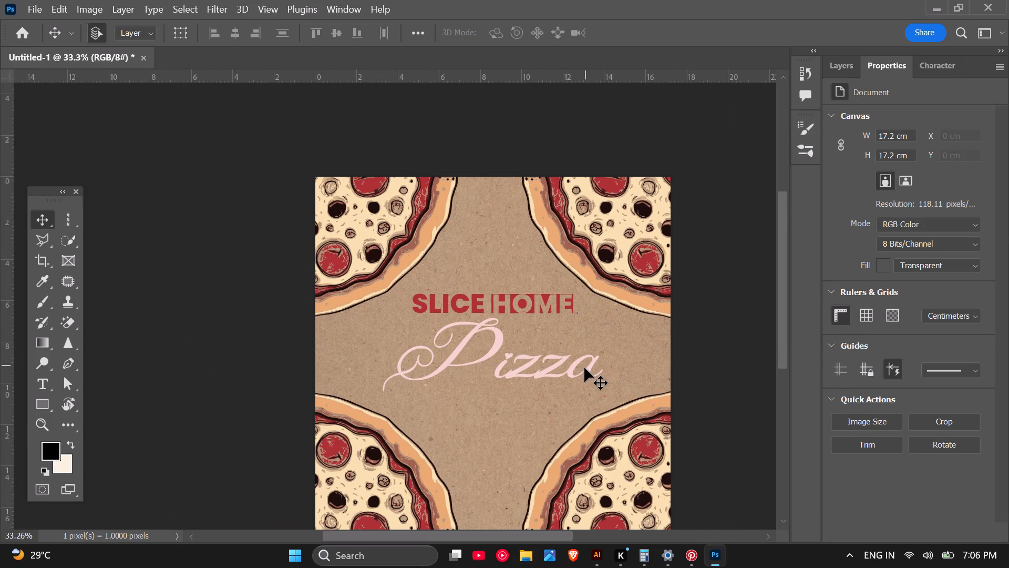
key("ctrl+t")
Scale the Pizza script text down proportionally to about 84% of its size.
left_click(859, 72)
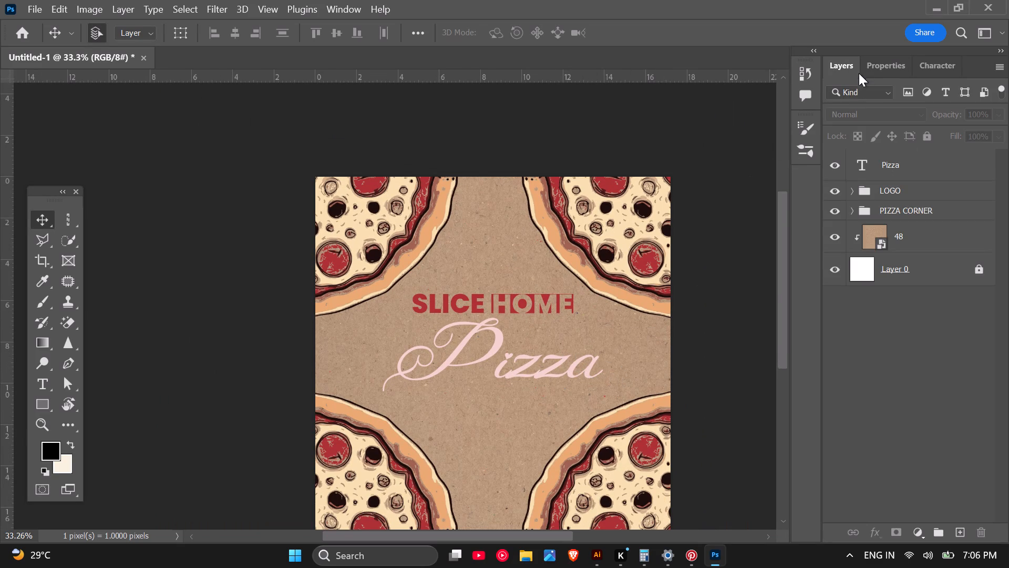
key("ctrl+t")
left_click(911, 170)
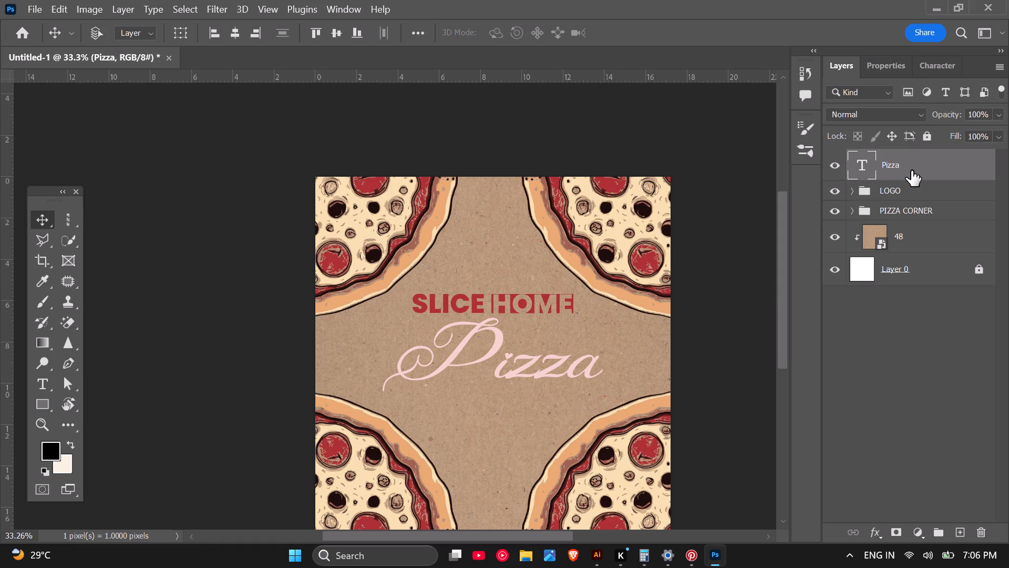
key("ctrl+t")
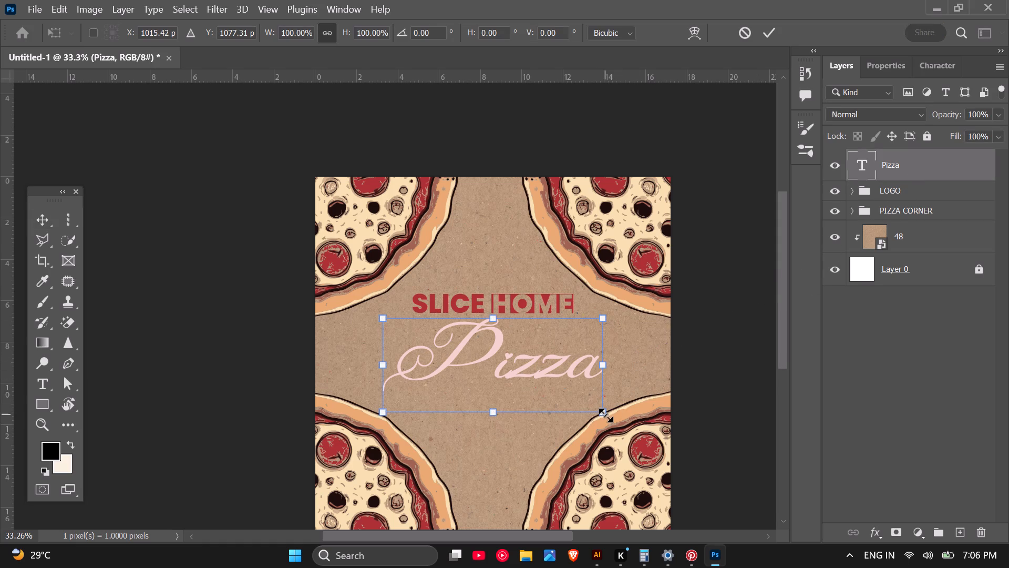
left_click_drag(605, 415, 579, 397)
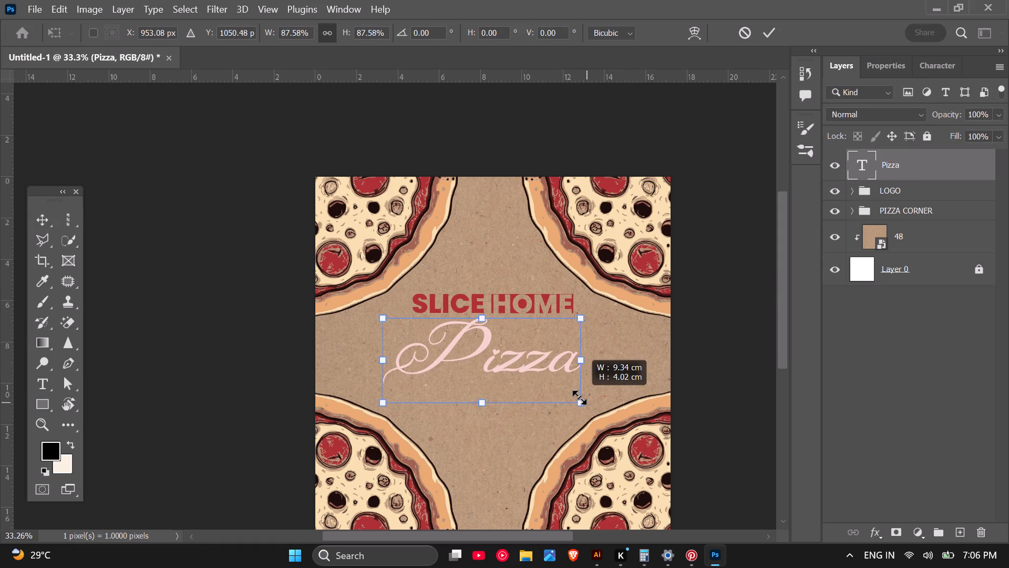
left_click_drag(579, 397, 577, 397)
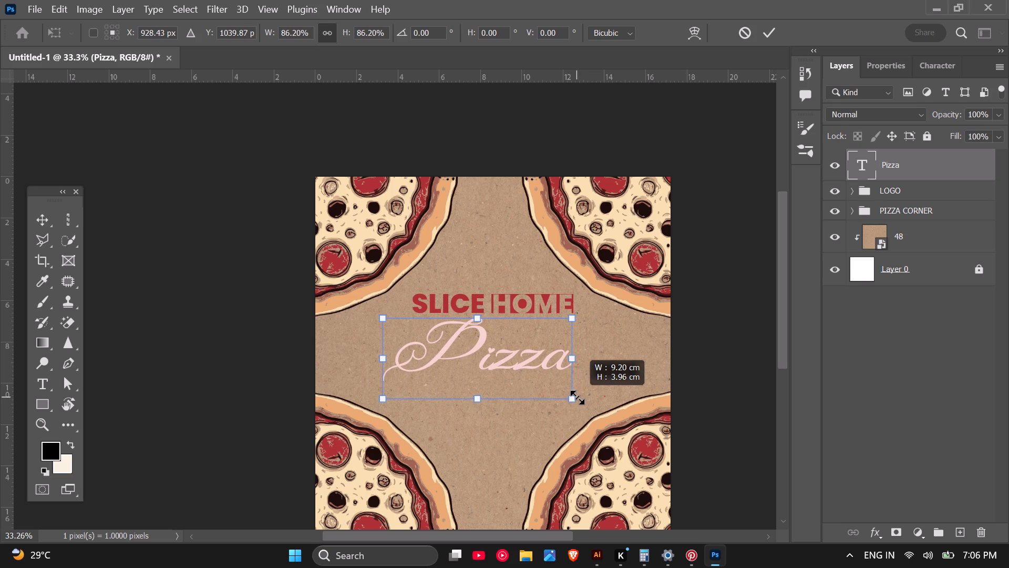
left_click_drag(577, 397, 573, 393)
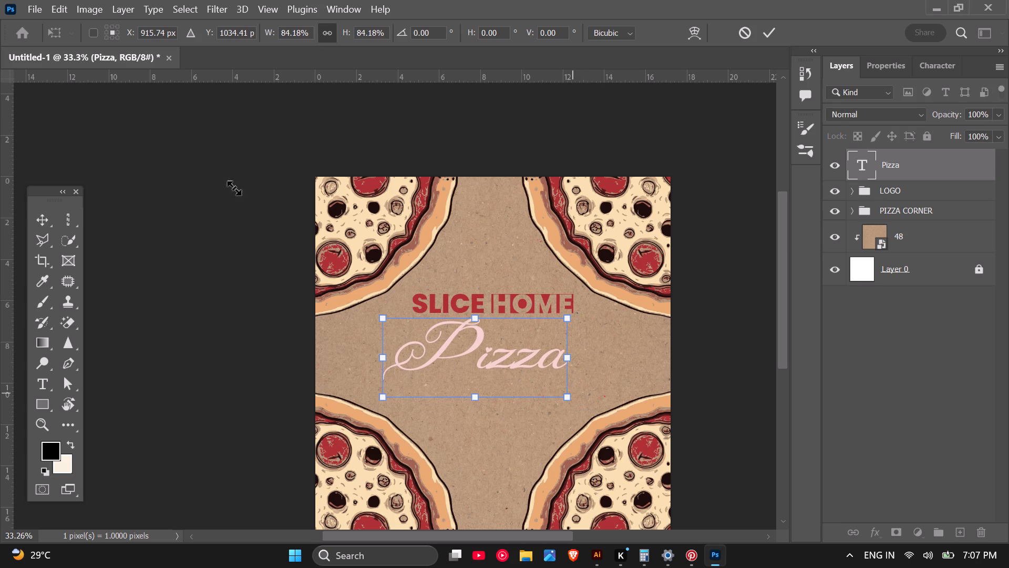
left_click(34, 212)
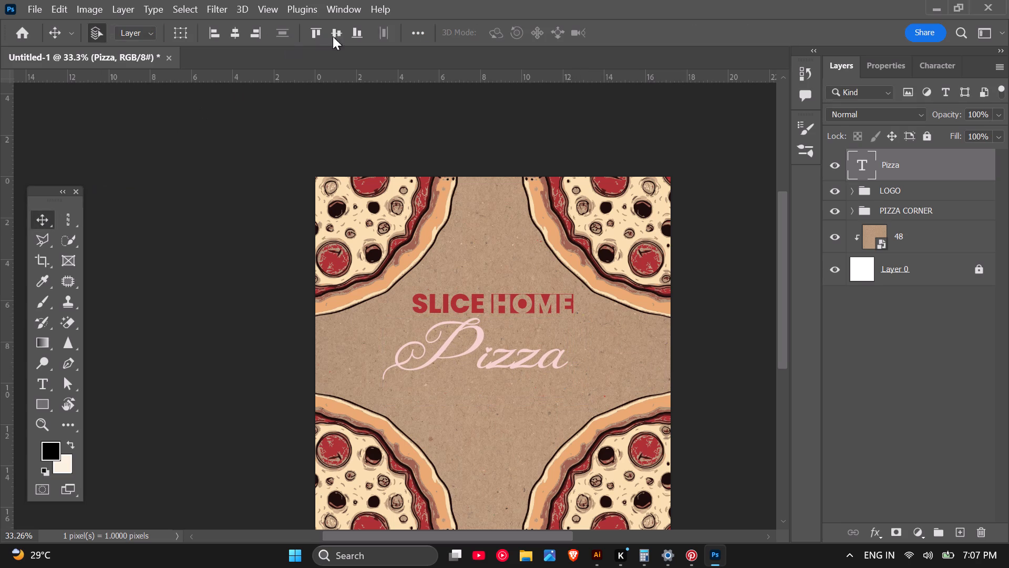
Centre the resized Pizza text on the canvas both vertically and horizontally.
left_click(336, 36)
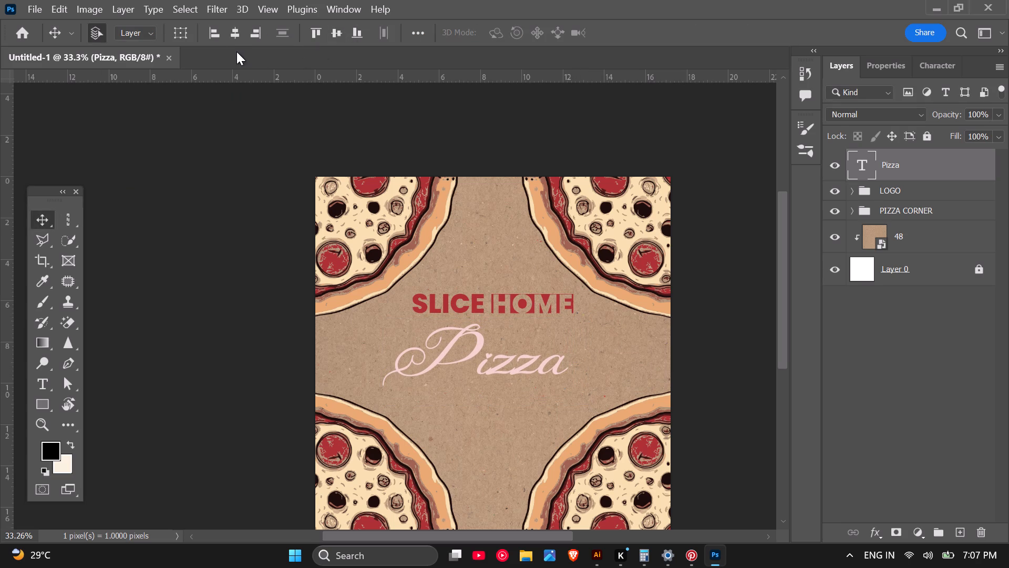
left_click(228, 38)
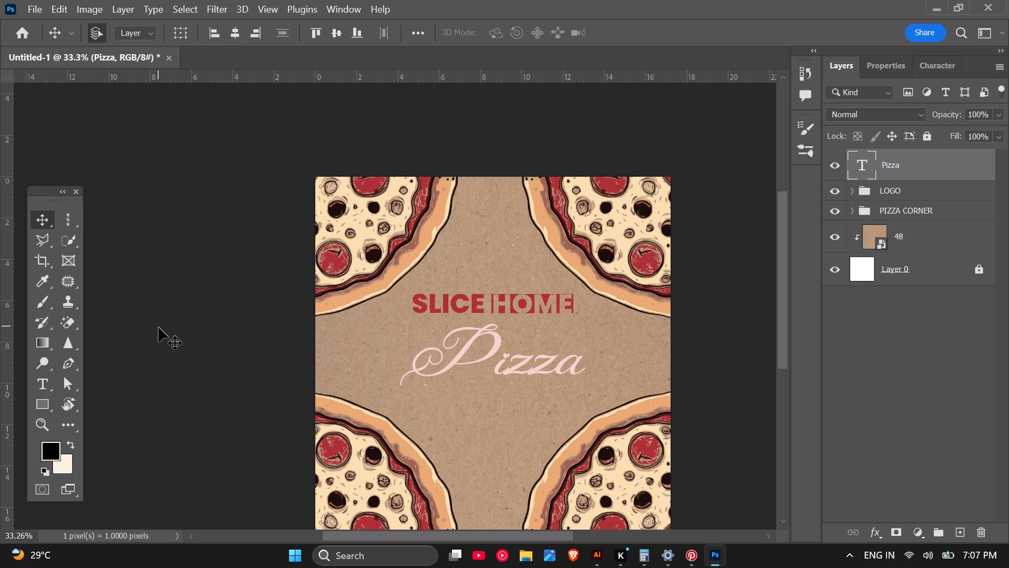
Shift the Pizza text about 0.38 cm to the left beneath the SLICE HOME title, keeping its height, and deselect it.
scroll(400, 343, "up", 3)
scroll(555, 347, "up", 2)
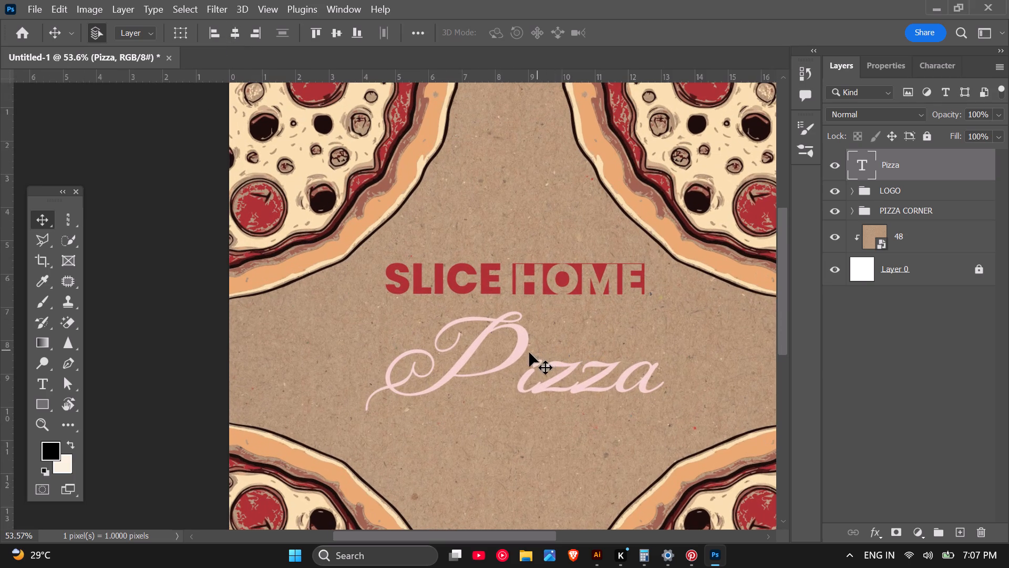
left_click_drag(523, 352, 514, 352)
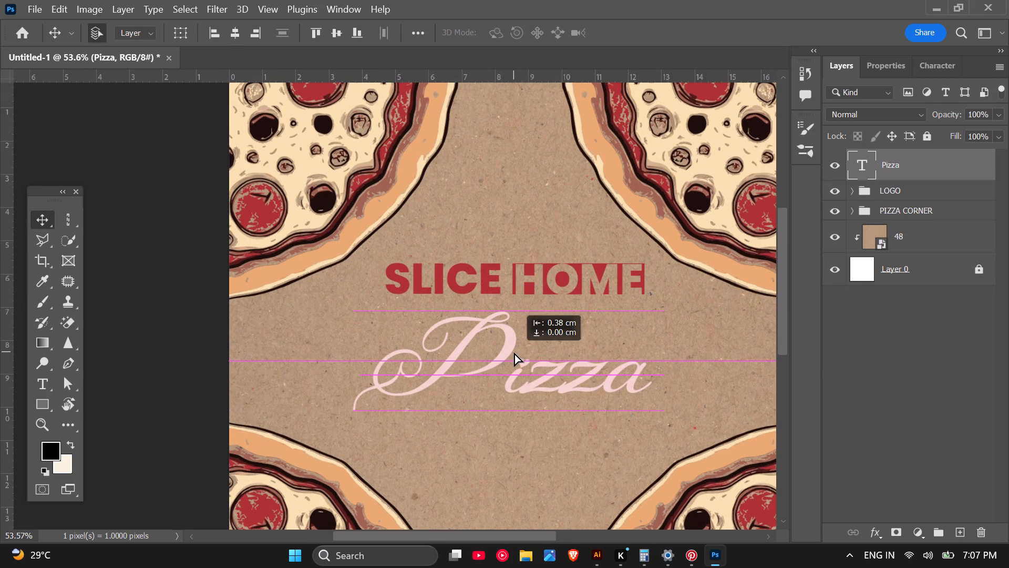
left_click(182, 344)
Examine the Pizza lettering's balance with the SLICE HOME title and corner pizzas, close up and at full layout.
scroll(406, 402, "down", 2)
scroll(461, 396, "up", 3)
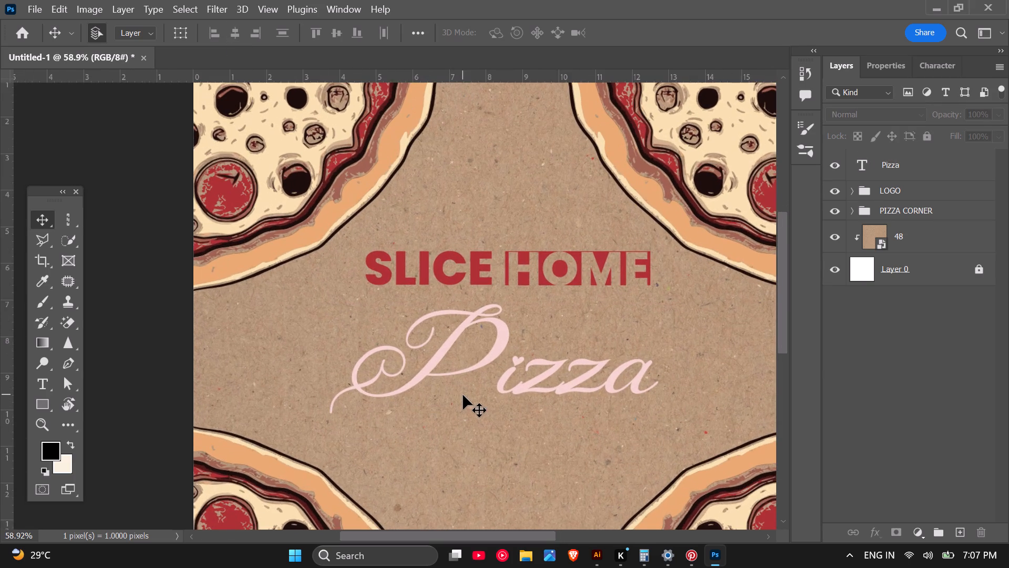
scroll(463, 395, "down", 7)
scroll(495, 390, "up", 4)
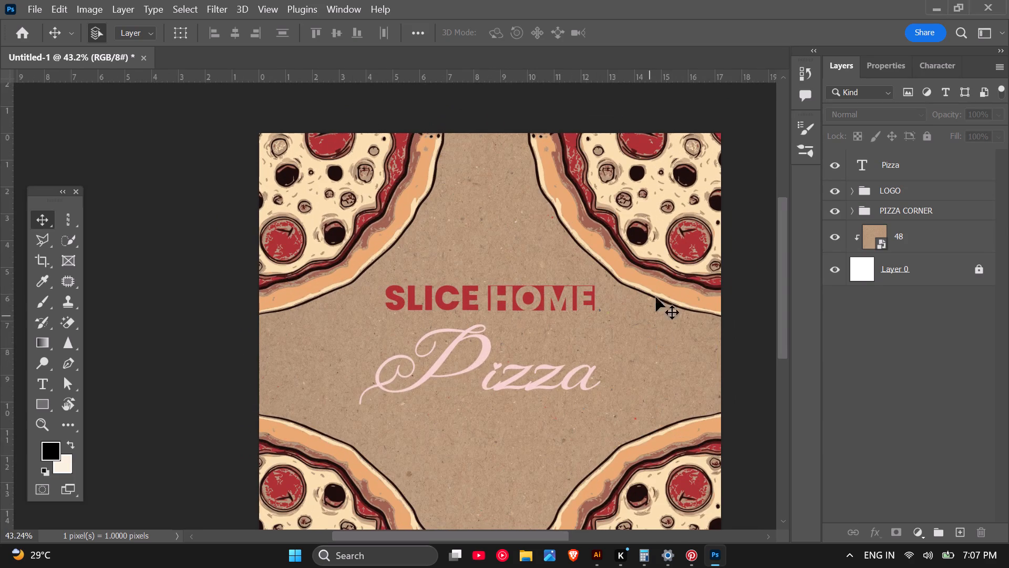
scroll(392, 382, "down", 2)
scroll(557, 171, "down", 2)
scroll(456, 414, "up", 4)
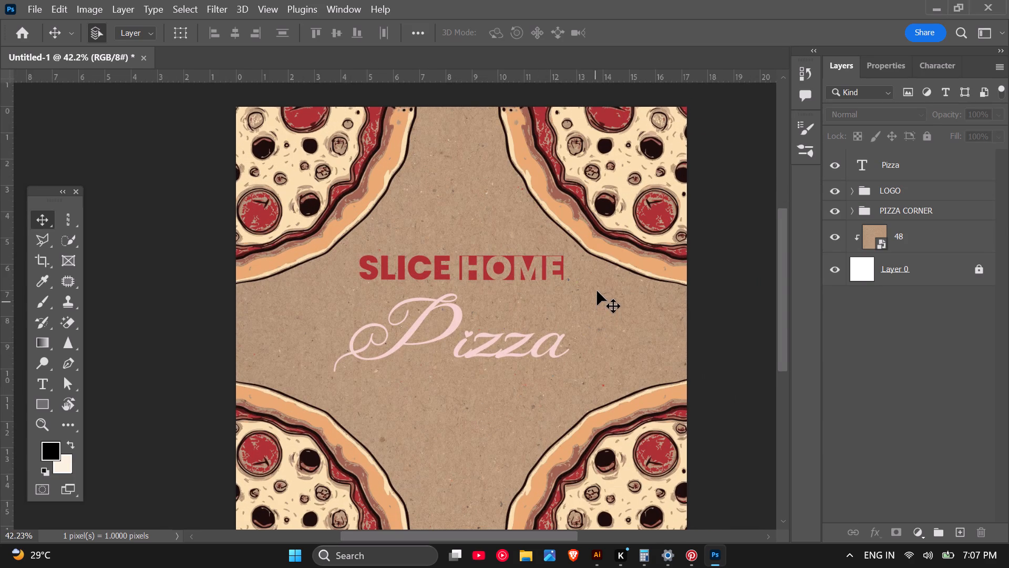
scroll(596, 336, "down", 2)
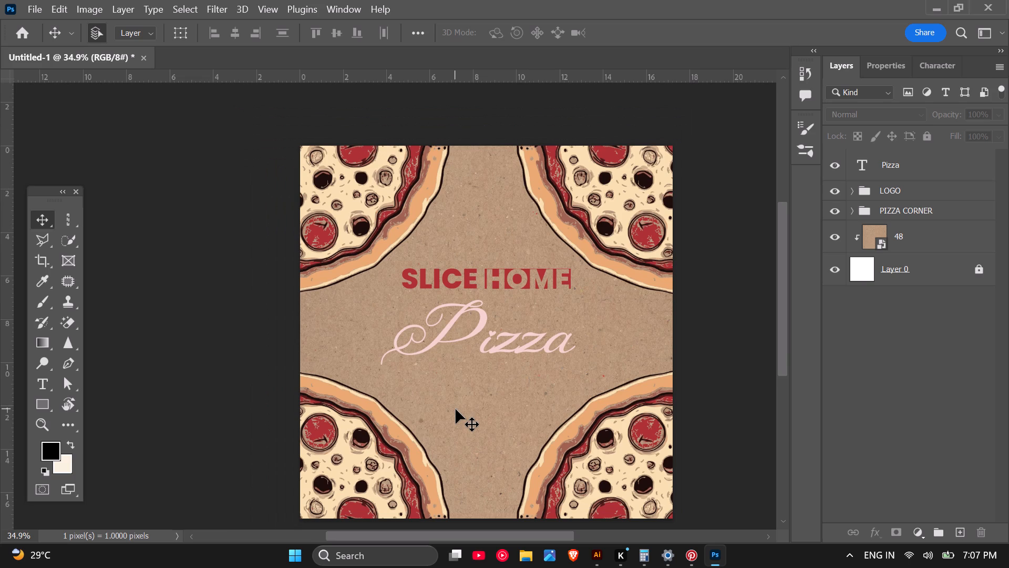
scroll(480, 414, "down", 1)
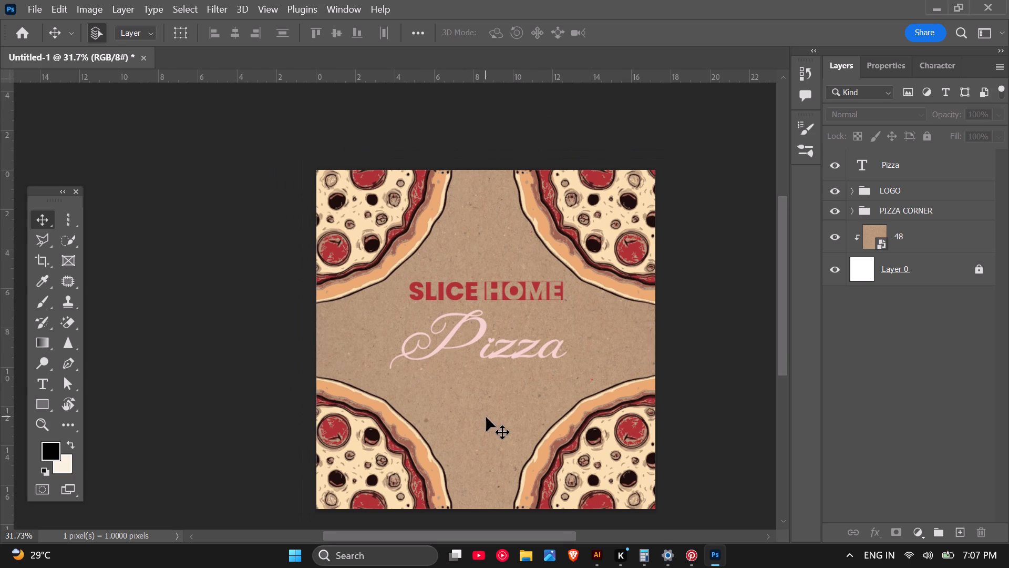
Check the pizza packaging references on Pinterest and the Slice House logo artwork in Illustrator, and return to the Photoshop layout.
left_click(696, 556)
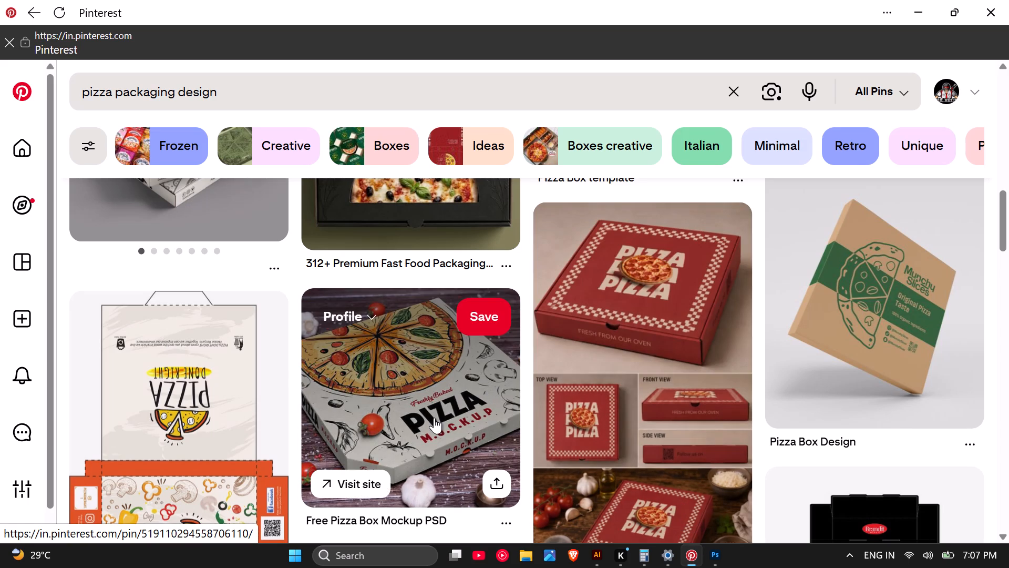
scroll(434, 418, "up", 1)
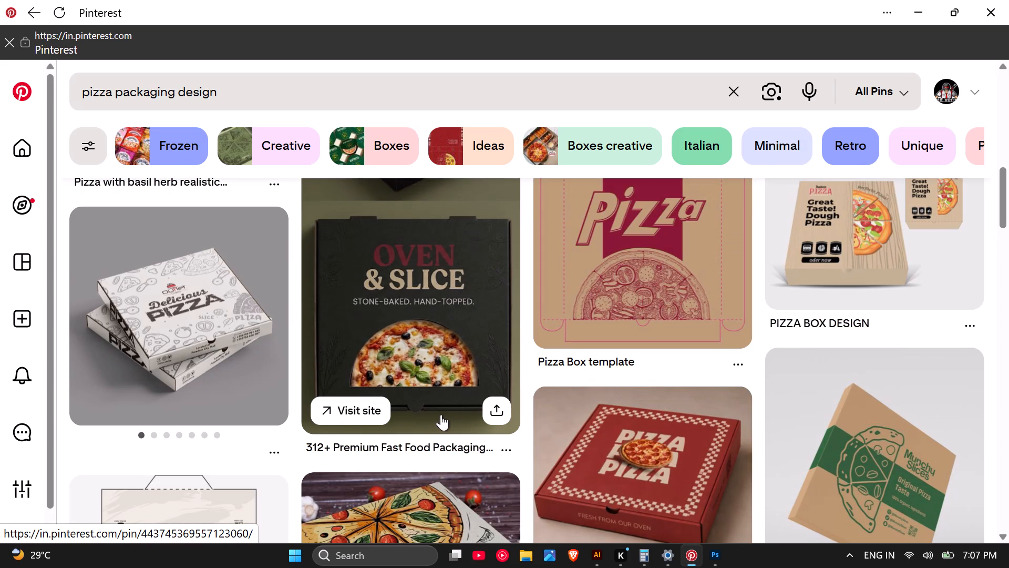
scroll(442, 413, "down", 1)
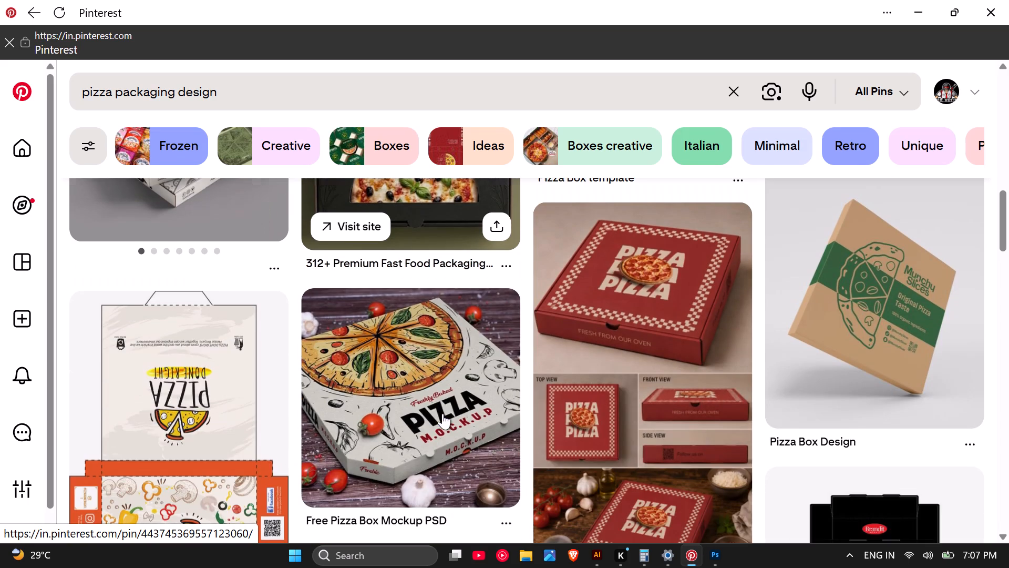
left_click(919, 9)
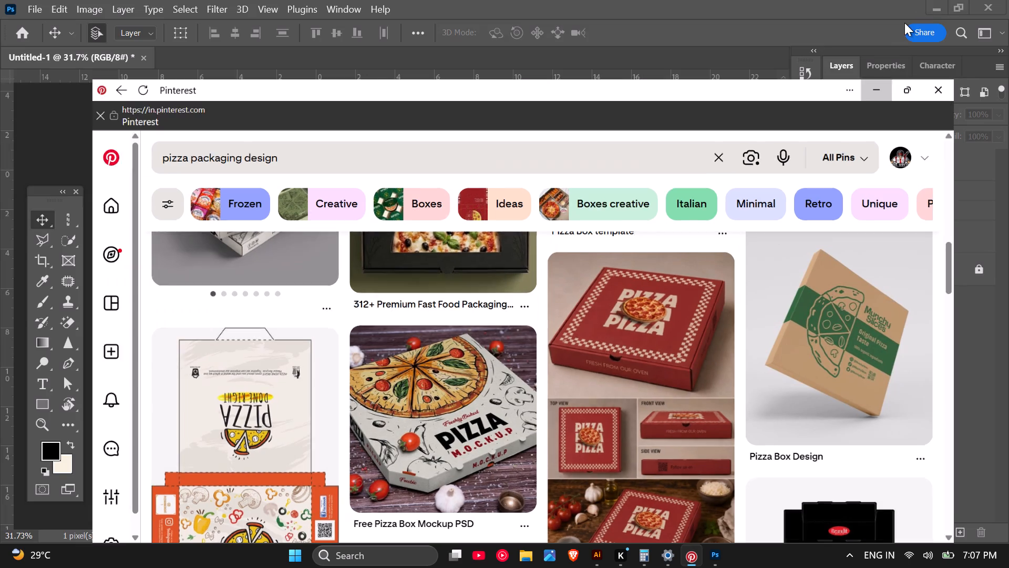
left_click(594, 555)
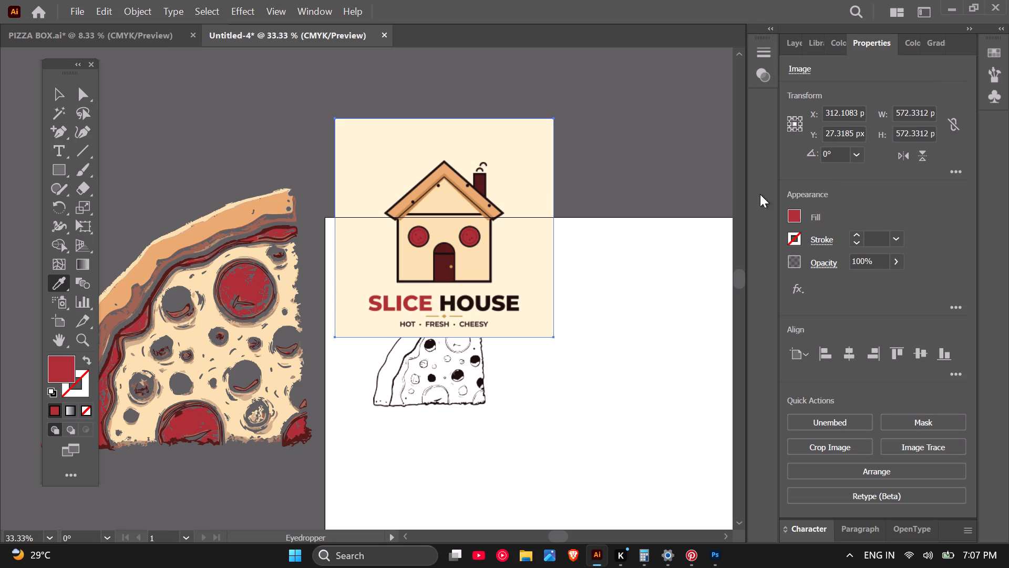
left_click(953, 0)
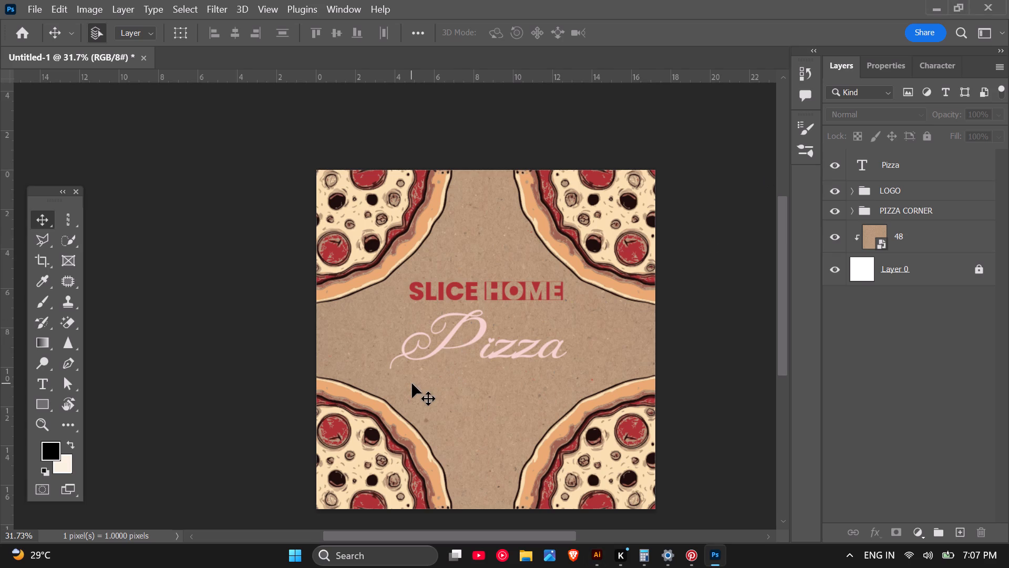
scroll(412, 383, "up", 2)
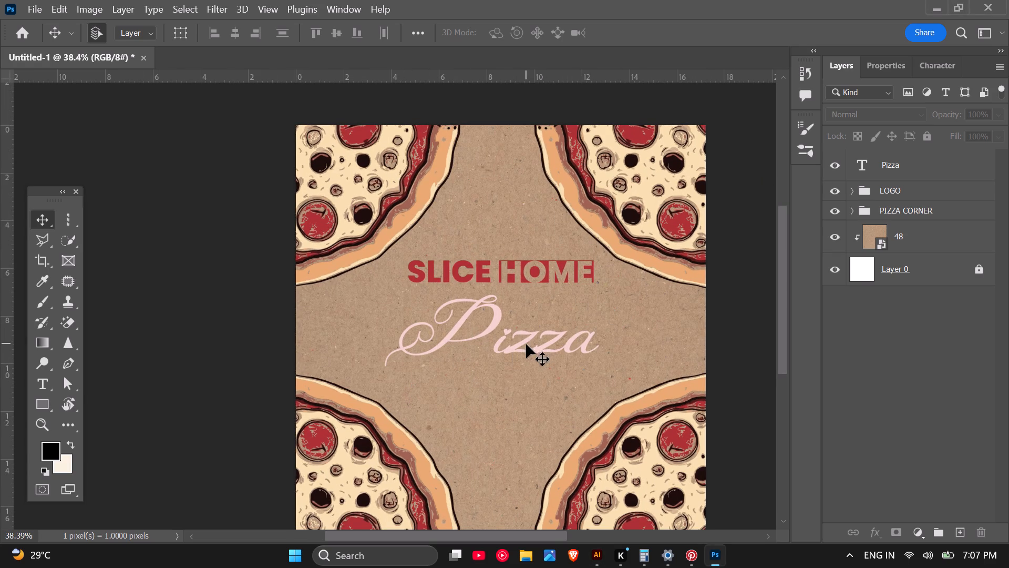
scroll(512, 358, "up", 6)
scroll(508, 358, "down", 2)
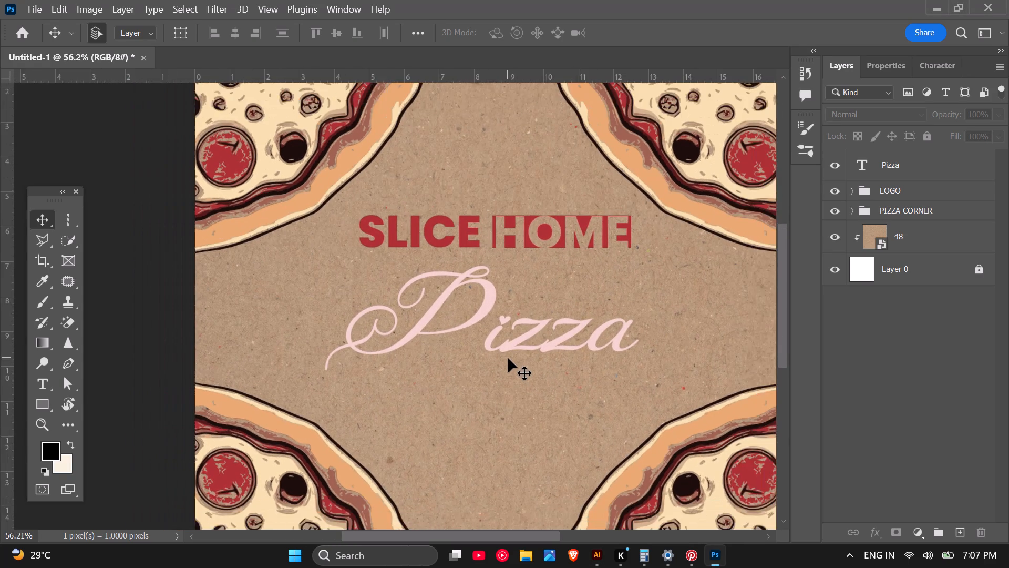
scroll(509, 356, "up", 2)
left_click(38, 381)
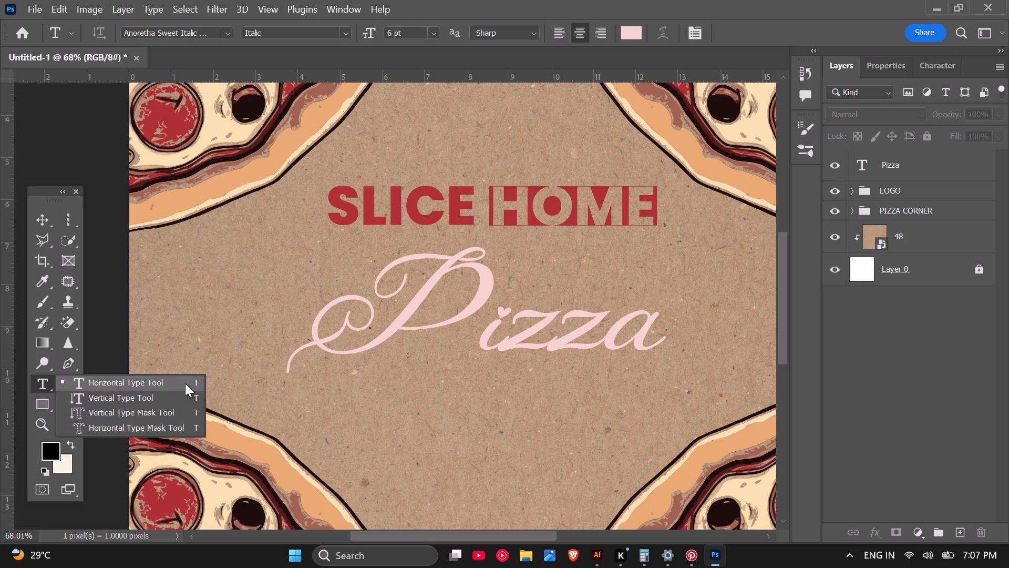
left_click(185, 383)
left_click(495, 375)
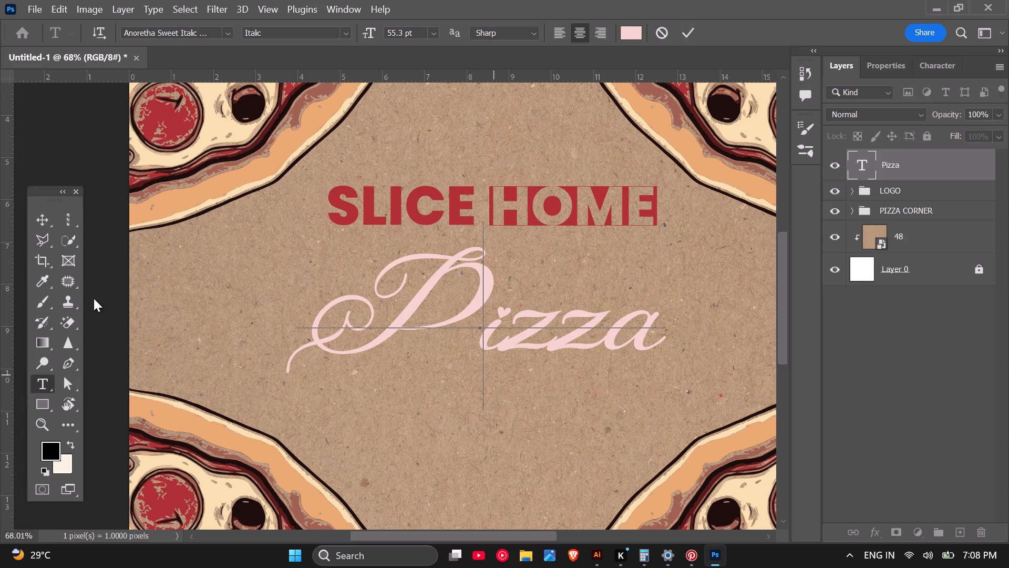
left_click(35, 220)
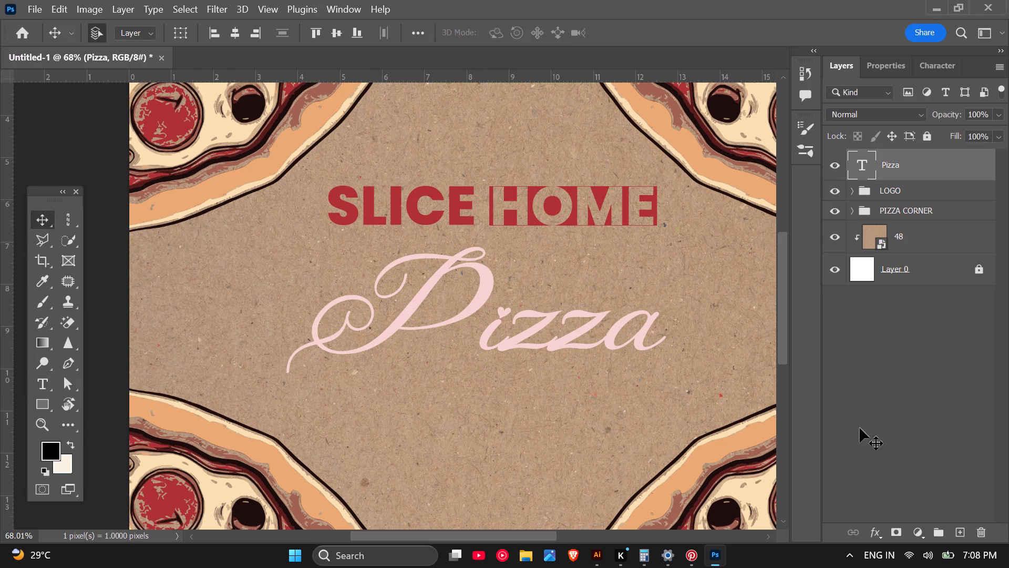
Add a 6 pt pale pink text line reading "Hot . Fresh .Cheessy" on a new layer, well below the Pizza lettering.
left_click(956, 532)
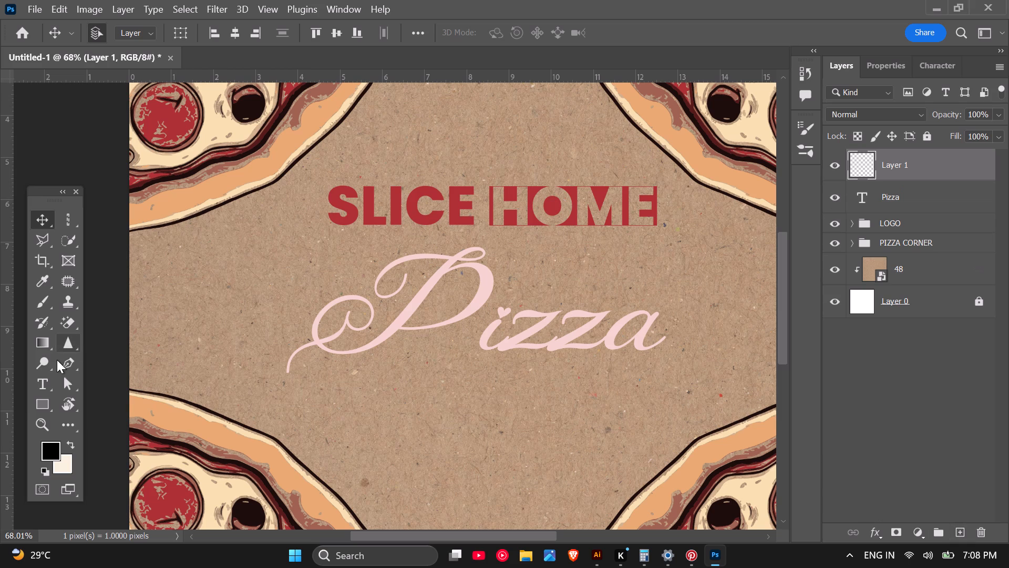
left_click(37, 383)
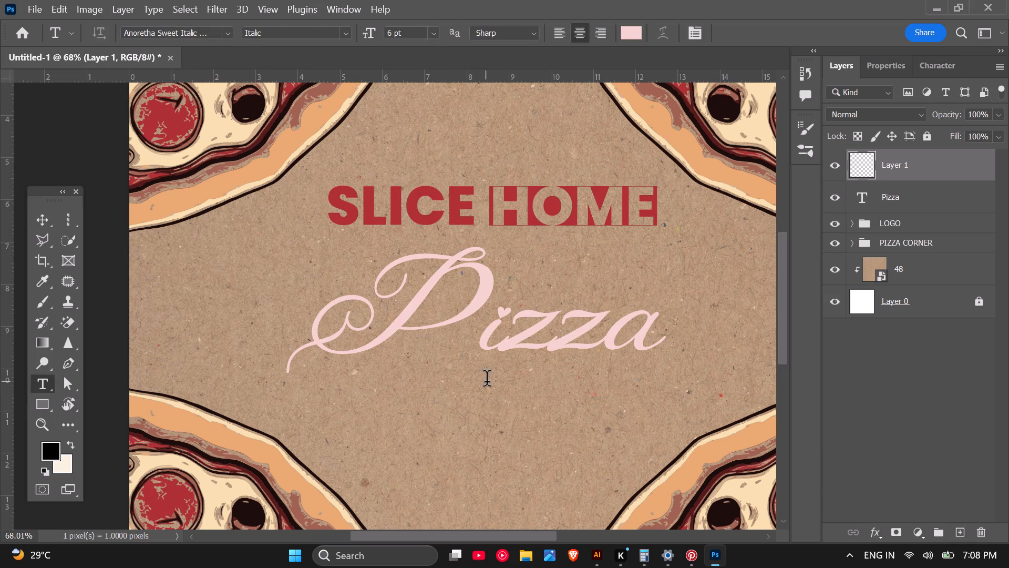
left_click(487, 381)
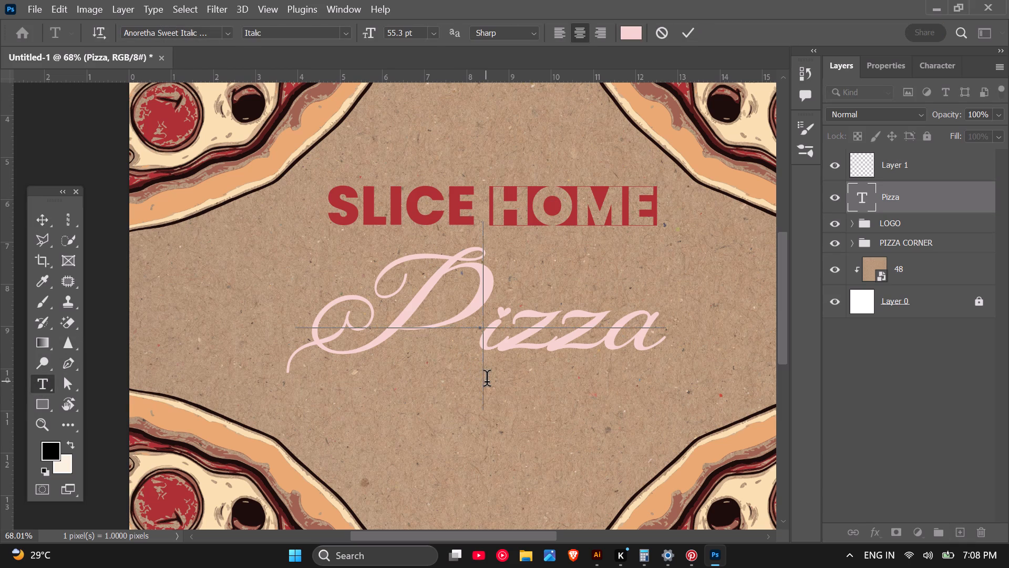
left_click(916, 165)
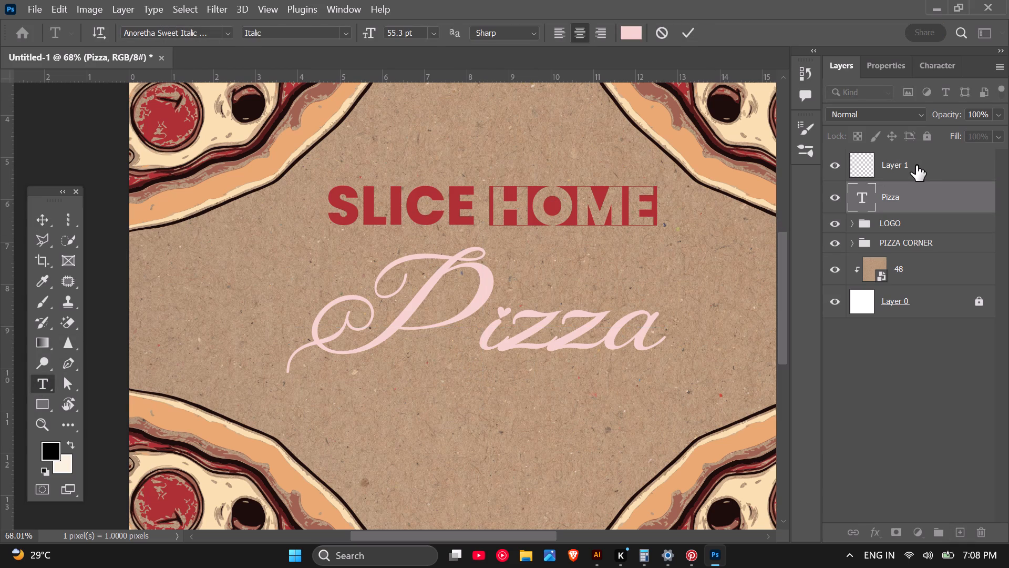
left_click(474, 467)
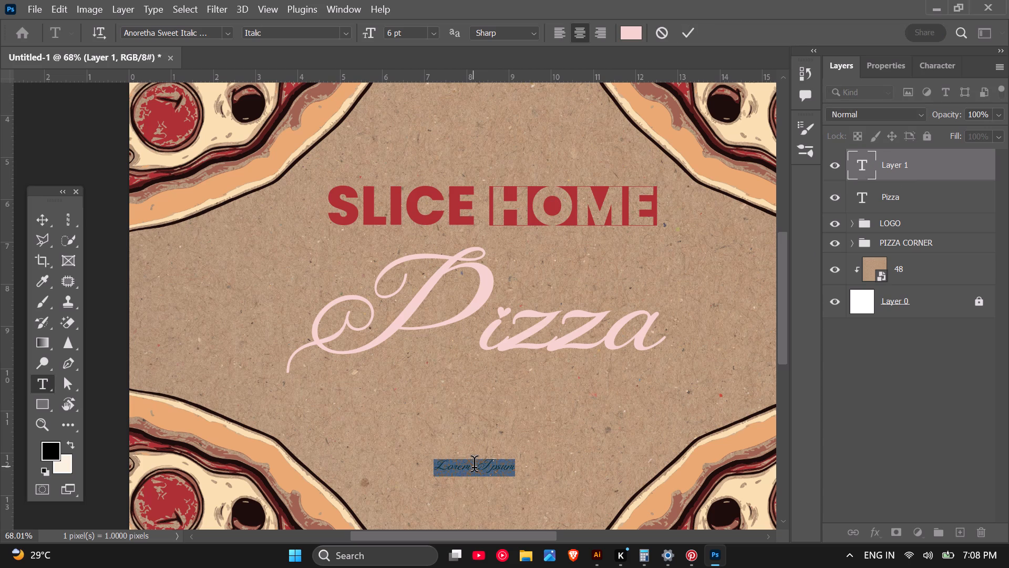
type("hoy")
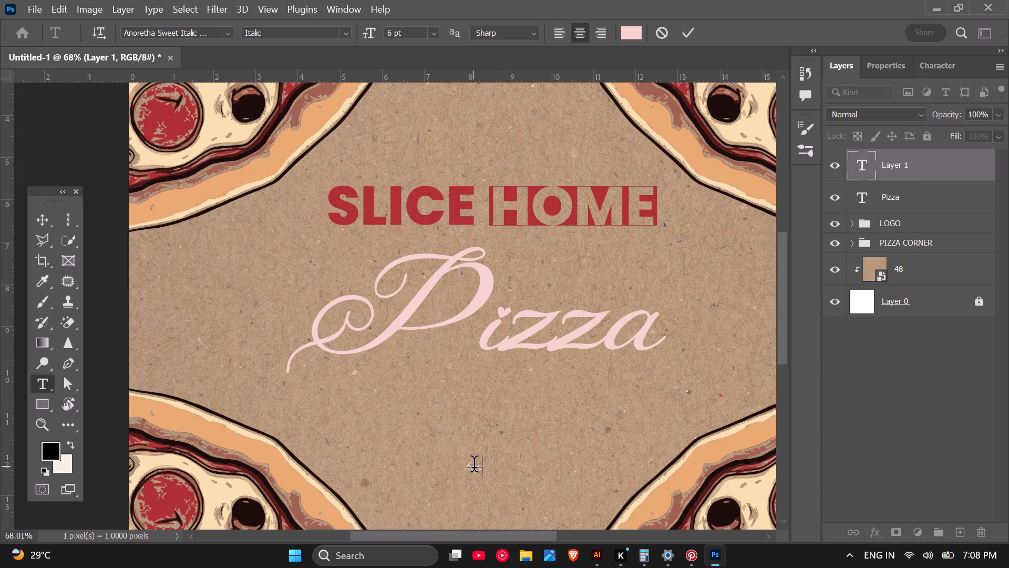
key("BackSpace")
key("BackSpace")
key("BackSpace")
type("Hot")
key("space")
type(".")
key("space")
type("Fresh")
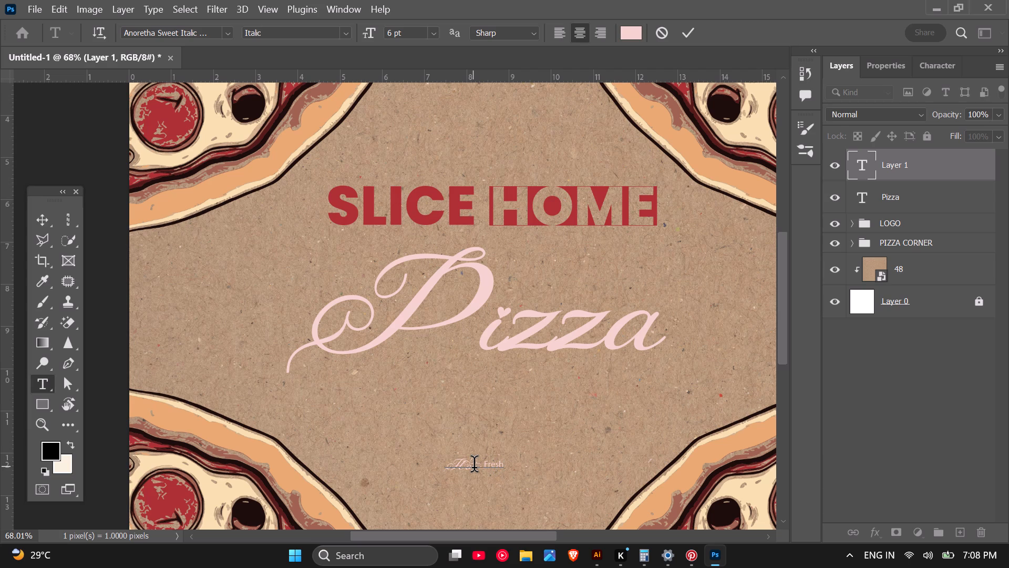
key("space")
type(".")
key("c")
key("BackSpace")
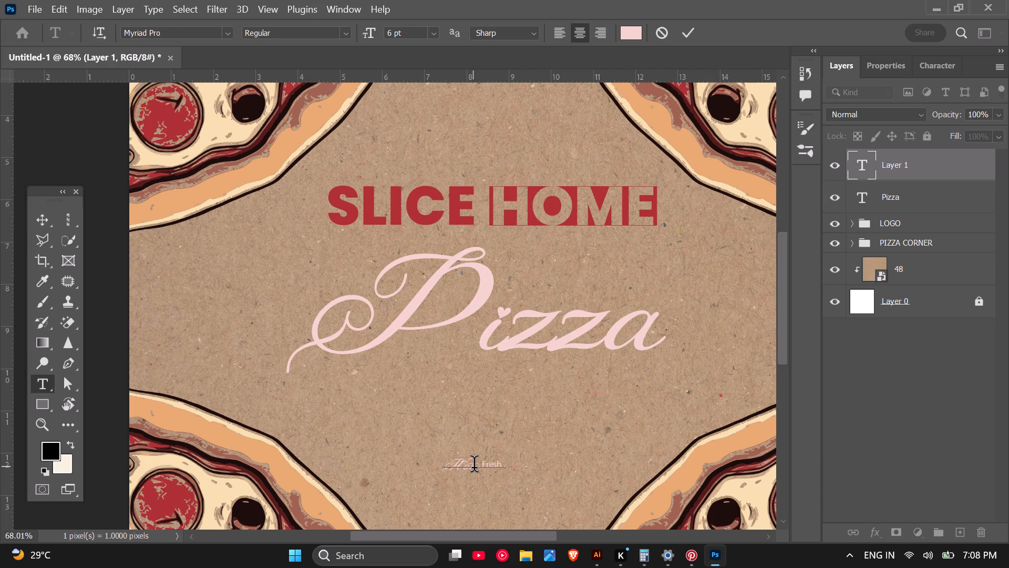
type("Ch")
type("ee")
key("s")
key("s")
key("y")
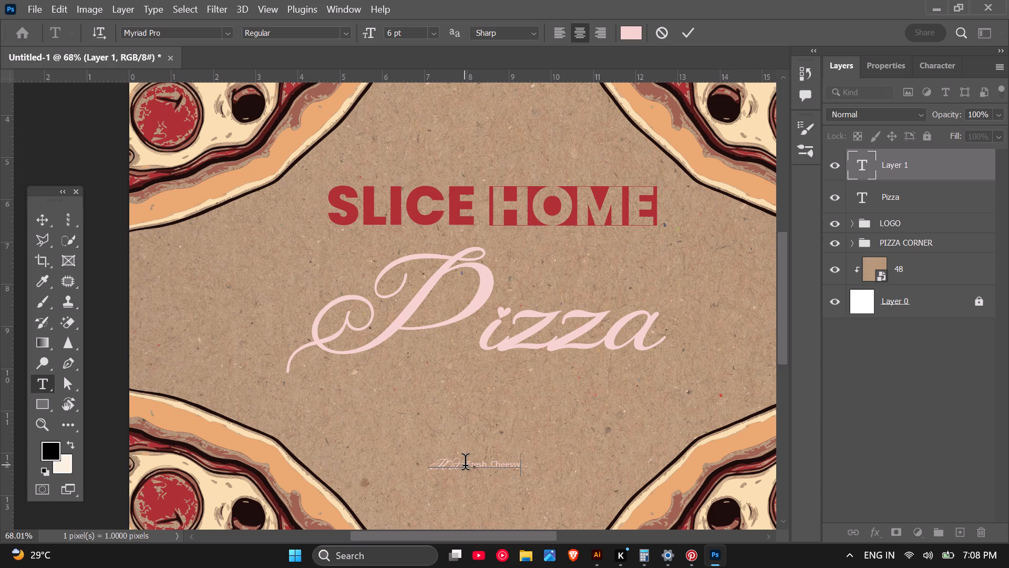
Check the tagline on the Slice House logo in Illustrator, return to Photoshop, and correct the text line's last word to "Cheesy".
left_click(692, 564)
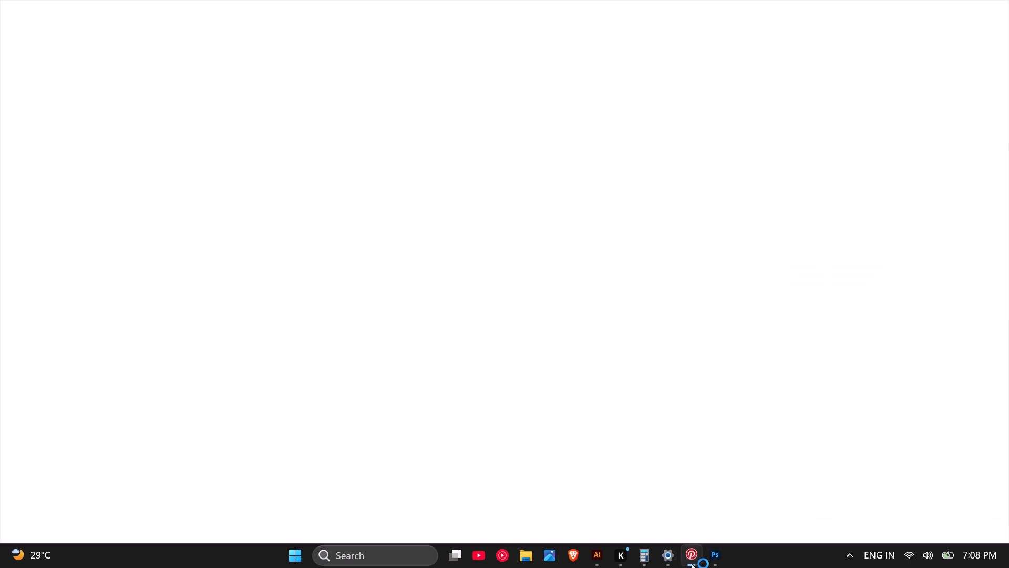
left_click(595, 563)
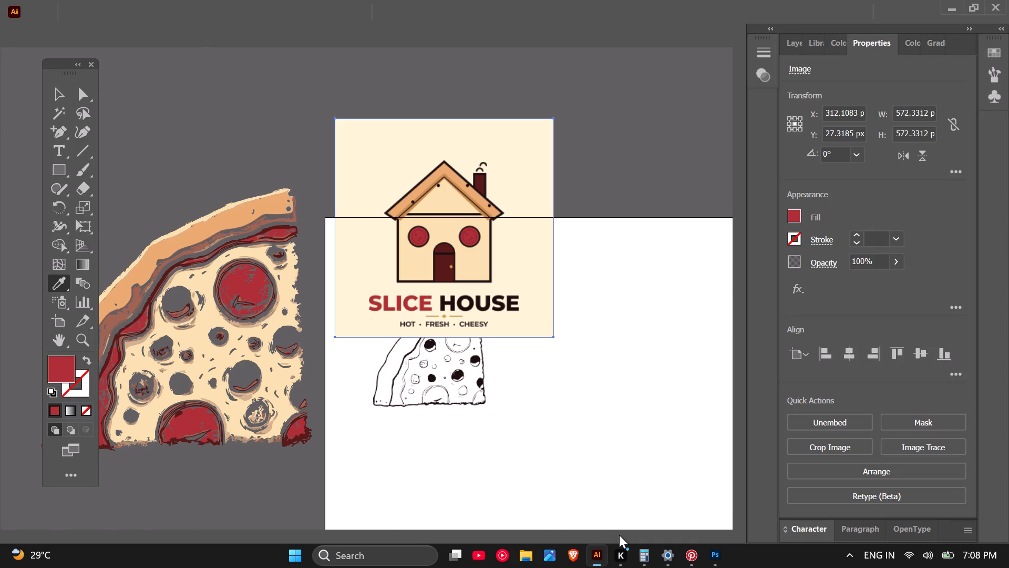
left_click(945, 10)
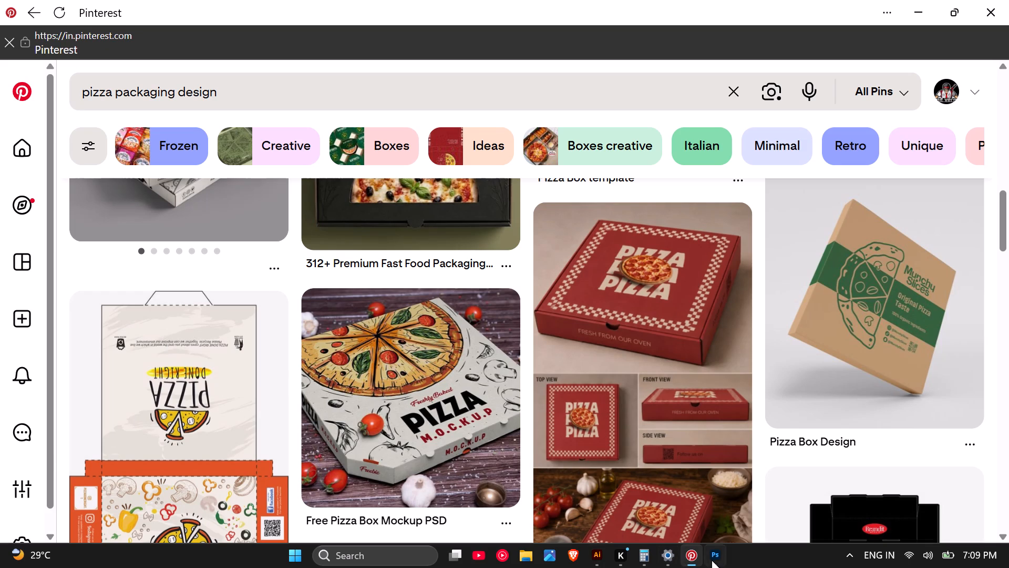
left_click(712, 560)
scroll(515, 482, "up", 4)
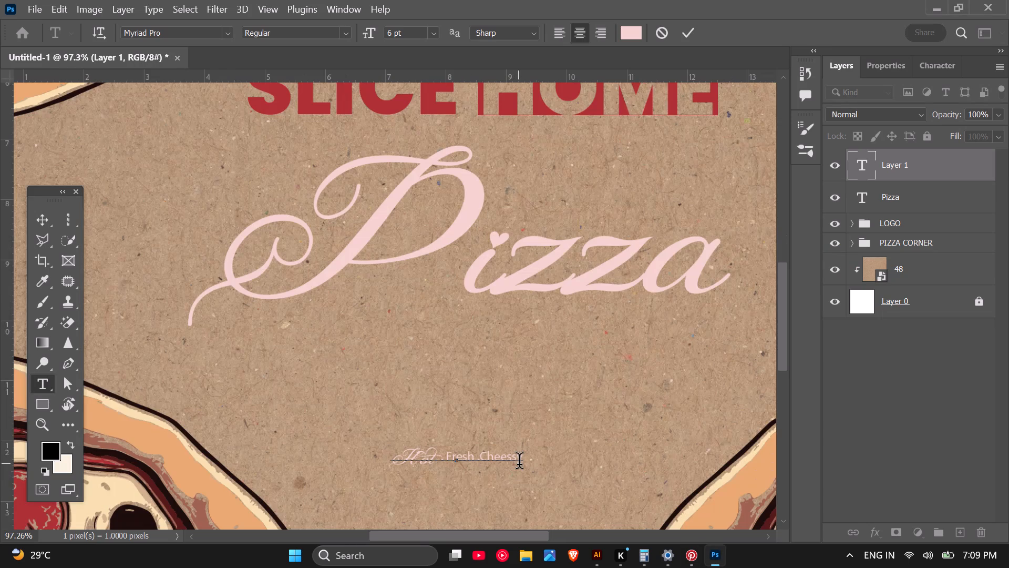
left_click(517, 464)
key("BackSpace")
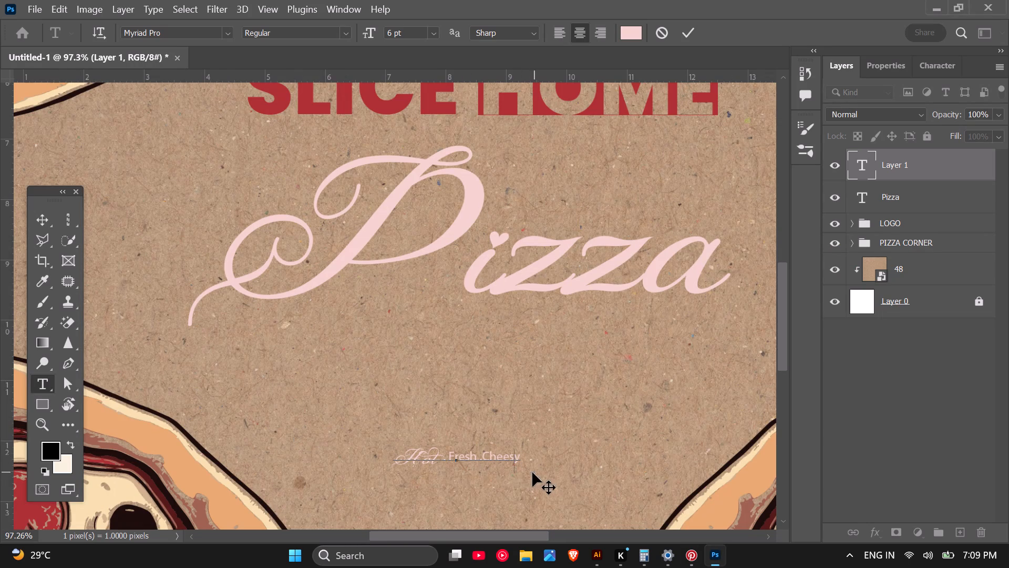
Set the whole Hot . Fresh .Cheesy line in the Amsterdam font, chosen from all Script-class fonts rather than favourites only.
double_click(520, 462)
left_click_drag(520, 462, 477, 463)
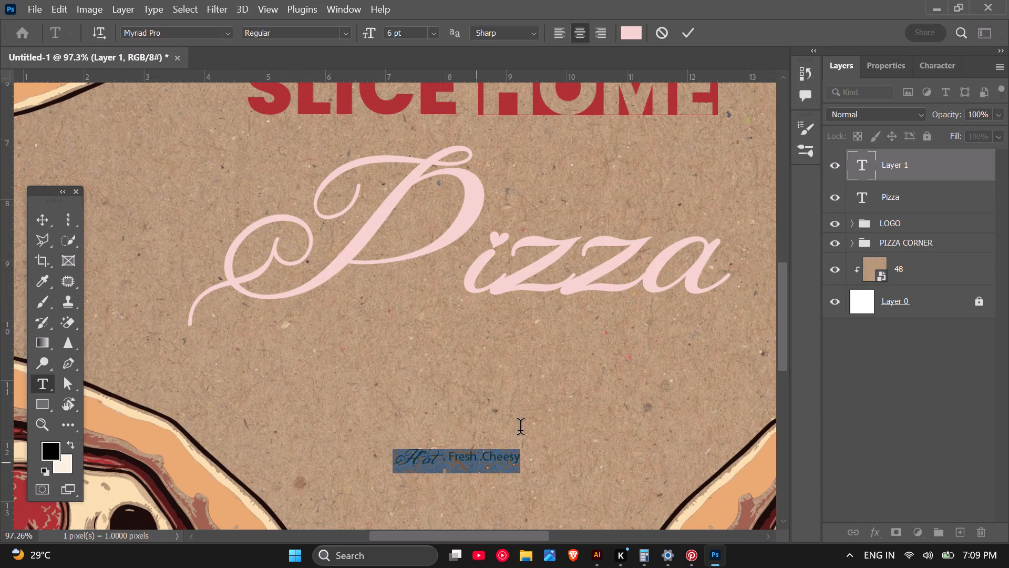
left_click(865, 60)
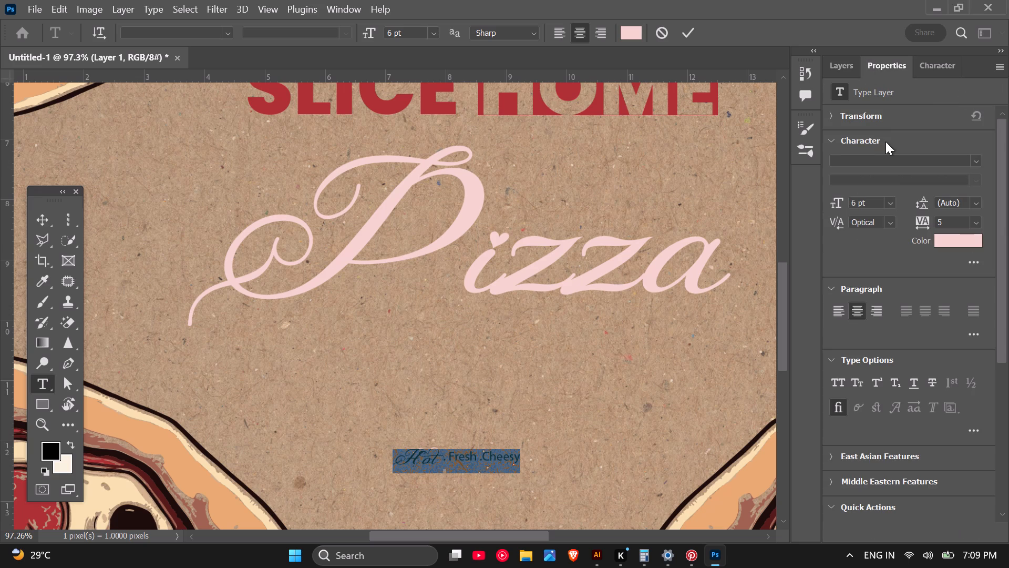
left_click(977, 156)
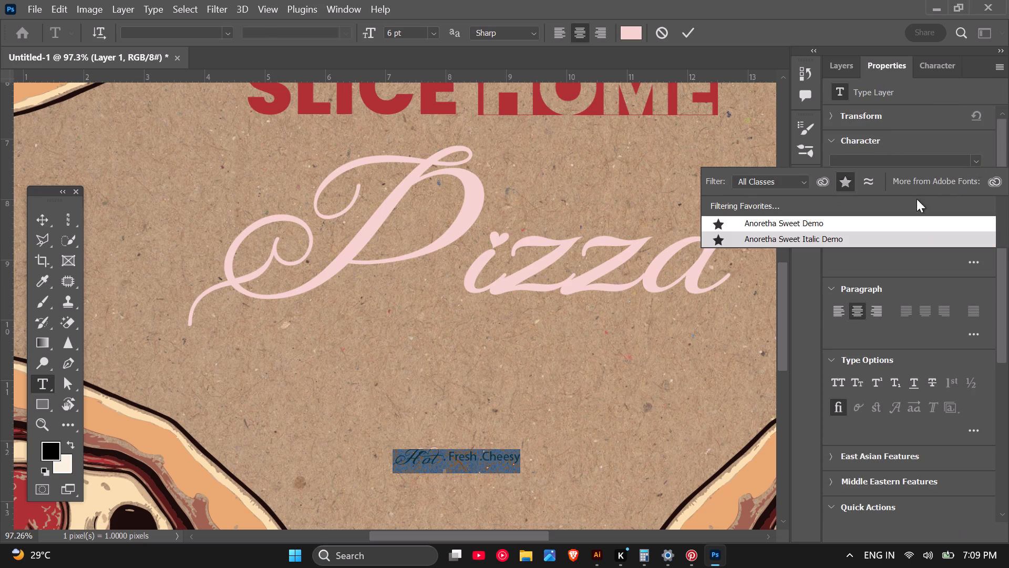
left_click(770, 176)
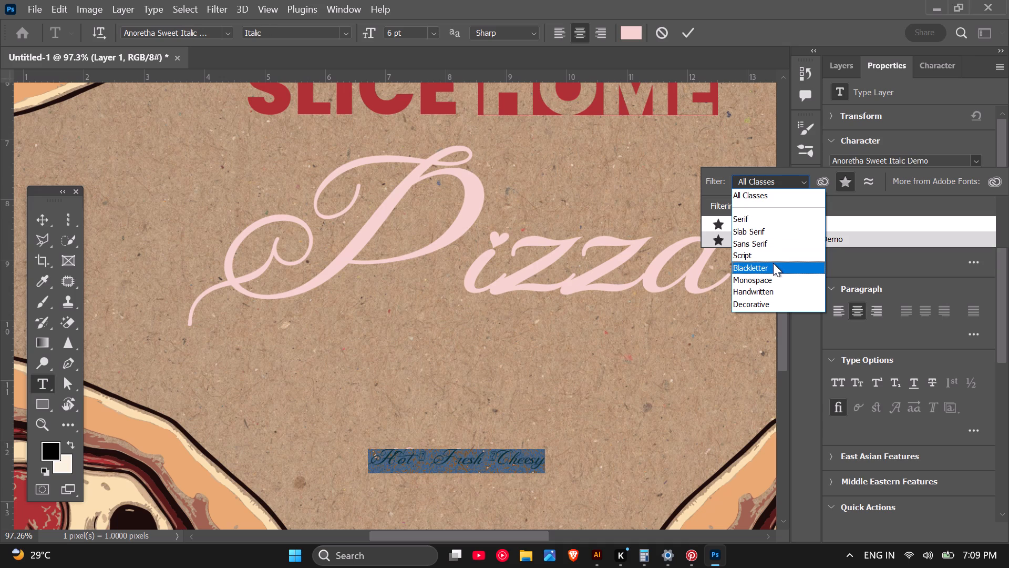
left_click(774, 287)
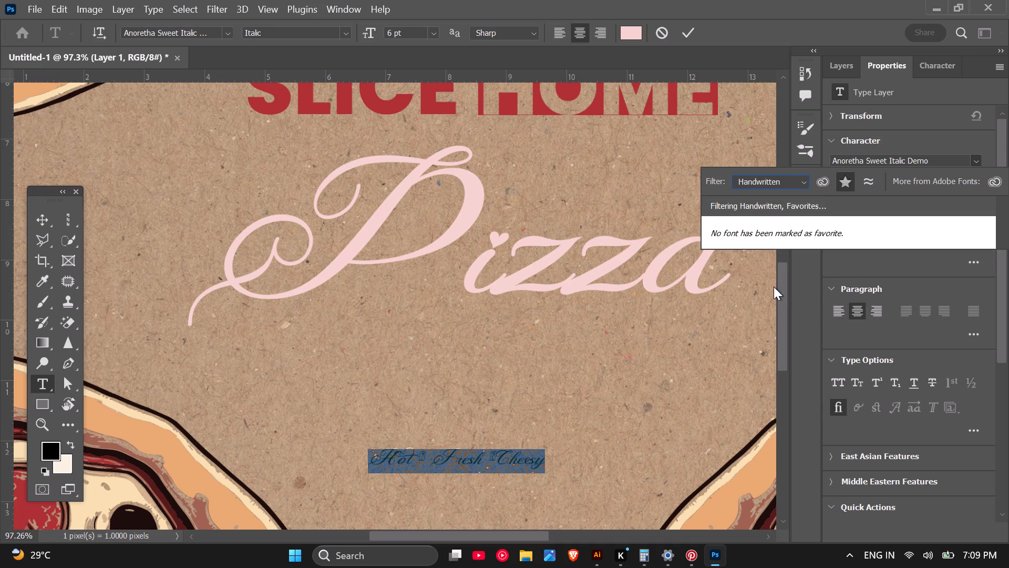
left_click(785, 179)
left_click(783, 302)
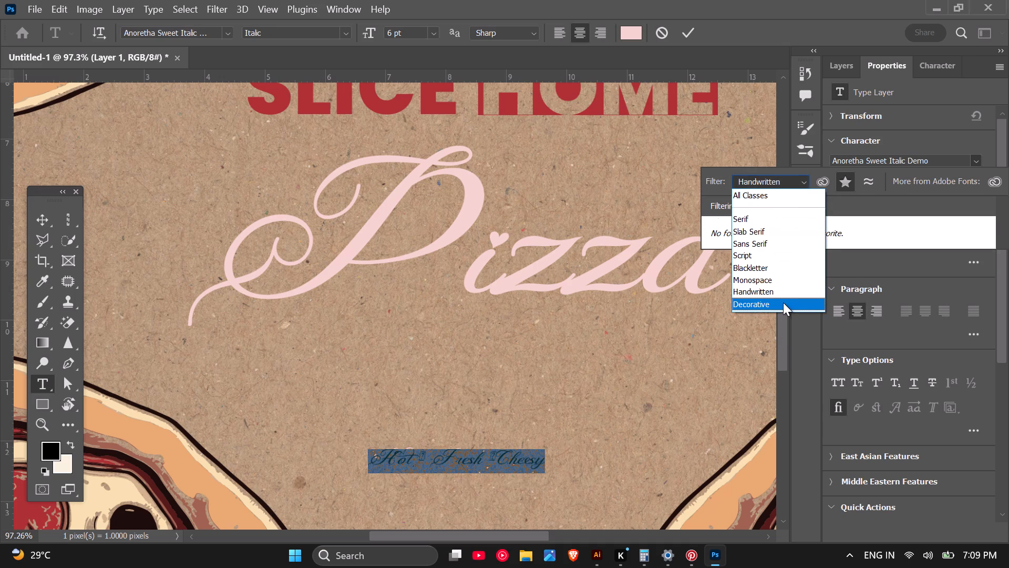
left_click(804, 180)
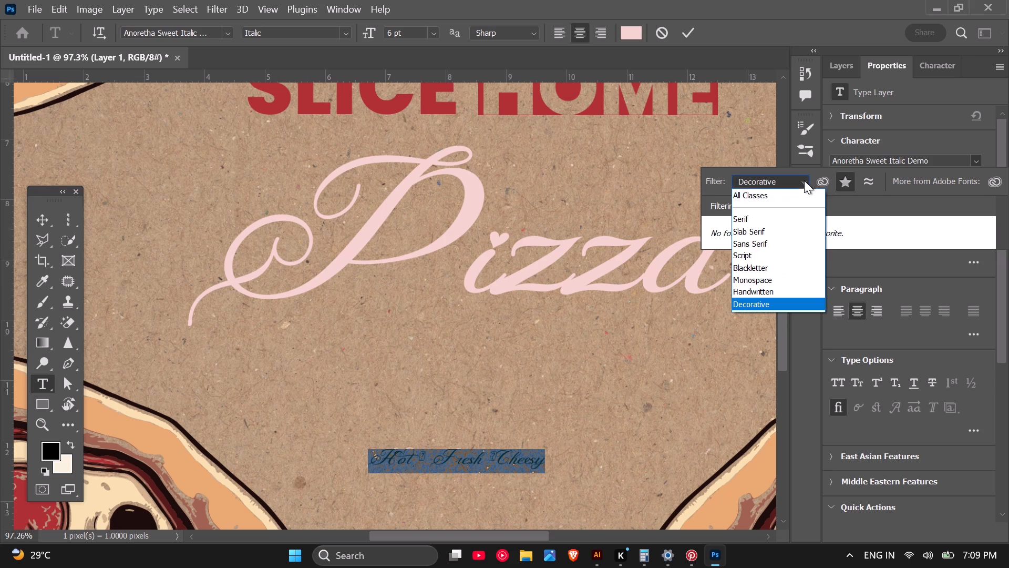
left_click(784, 257)
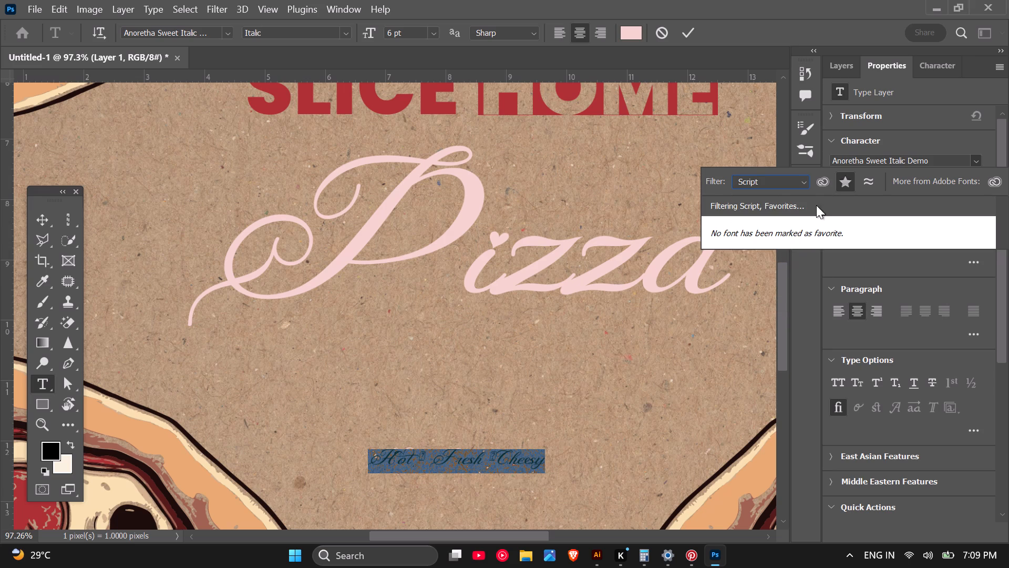
left_click(845, 187)
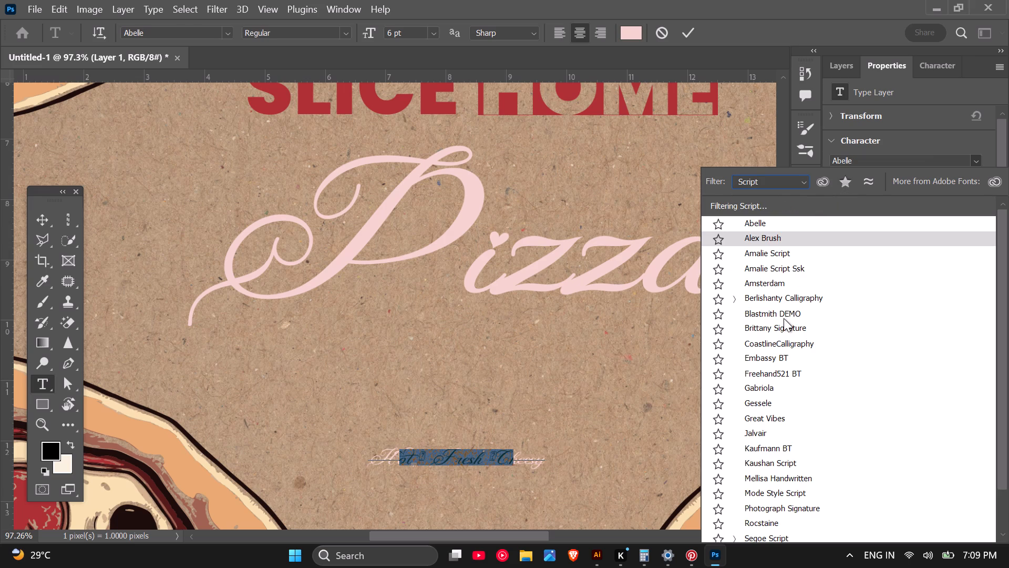
left_click(797, 281)
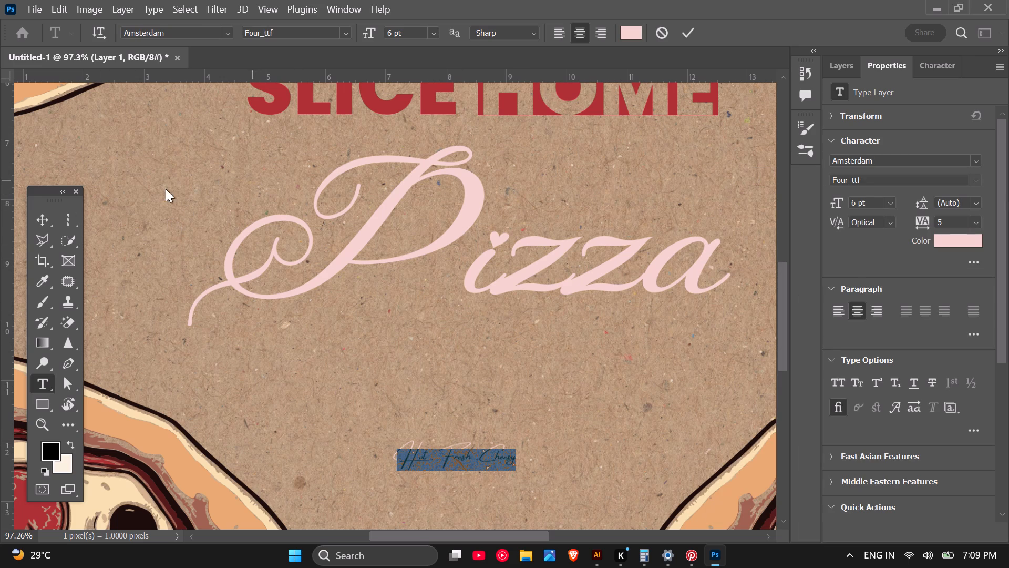
left_click(46, 212)
Move the Hot . Fresh .Cheesy tagline up beneath the "izza" letters and scale it proportionally to about 206%, 12.39 pt.
scroll(485, 469, "up", 3)
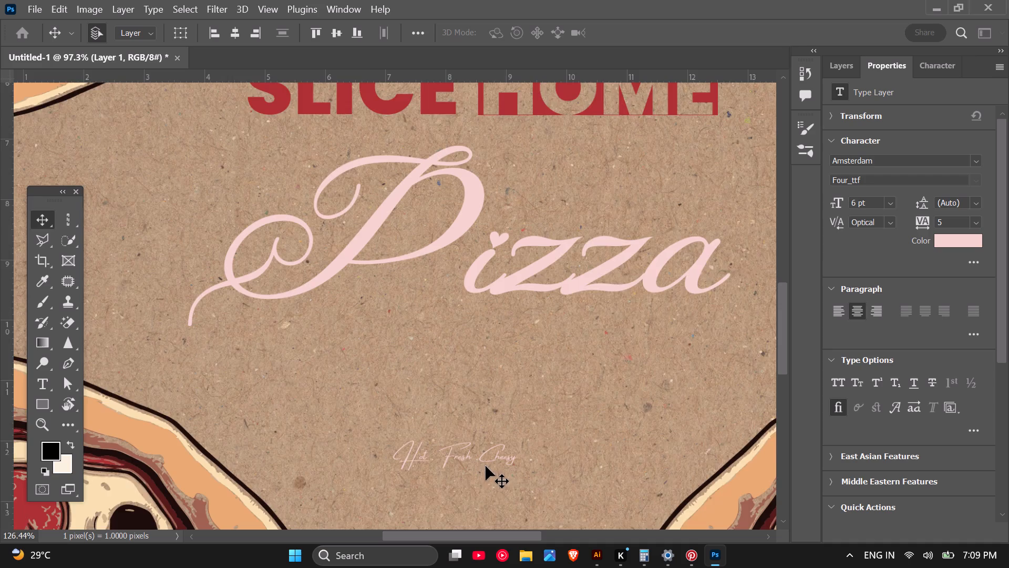
scroll(383, 442, "down", 3)
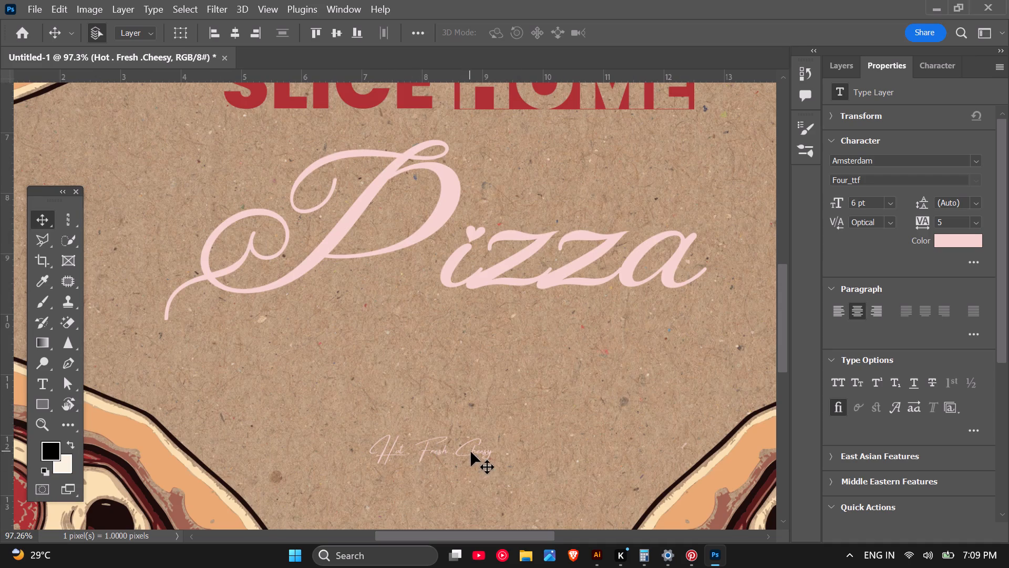
left_click_drag(471, 452, 581, 348)
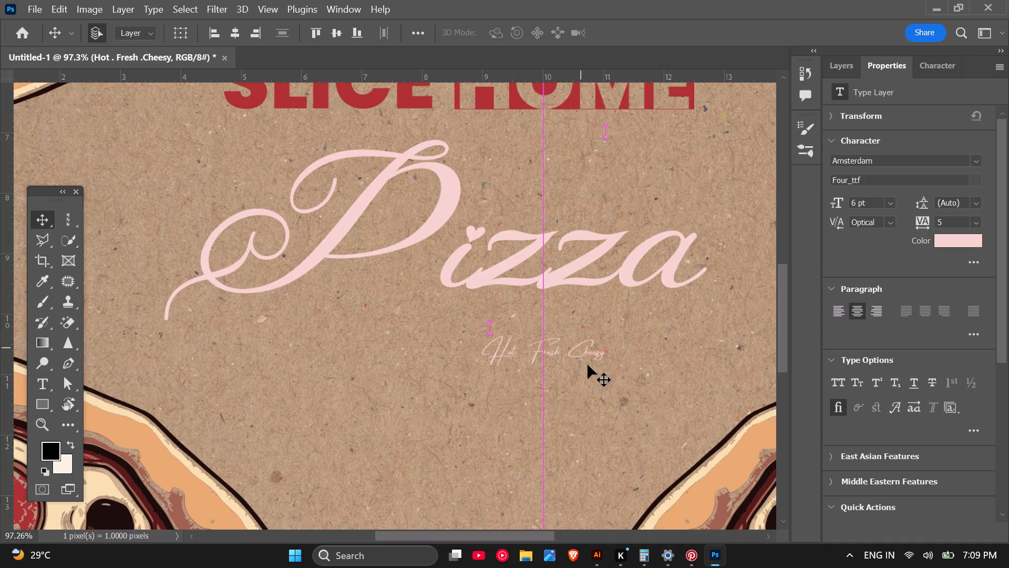
key("ctrl+t")
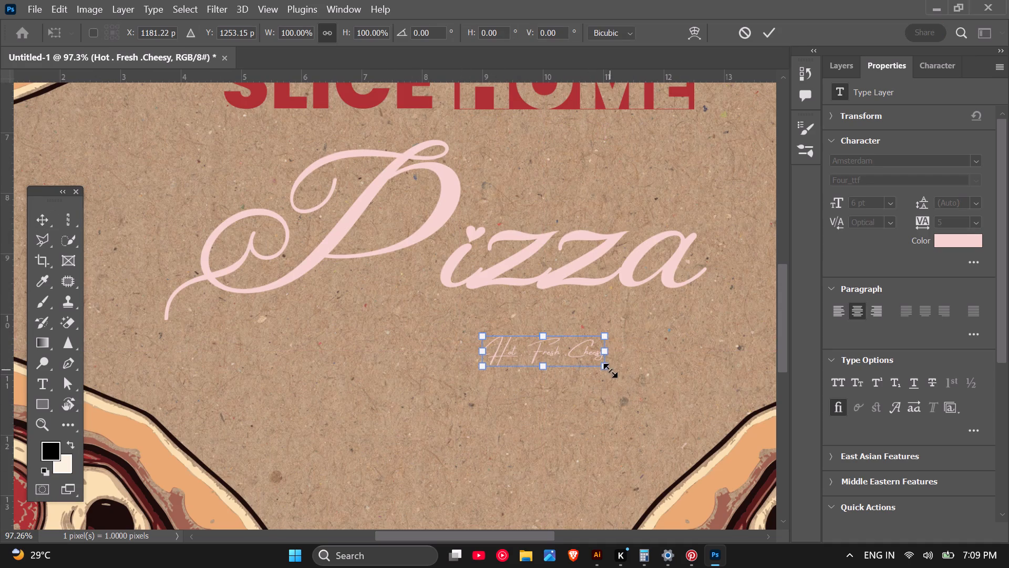
left_click_drag(611, 370, 655, 387, "alt")
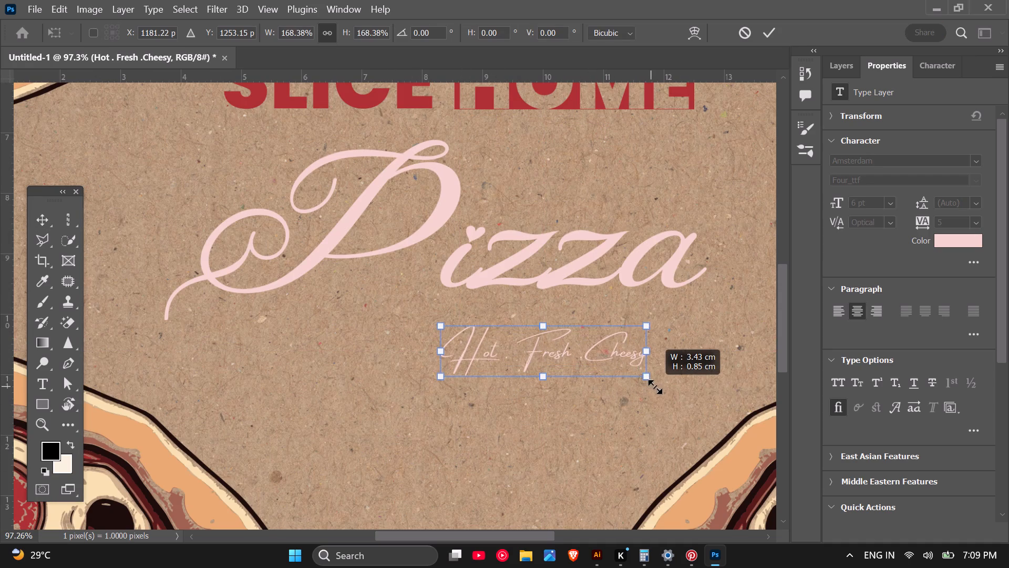
left_click_drag(655, 387, 666, 387, "alt")
left_click_drag(640, 357, 647, 353)
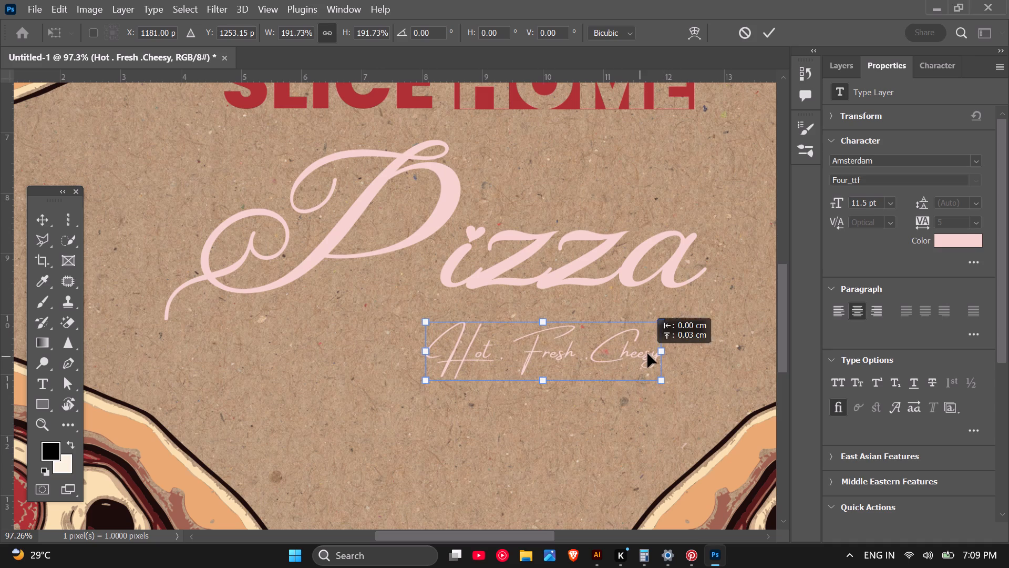
left_click_drag(647, 353, 658, 345)
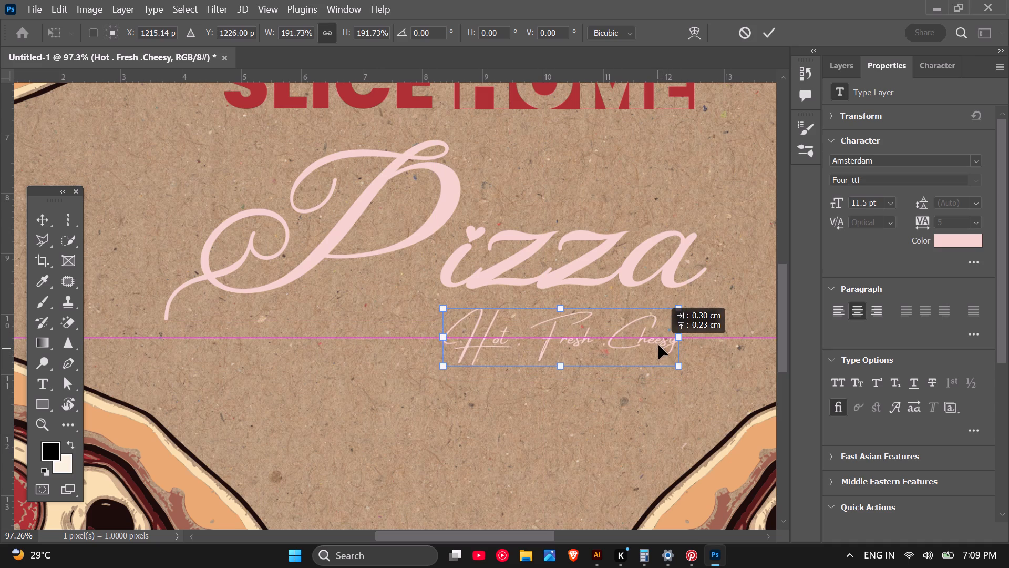
left_click_drag(658, 345, 658, 344)
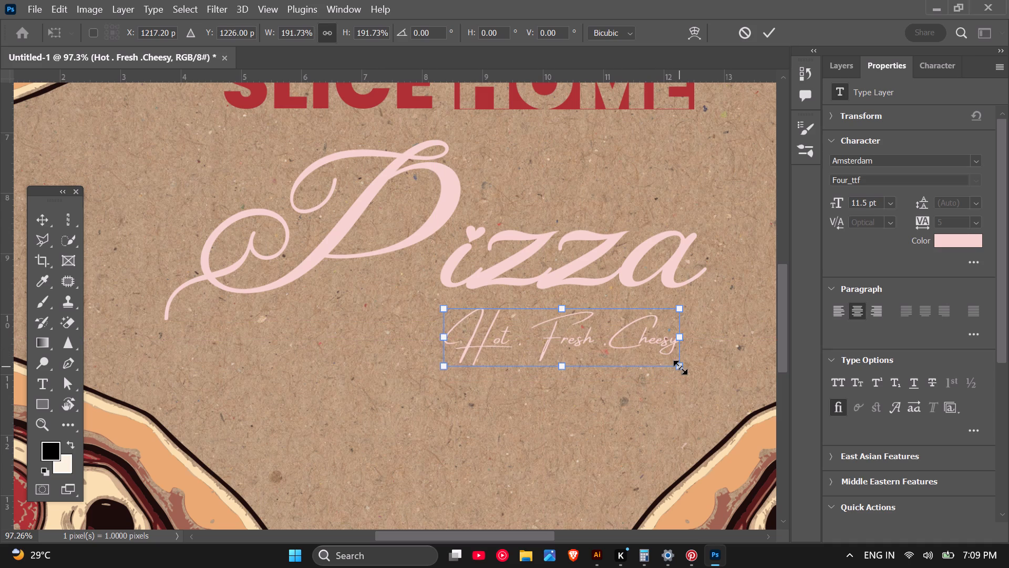
left_click_drag(680, 367, 689, 368, "alt")
scroll(571, 427, "down", 1)
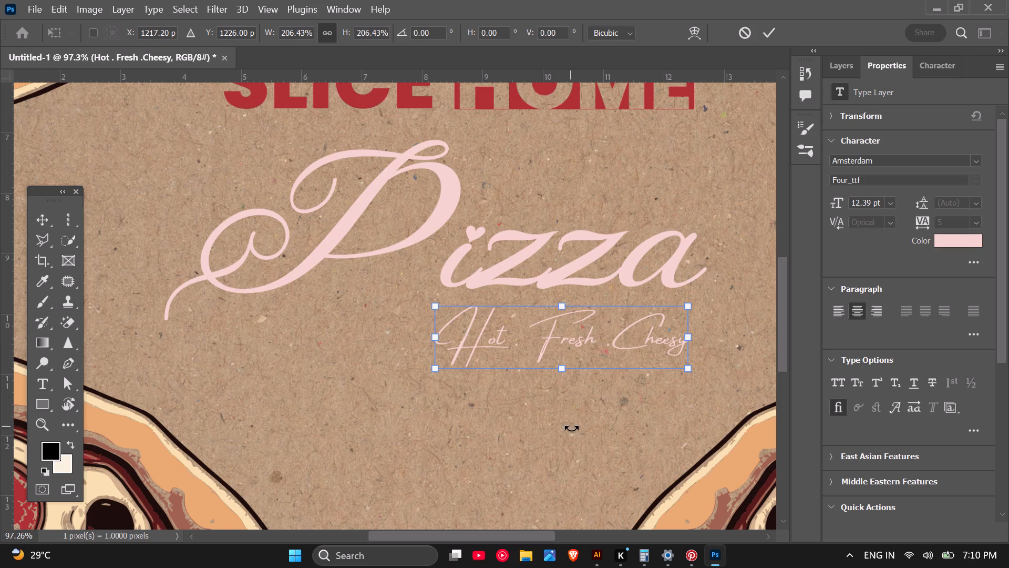
left_click(37, 219)
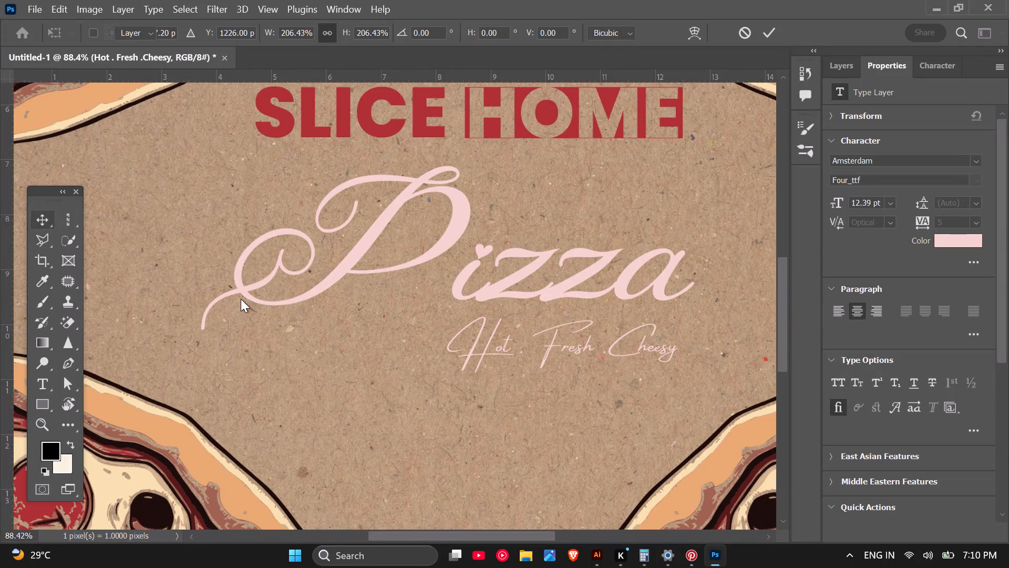
Examine the enlarged tagline's legibility and placement against the whole pizza box layout.
scroll(348, 374, "down", 2)
scroll(457, 366, "down", 2)
scroll(476, 371, "up", 4)
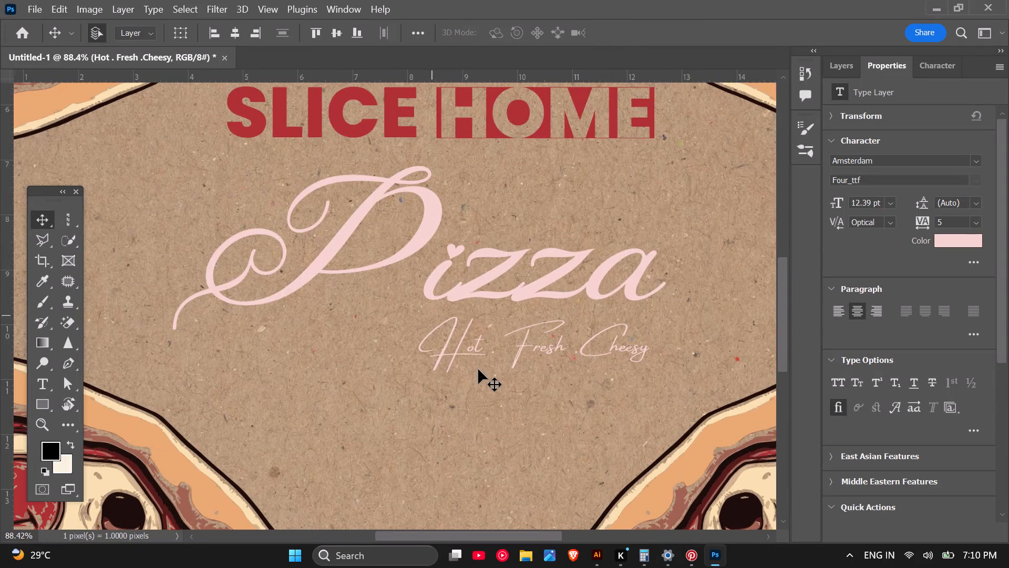
scroll(542, 364, "down", 4)
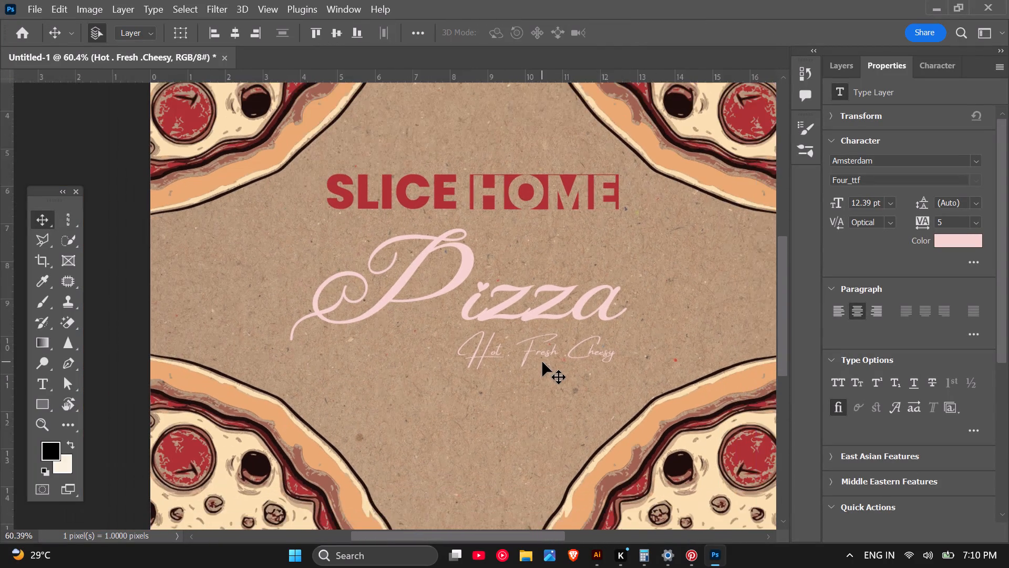
scroll(542, 362, "down", 6)
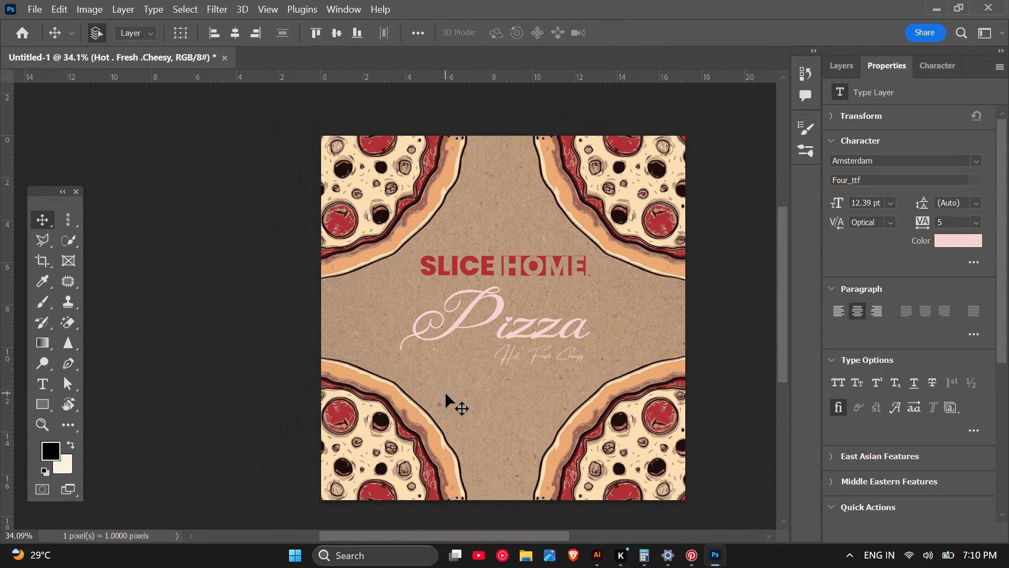
scroll(385, 403, "up", 3)
scroll(534, 324, "down", 2)
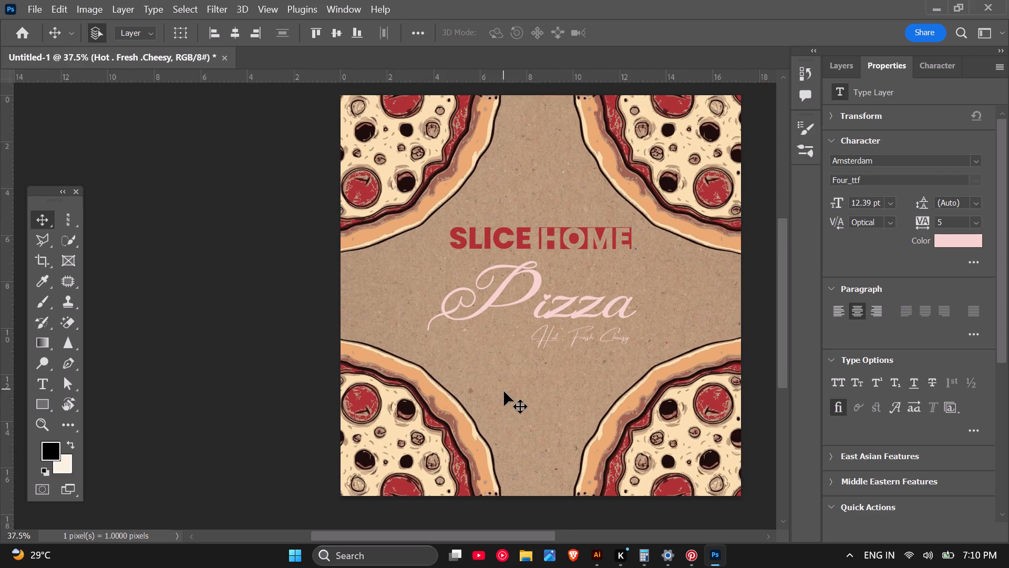
scroll(504, 391, "up", 2)
scroll(541, 338, "down", 3)
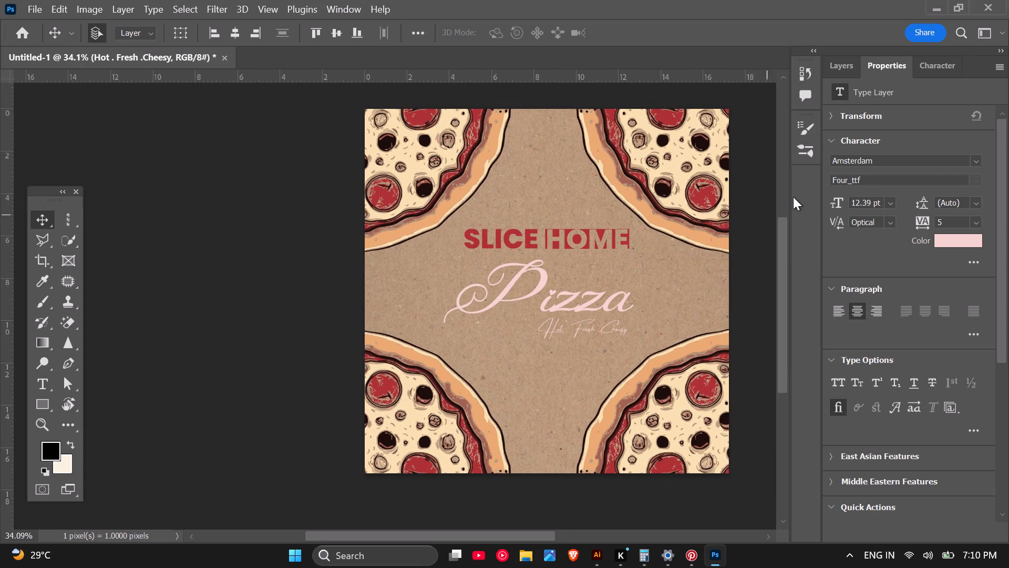
Change the whole Hot . Fresh .Cheesy tagline to the Script-class font Jalvair, Regular.
double_click(619, 330)
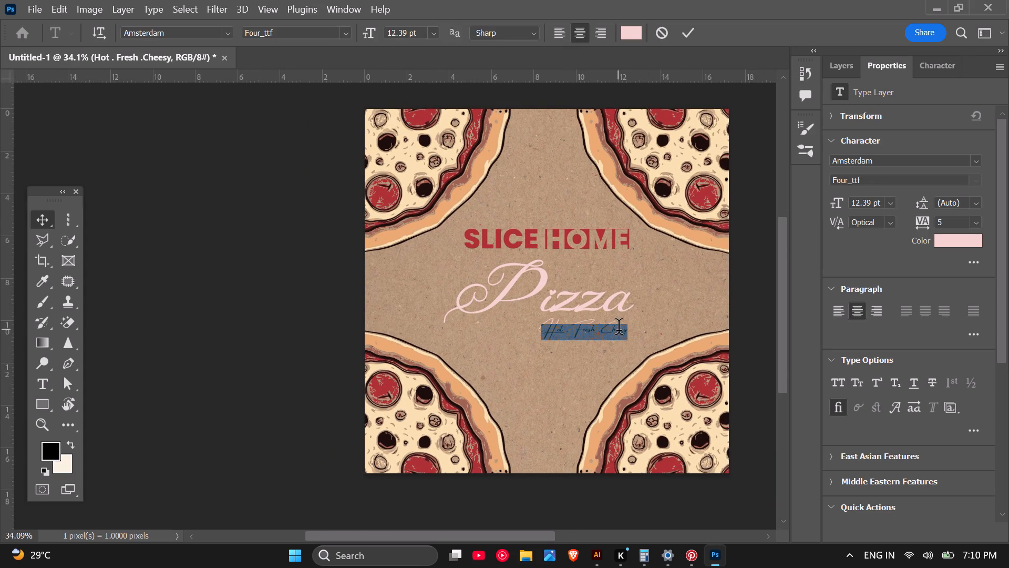
left_click(975, 156)
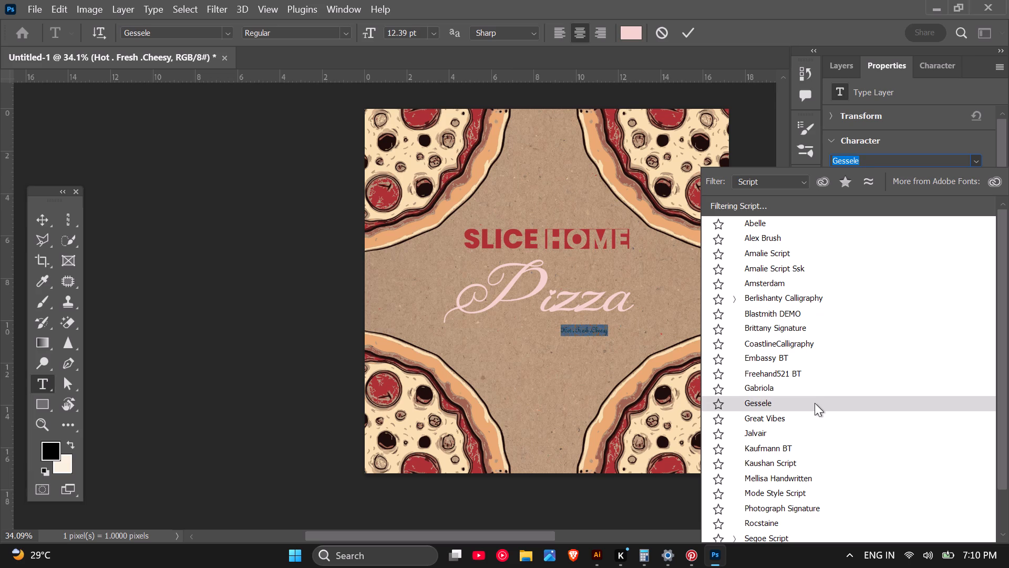
left_click(801, 438)
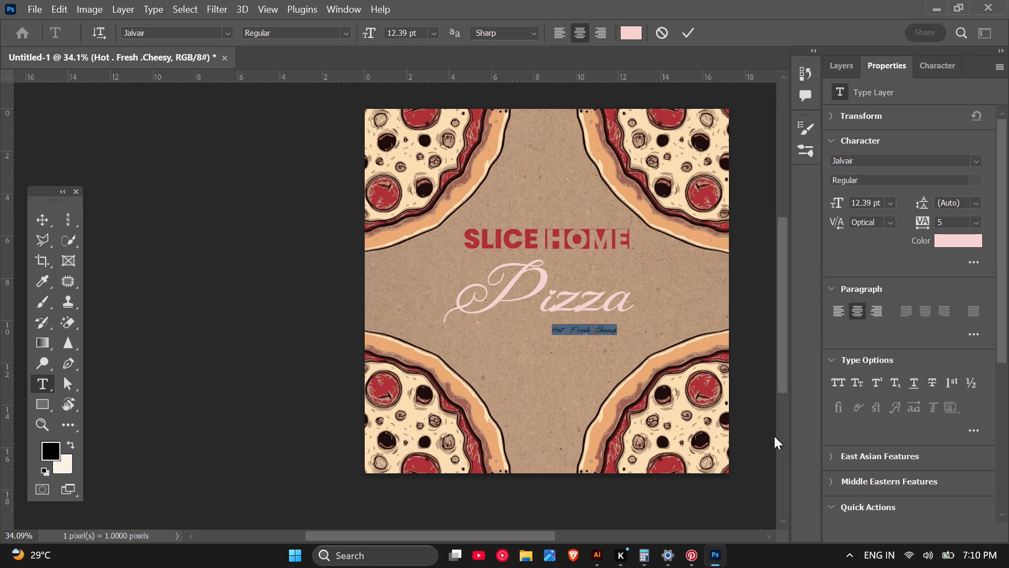
left_click(32, 221)
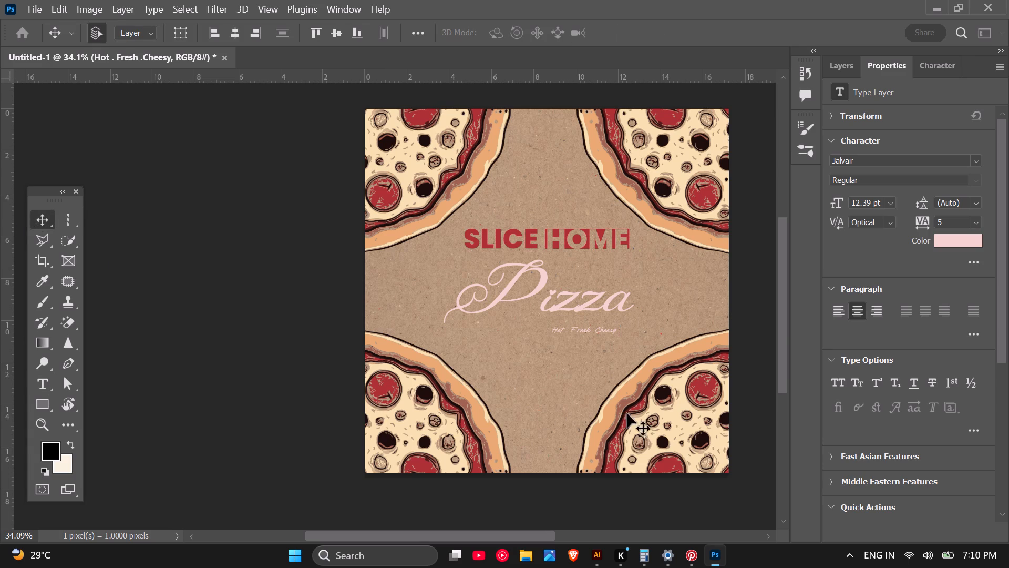
Scale the Jalvair tagline to about 135%, 16.72 pt, and nudge it close beneath the "izza" letters of Pizza.
scroll(702, 311, "up", 2)
key("ctrl+t")
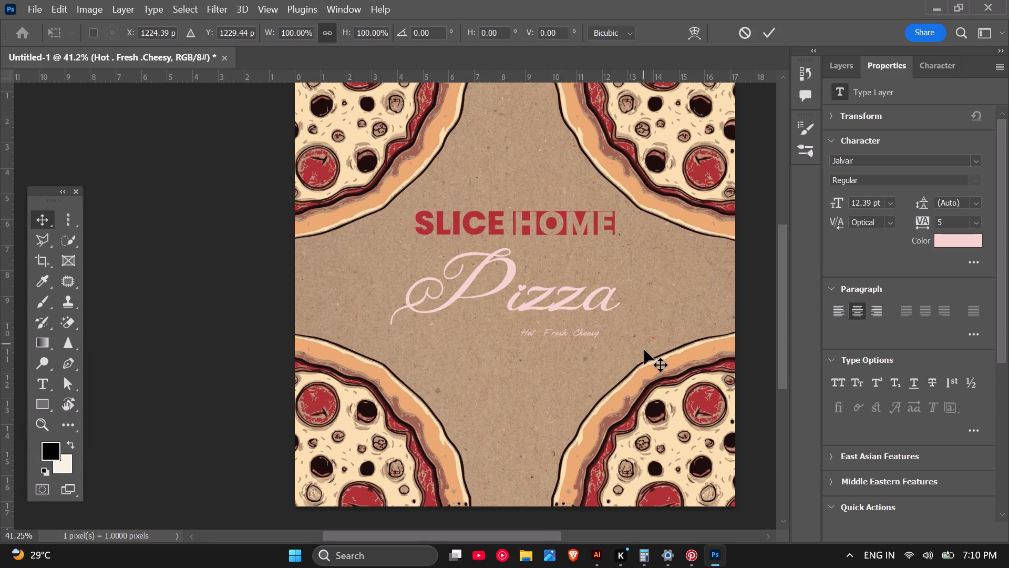
left_click_drag(601, 326, 615, 323, "alt")
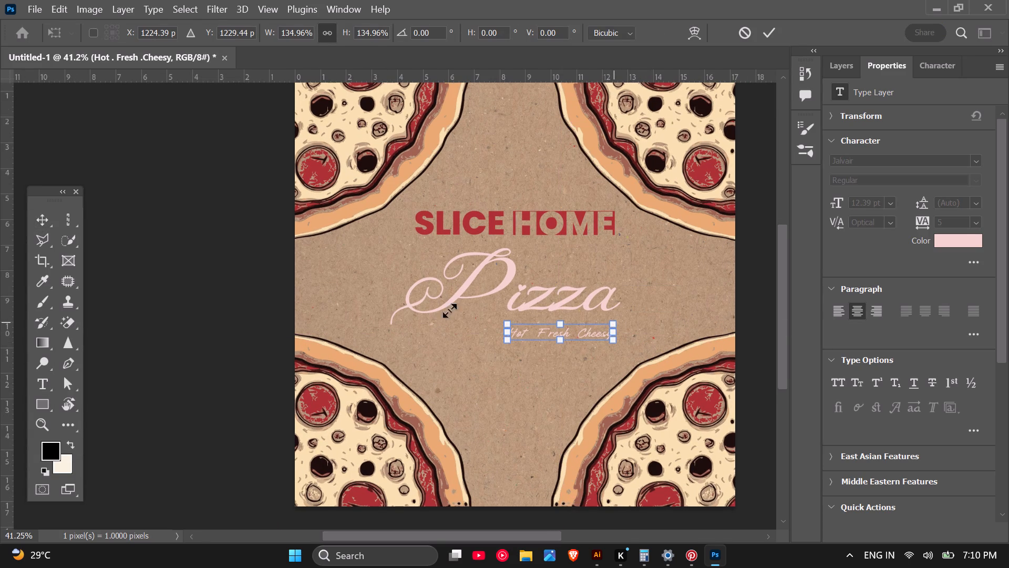
left_click(46, 220)
scroll(575, 330, "up", 3)
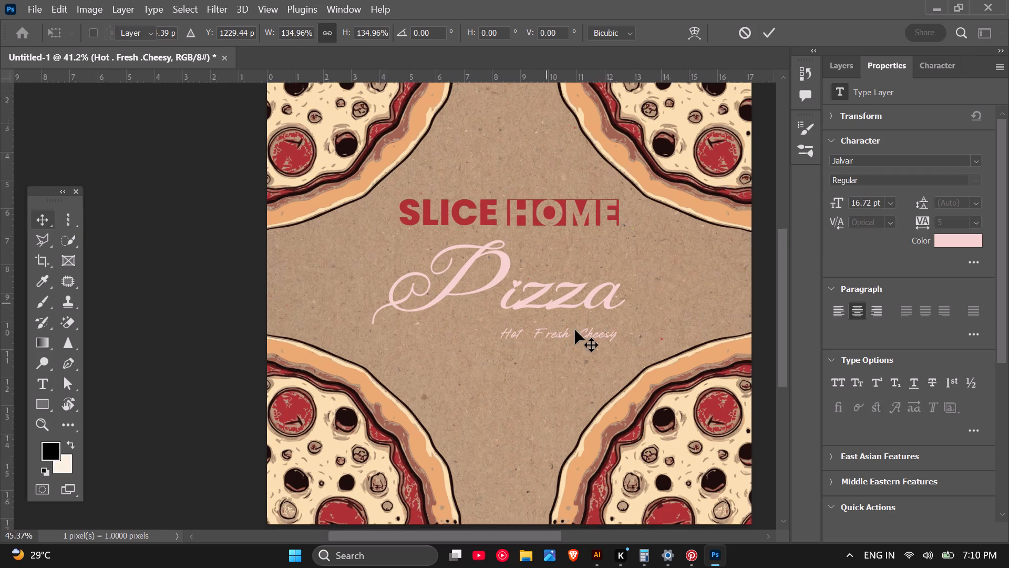
left_click_drag(560, 338, 567, 334)
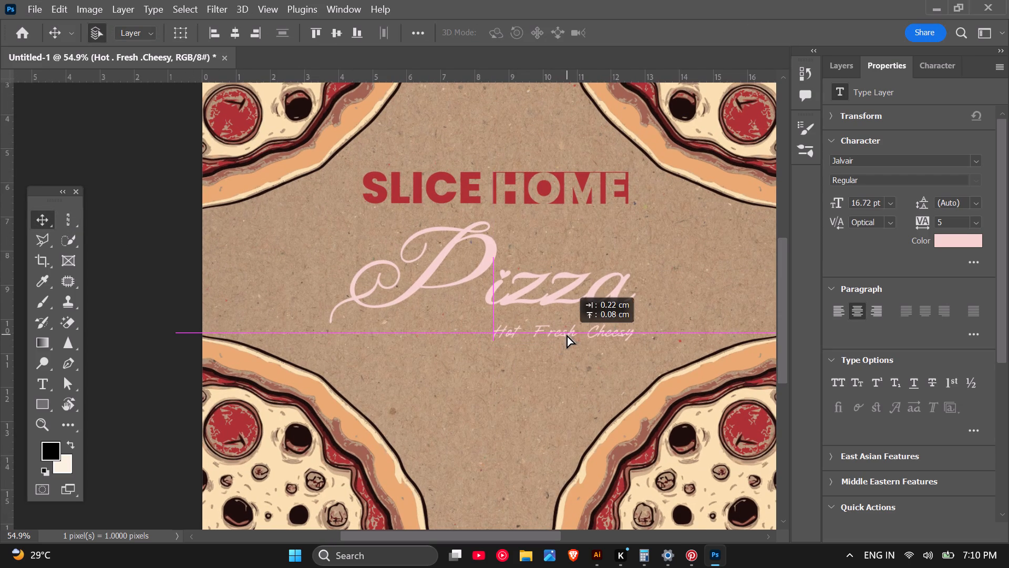
left_click_drag(567, 334, 563, 329)
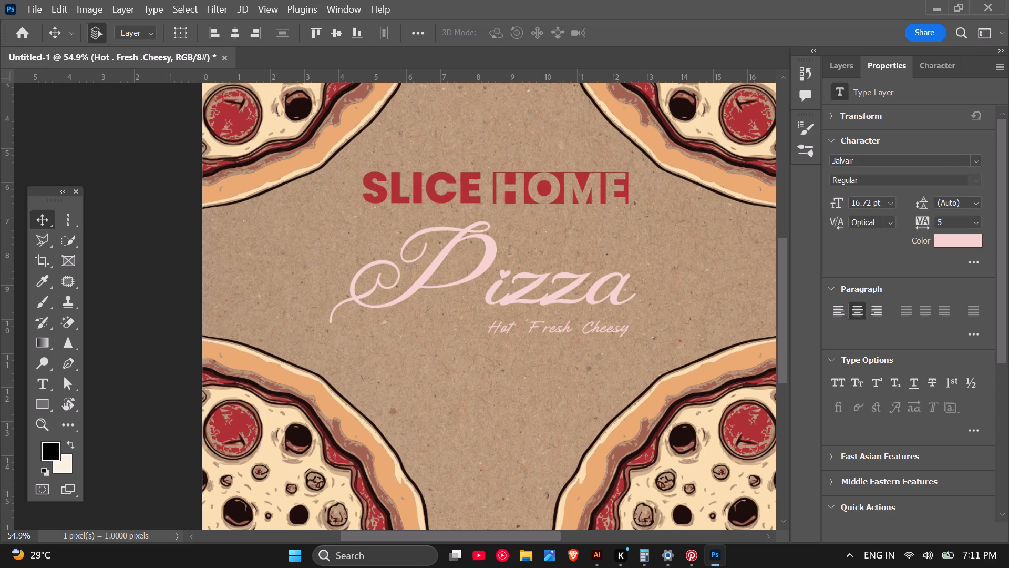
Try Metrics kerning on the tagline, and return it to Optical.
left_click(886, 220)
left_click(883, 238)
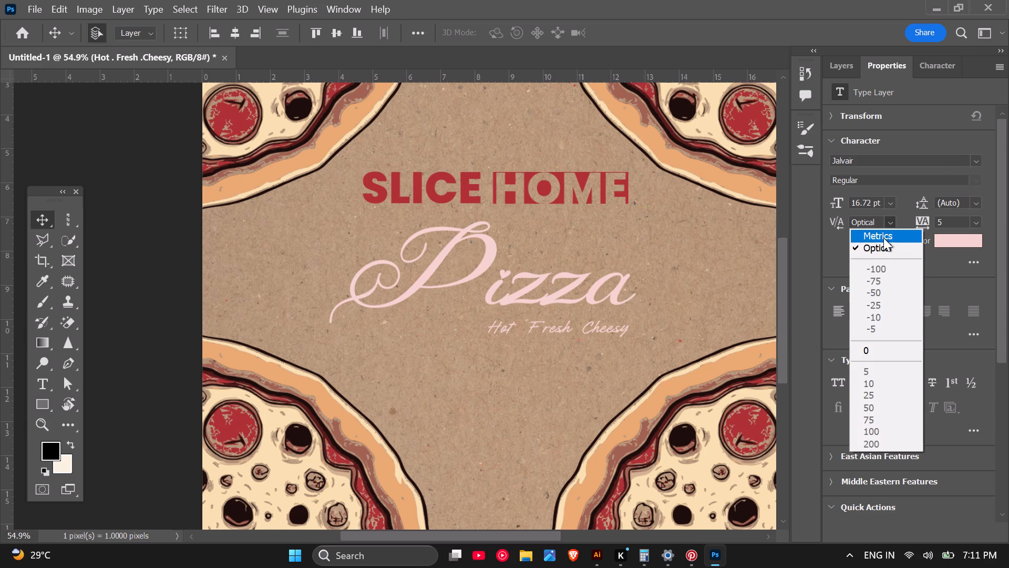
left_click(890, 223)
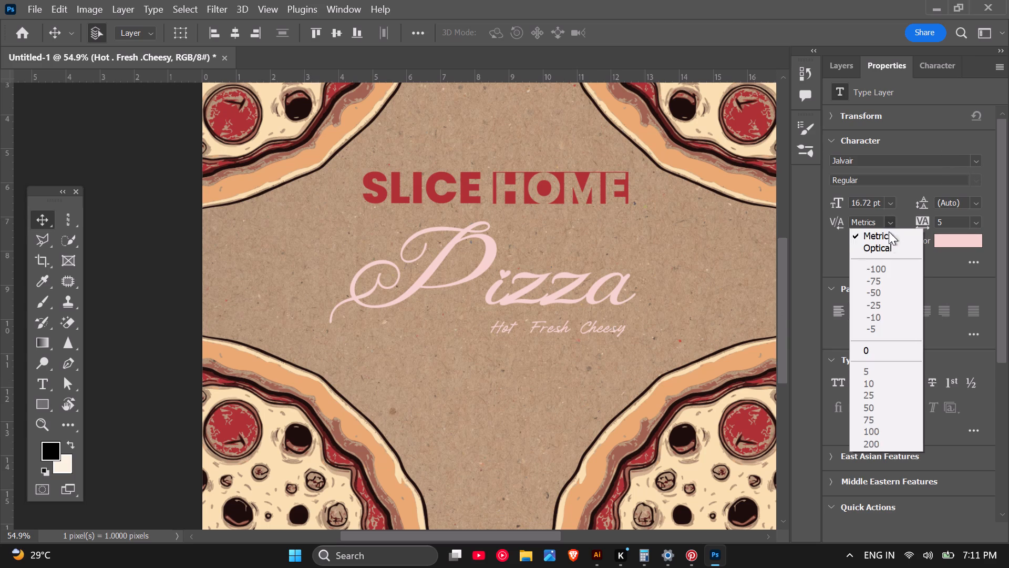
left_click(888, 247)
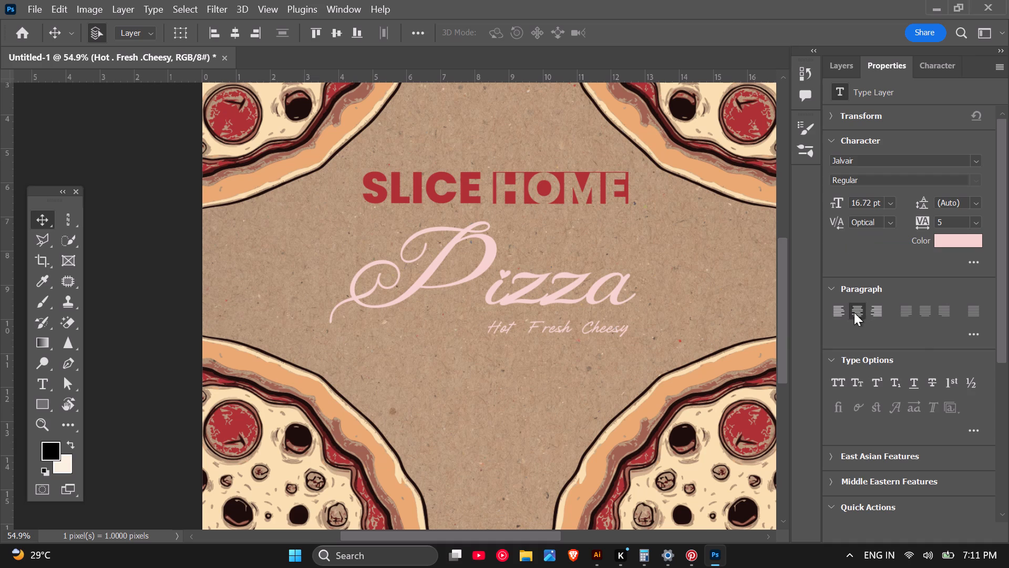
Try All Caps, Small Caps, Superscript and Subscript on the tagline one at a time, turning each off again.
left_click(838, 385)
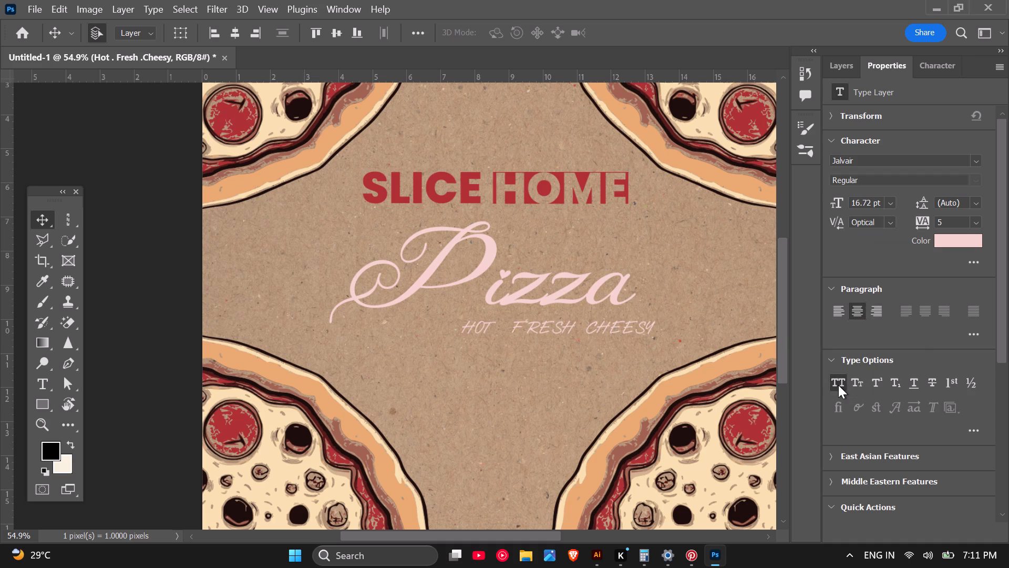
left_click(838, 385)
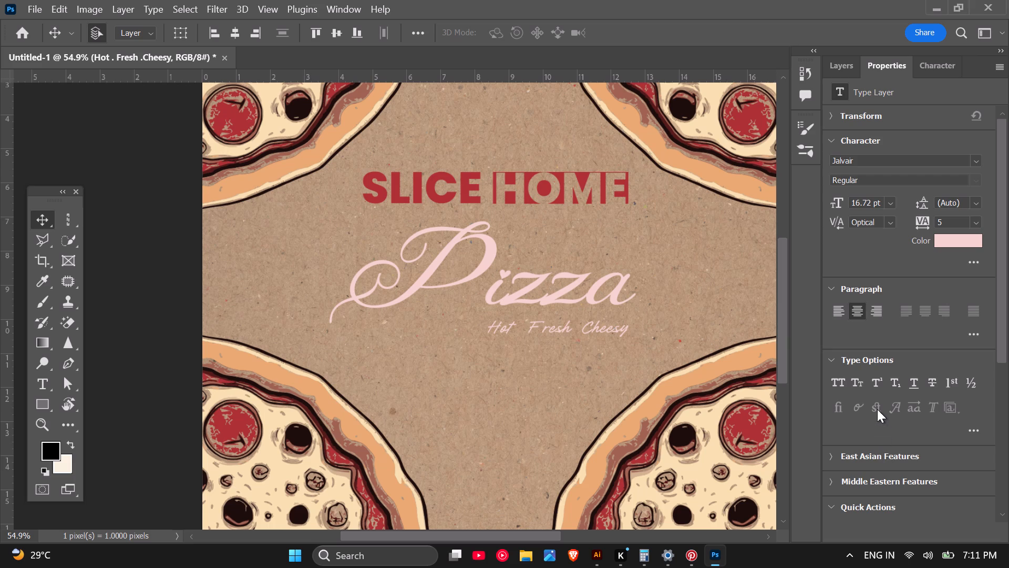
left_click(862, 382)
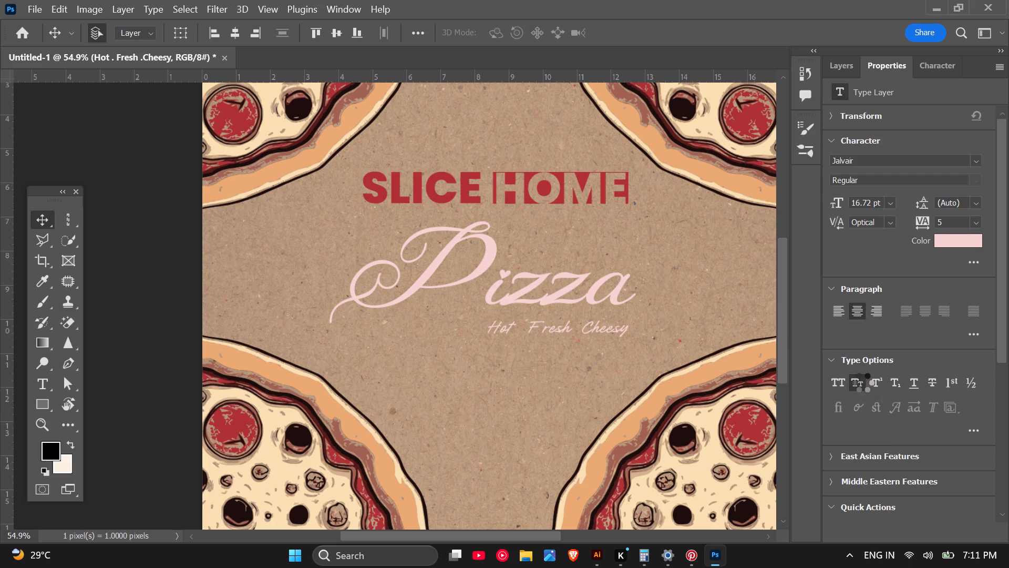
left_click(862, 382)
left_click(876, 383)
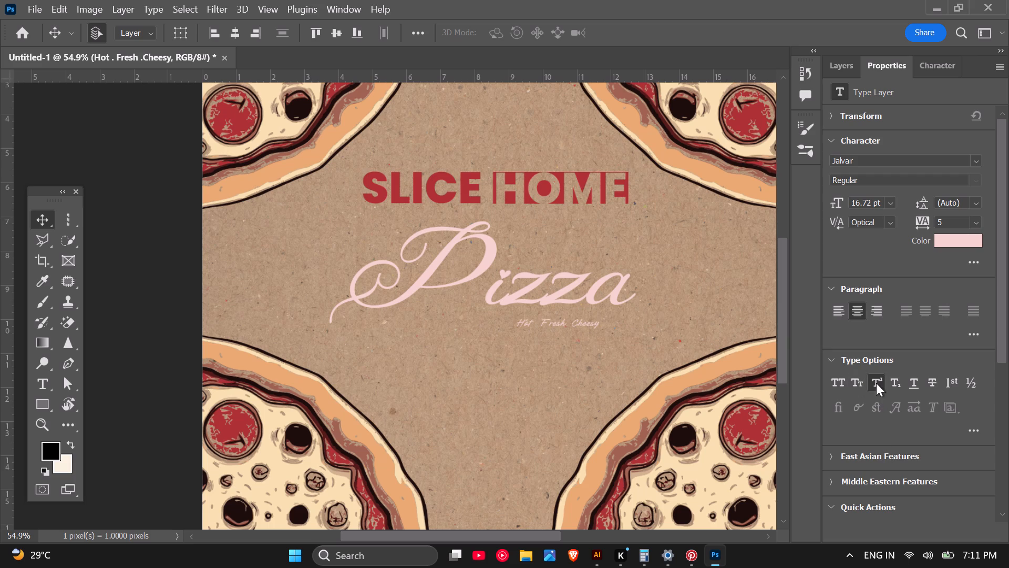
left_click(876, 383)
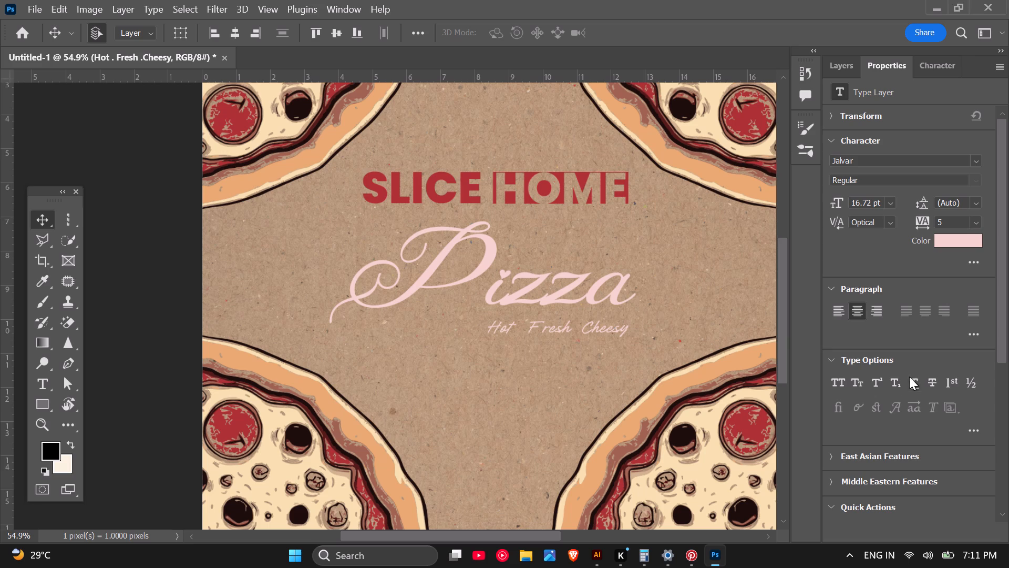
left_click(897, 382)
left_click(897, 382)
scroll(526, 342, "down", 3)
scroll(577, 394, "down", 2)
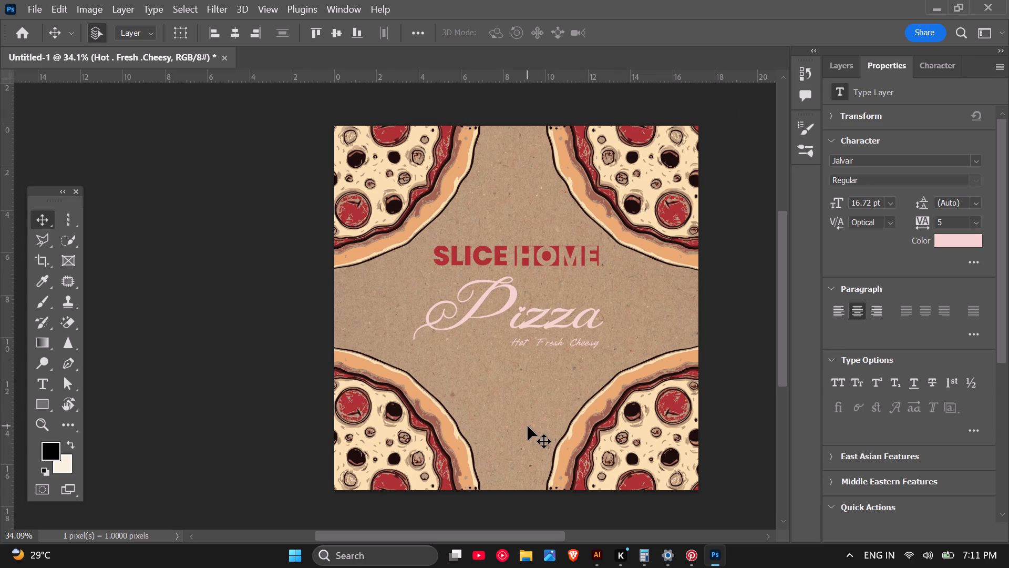
Scale the LOGO group with the SLICE HOME lettering down to about 76.75% around its centre.
left_click(836, 60)
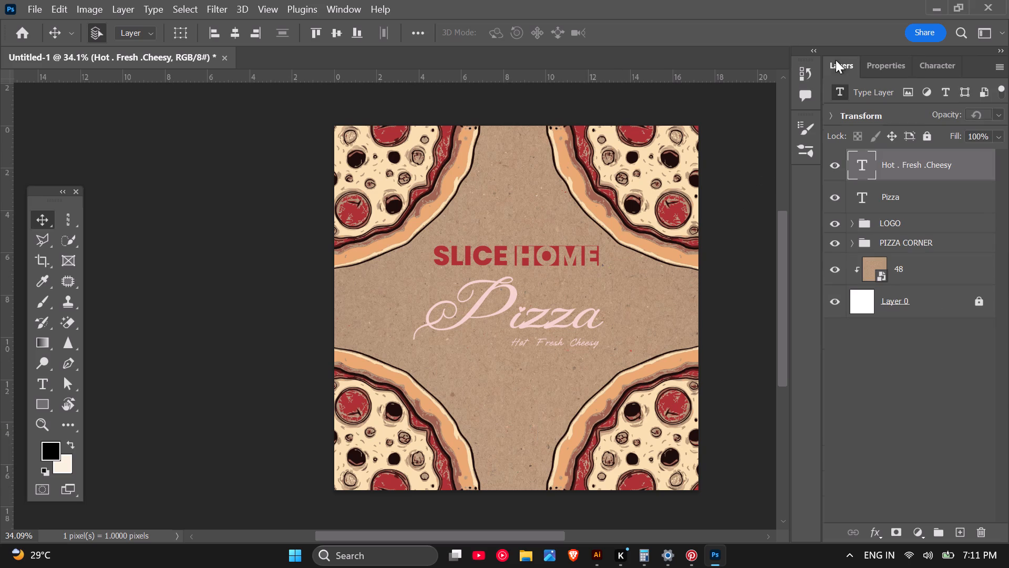
left_click(898, 219)
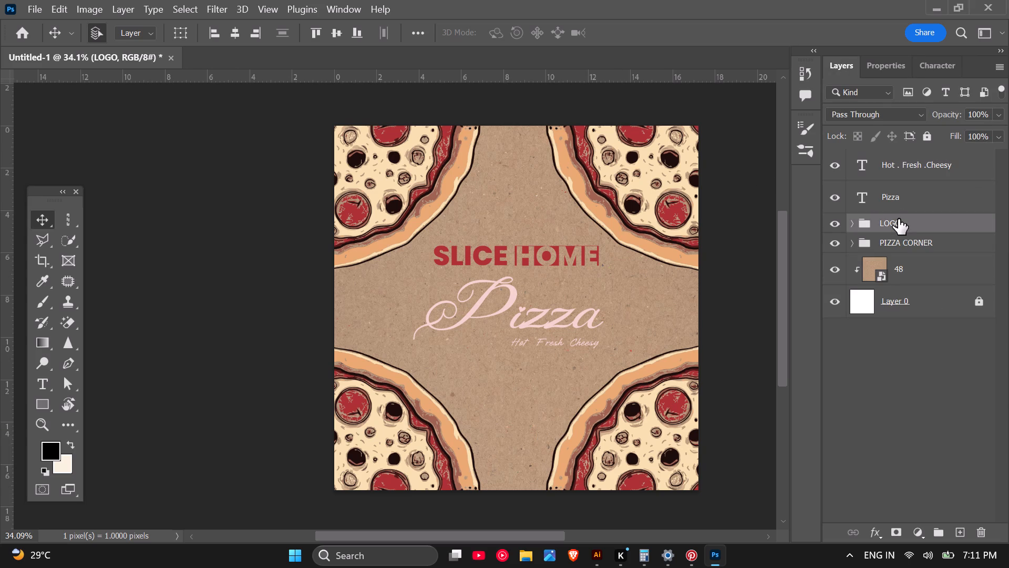
key("ctrl+t")
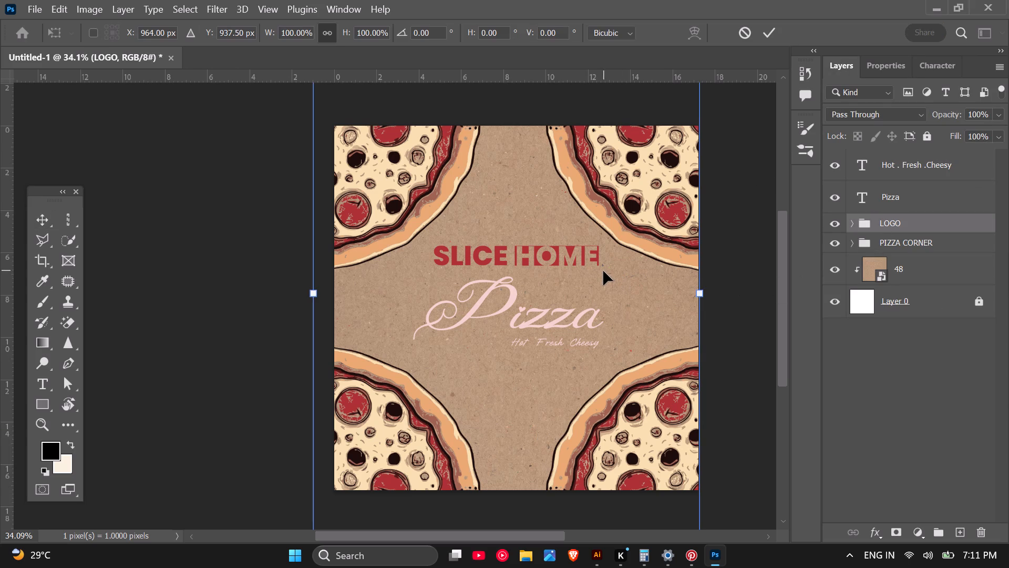
scroll(603, 271, "down", 5)
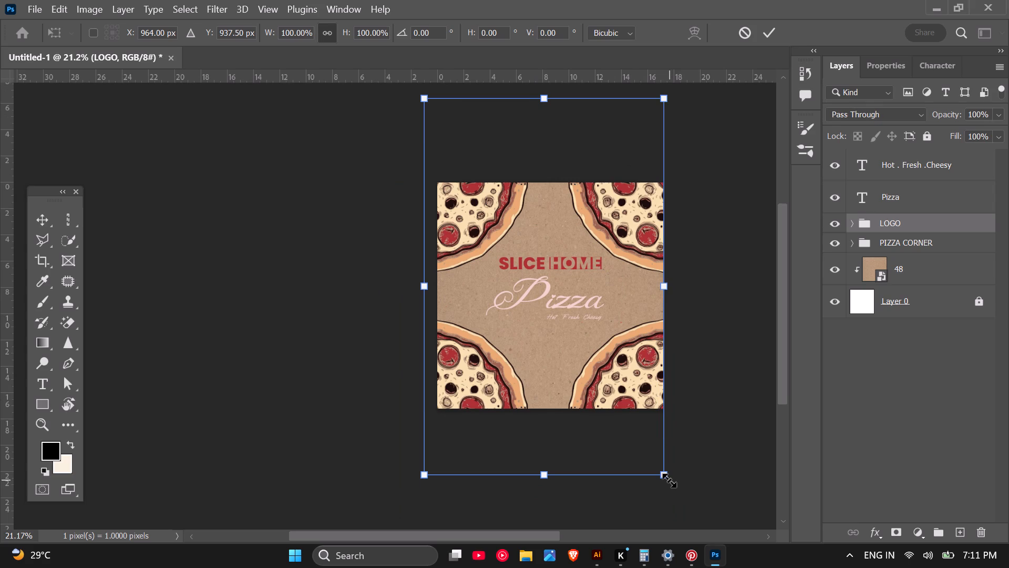
left_click_drag(669, 480, 648, 462, "alt")
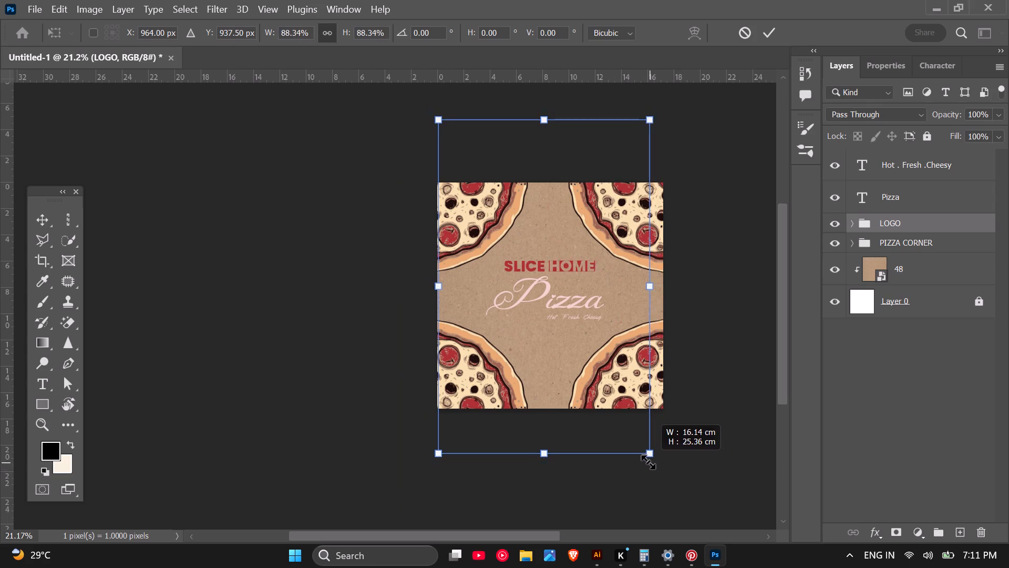
left_click_drag(648, 462, 627, 445, "alt")
left_click(46, 221)
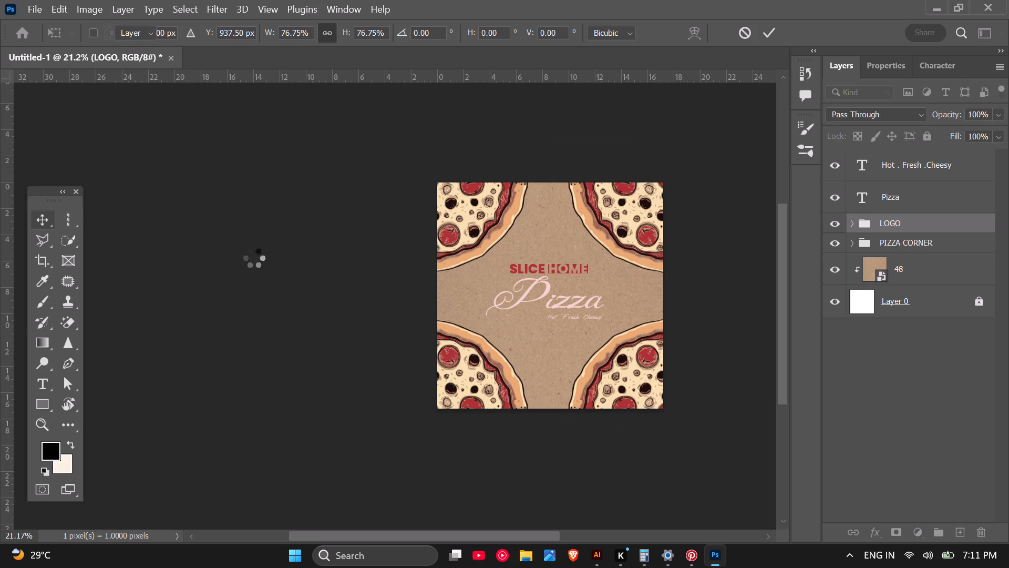
Move the LOGO group straight up to about Y 860 px, widening the gap above the Pizza script.
scroll(606, 273, "up", 4)
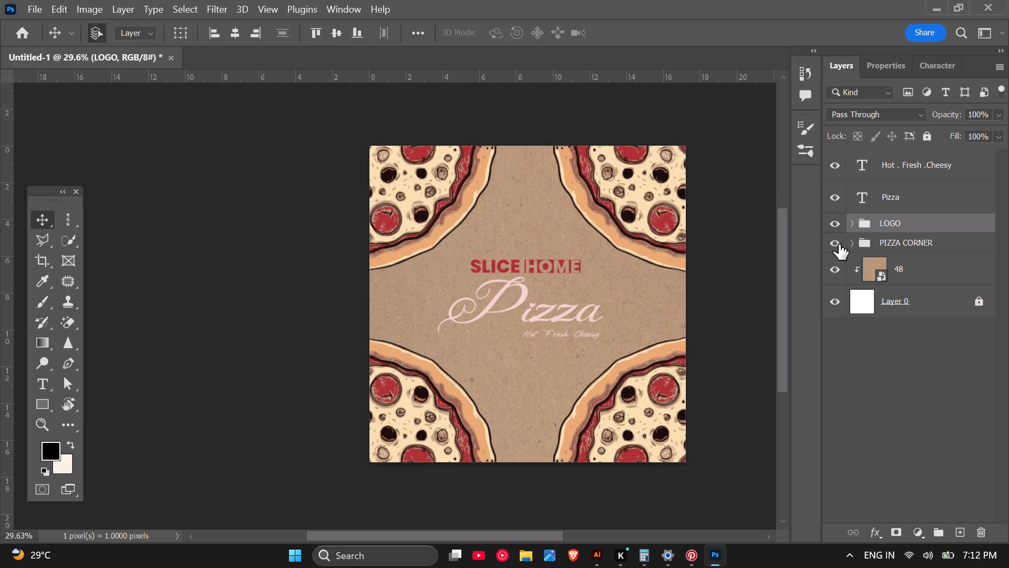
key("ctrl+t")
scroll(623, 303, "down", 1)
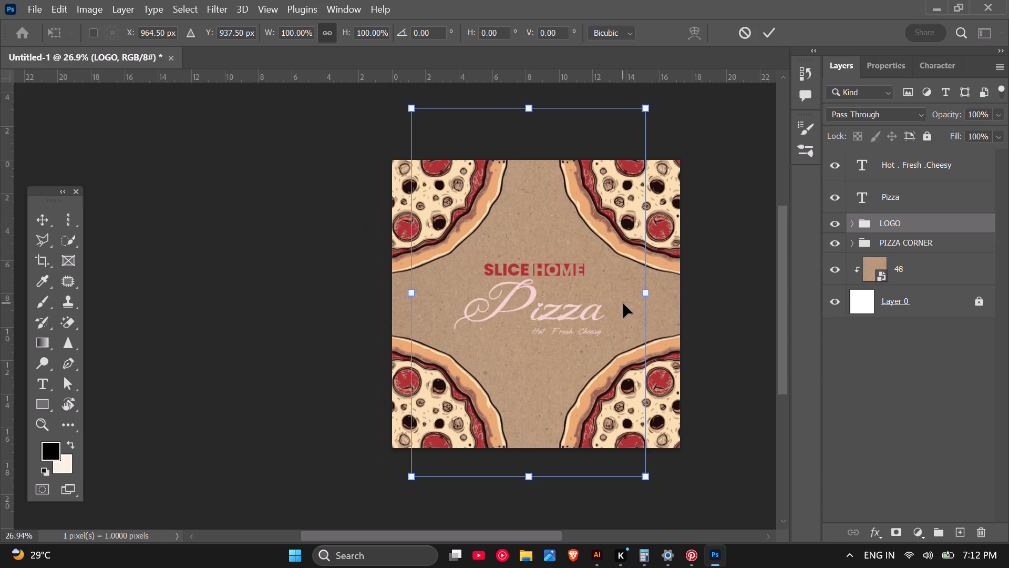
key("Up")
key("Up")
key("Up")
key("Up")
key("Up")
key("Up")
key("Up")
key("Up")
key("Up")
key("Up")
key("Up")
key("Up")
key("Up")
key("Up")
key("Up")
key("Up")
key("Up")
key("Up")
key("Up")
key("Up")
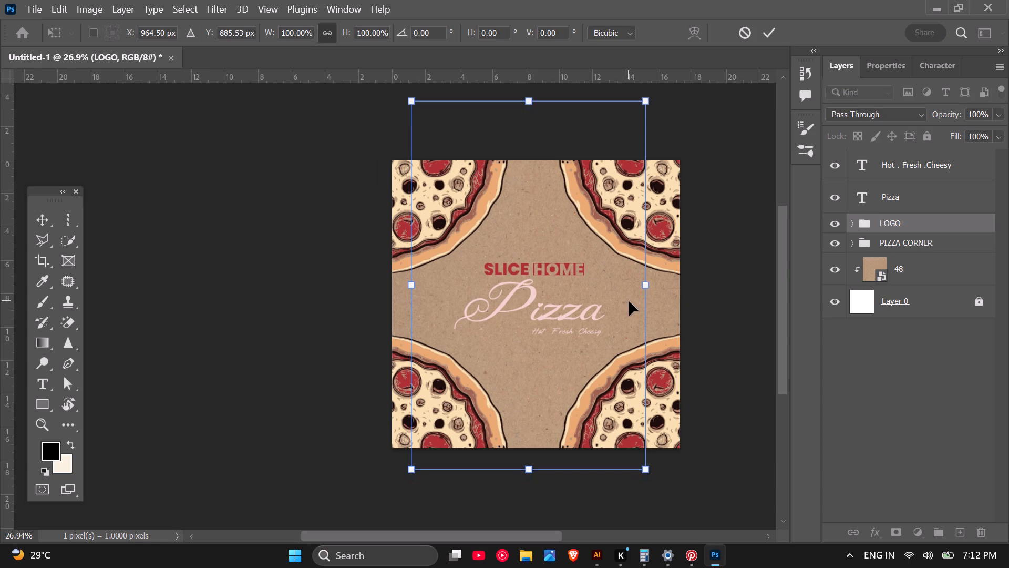
key("Up")
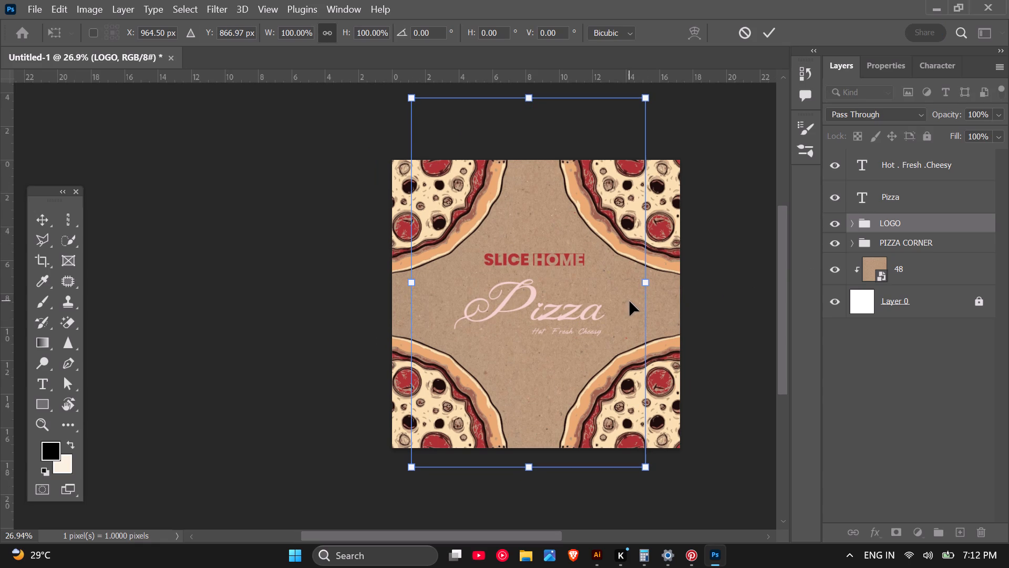
key("Up")
key("Up")
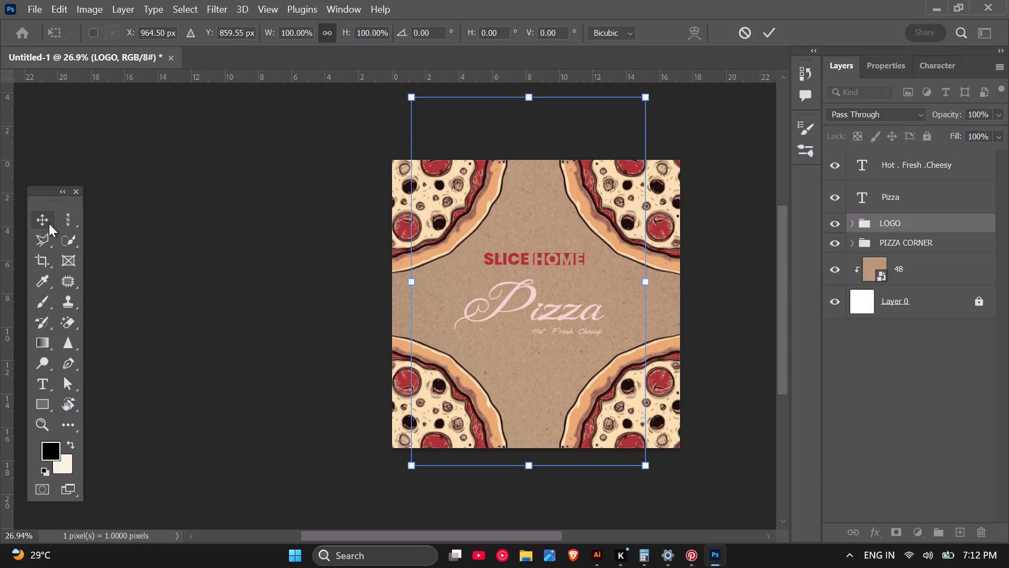
left_click(48, 224)
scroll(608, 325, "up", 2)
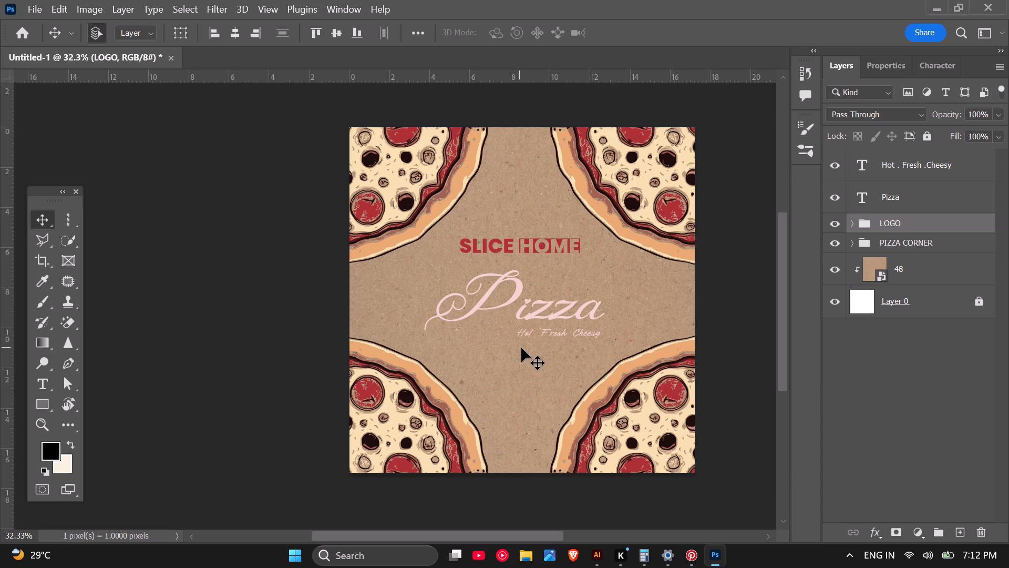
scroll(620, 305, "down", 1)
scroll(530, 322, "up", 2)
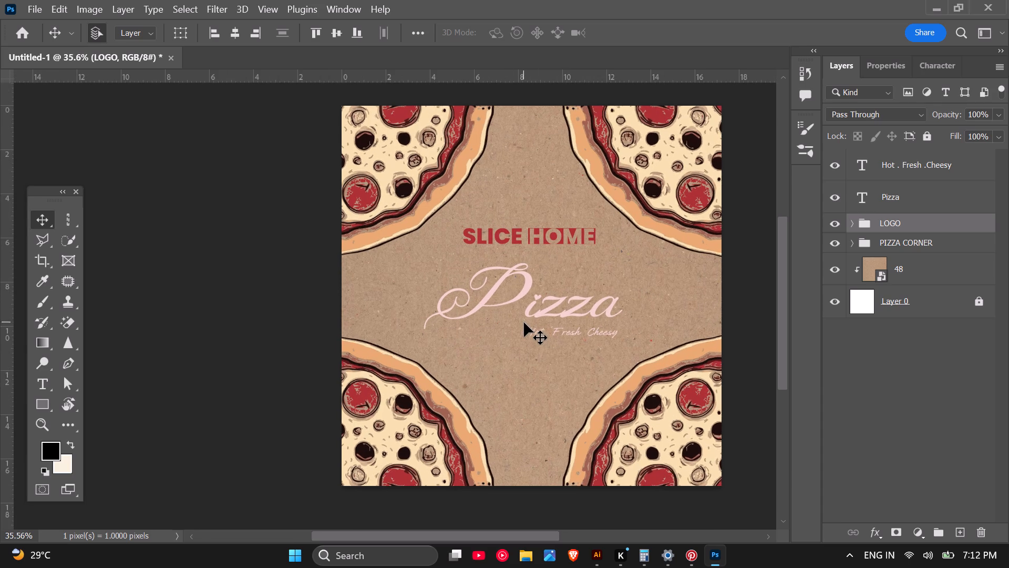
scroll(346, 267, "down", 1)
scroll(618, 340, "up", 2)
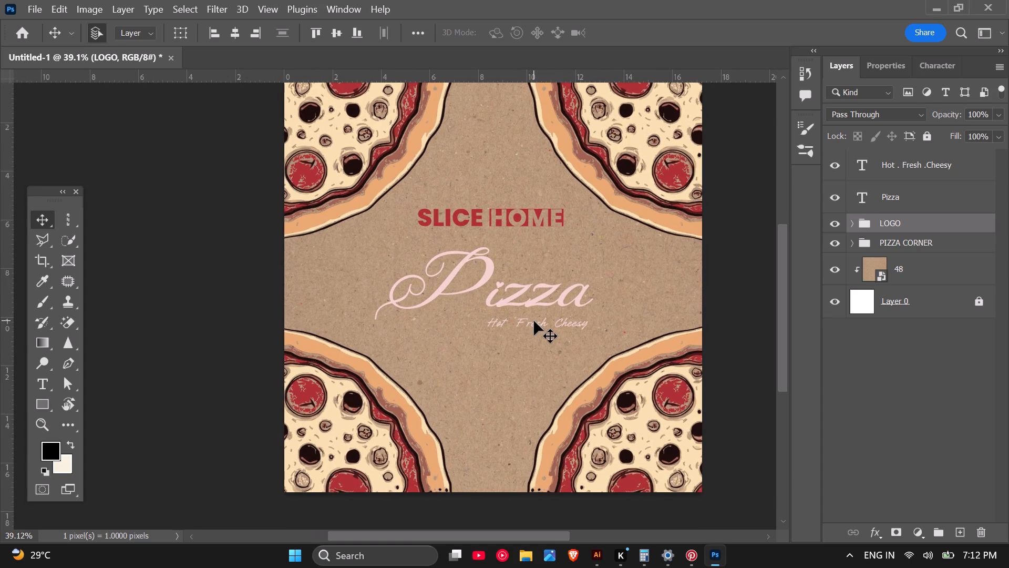
Switch to Pinterest and examine the "pizza packaging design" results for box layout and typography references.
left_click(689, 560)
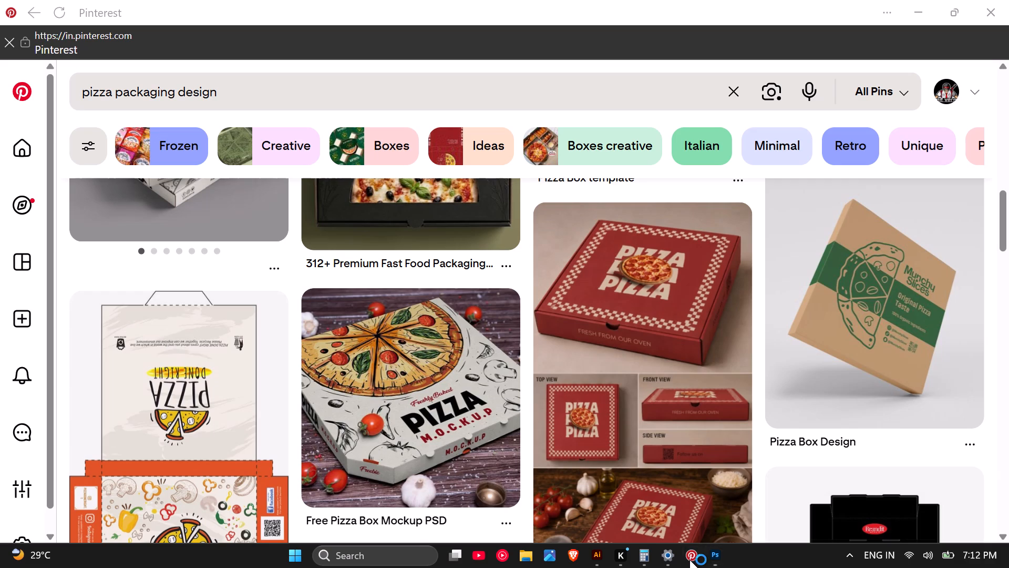
scroll(639, 377, "down", 1)
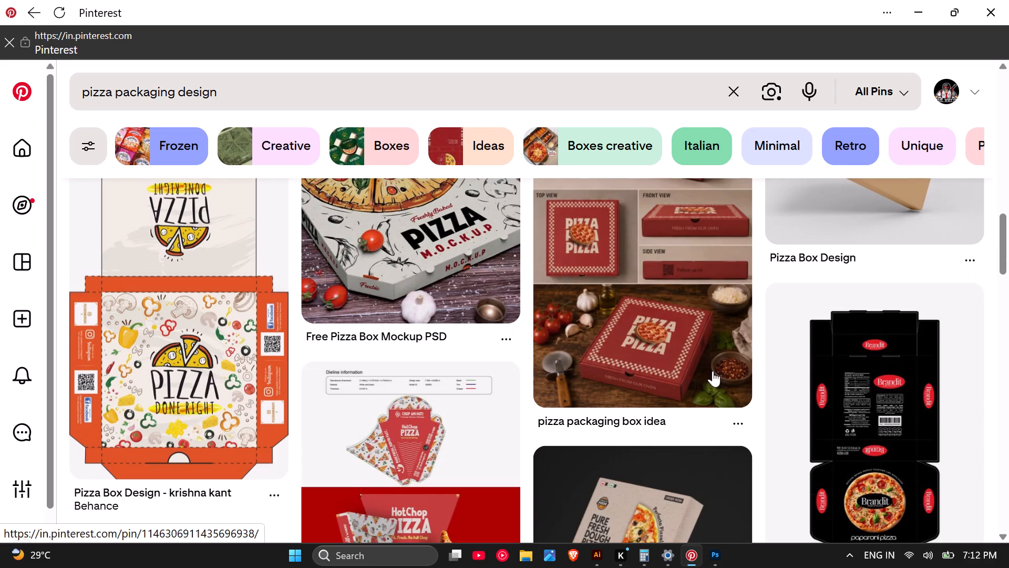
scroll(713, 371, "down", 1)
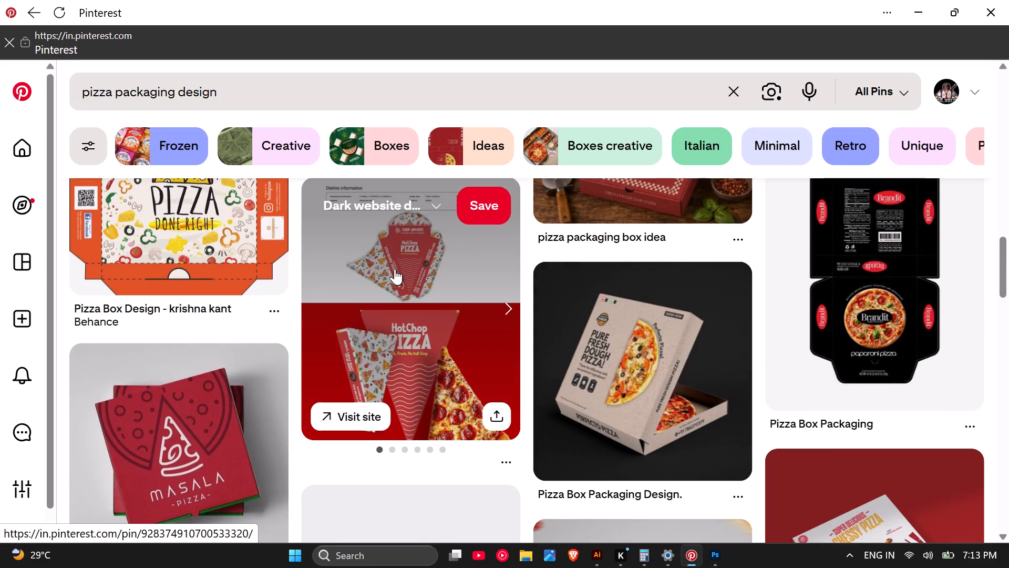
scroll(395, 269, "up", 6)
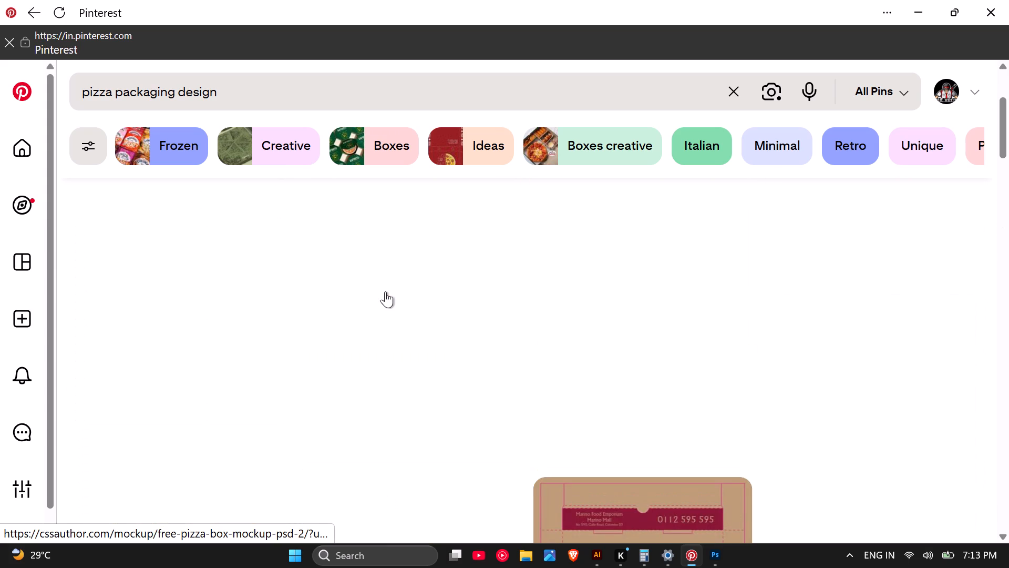
scroll(385, 291, "up", 4)
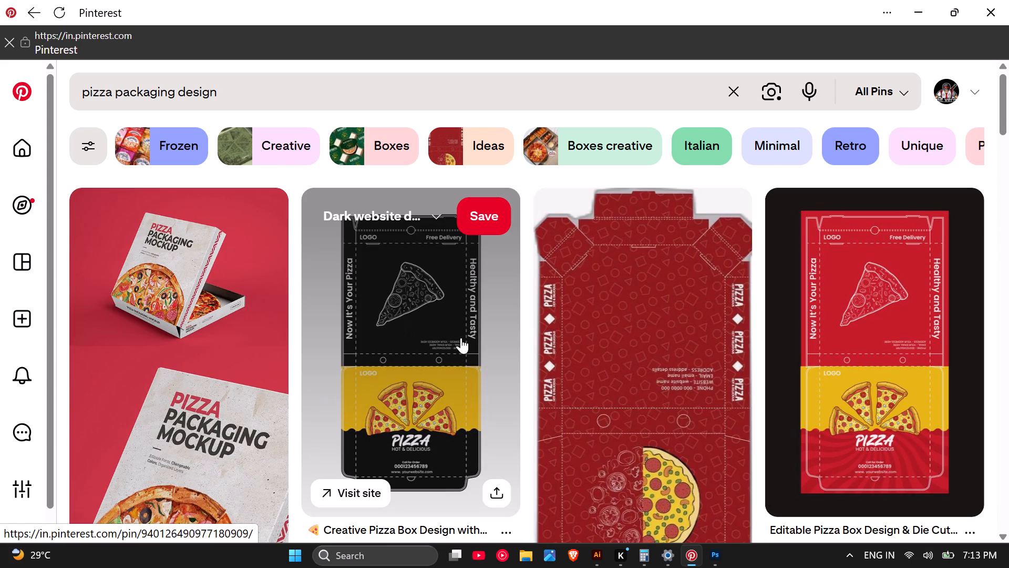
scroll(480, 320, "down", 4)
scroll(529, 305, "up", 1)
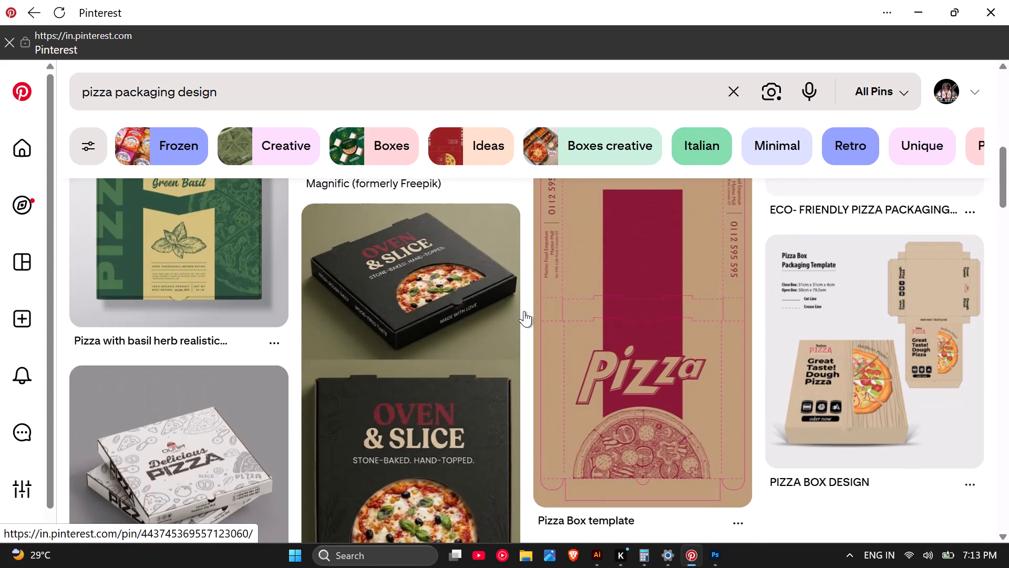
scroll(687, 387, "down", 1)
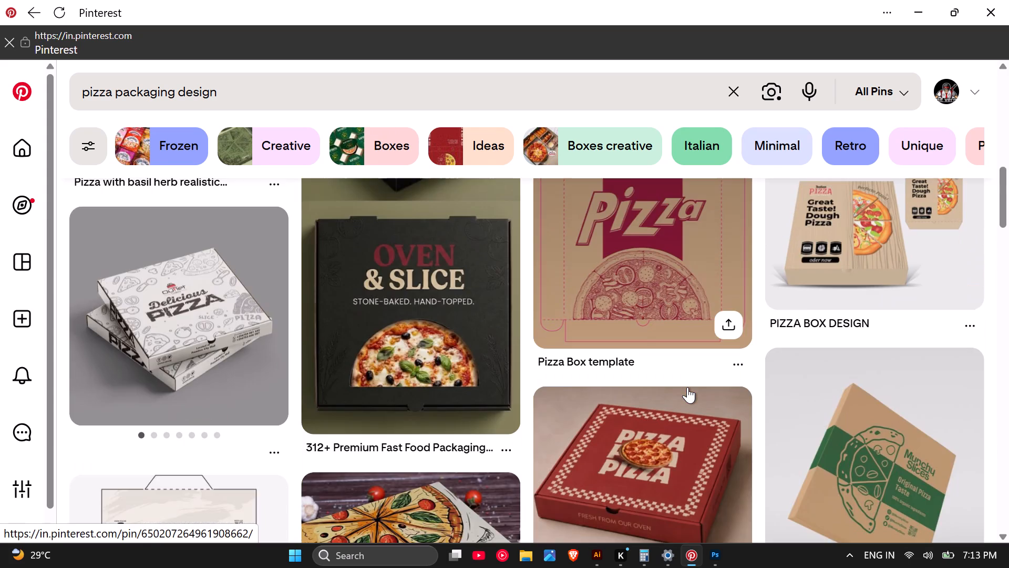
scroll(687, 387, "down", 2)
scroll(974, 260, "up", 1)
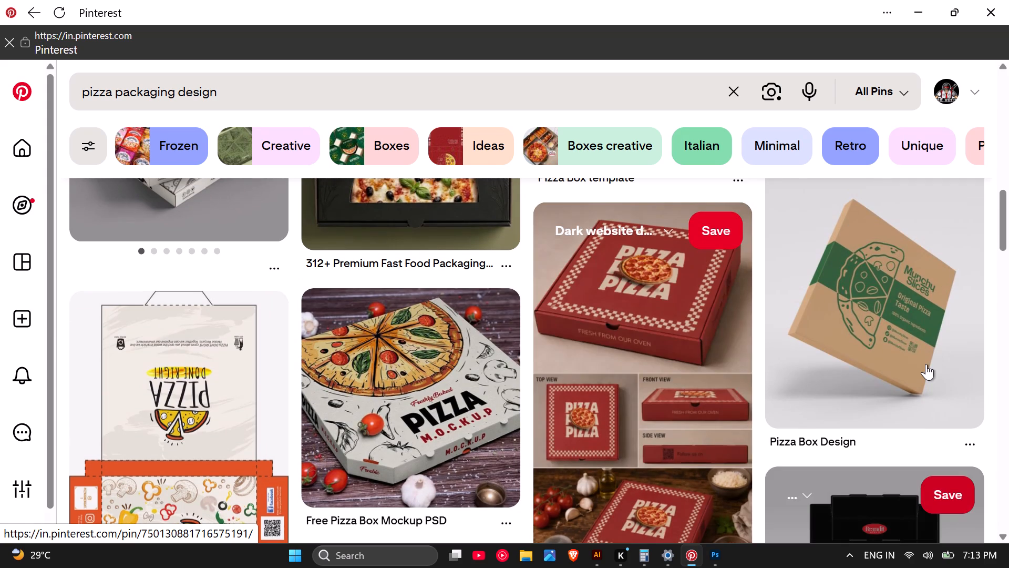
scroll(796, 387, "down", 3)
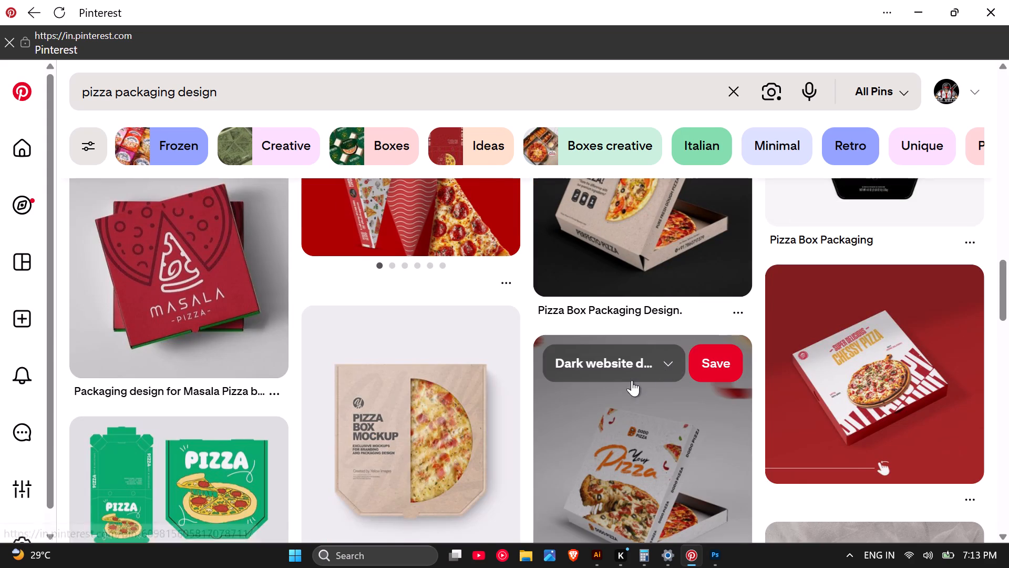
scroll(632, 380, "down", 1)
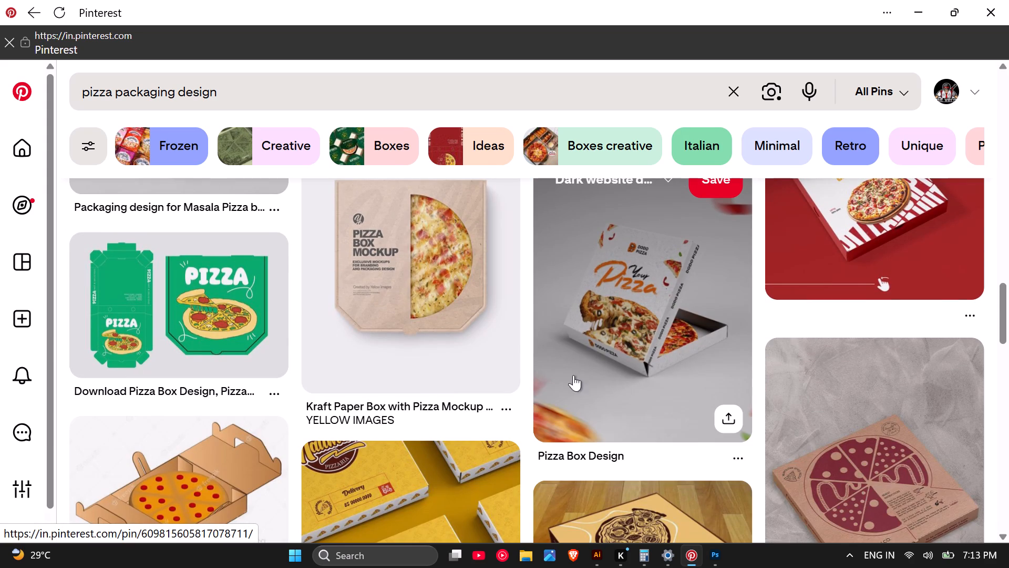
scroll(574, 391, "down", 1)
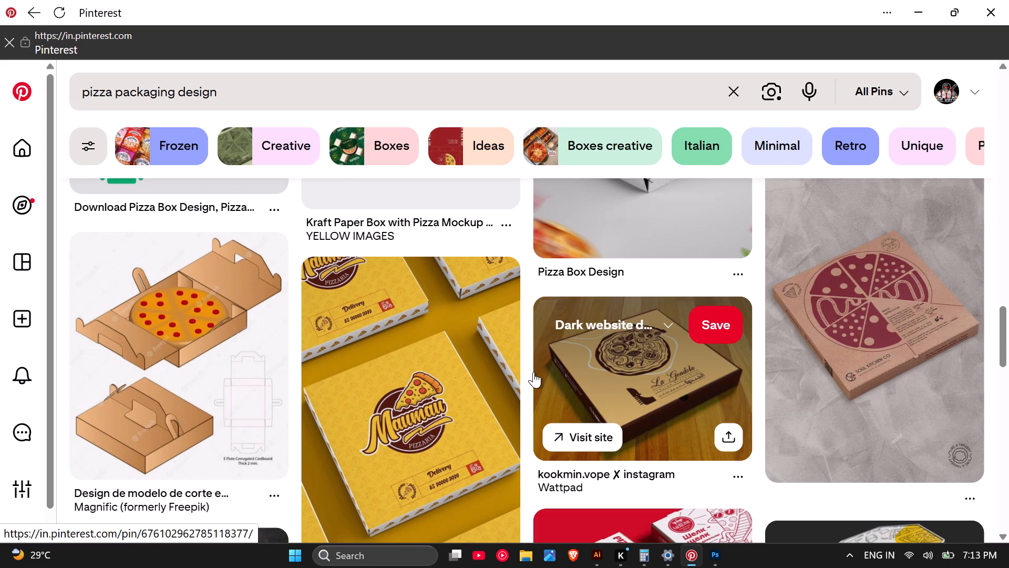
scroll(535, 374, "down", 2)
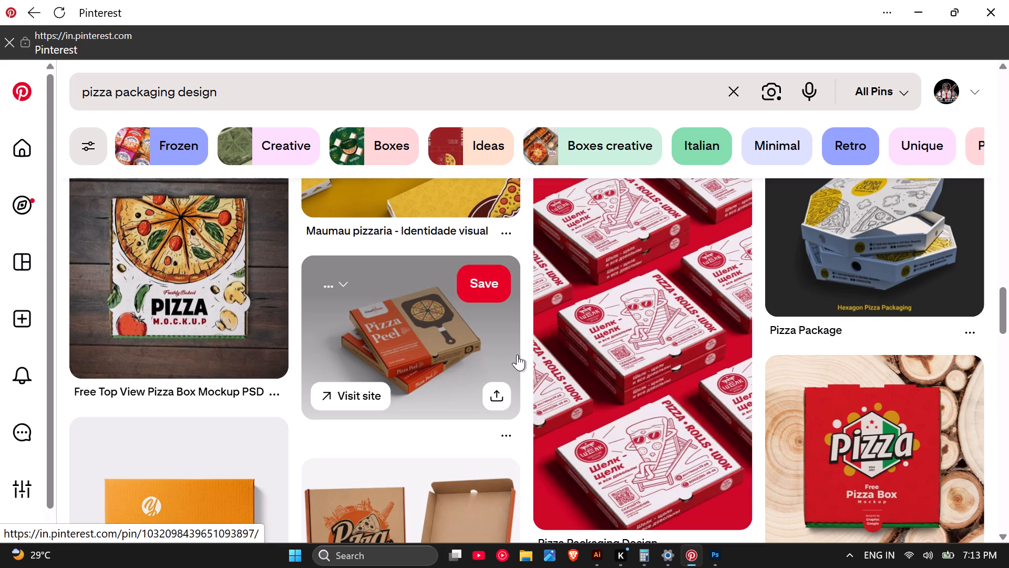
scroll(518, 354, "down", 1)
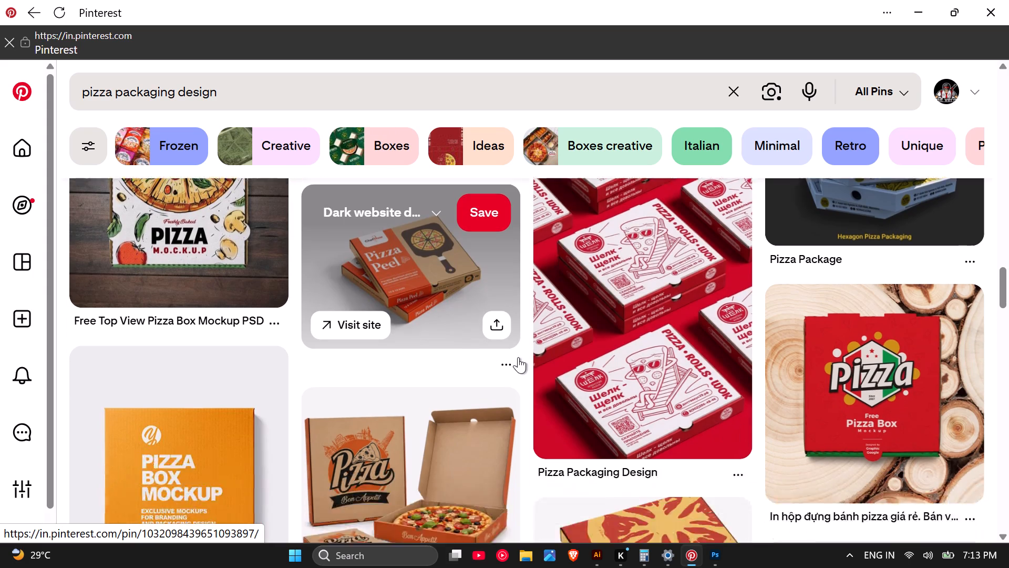
scroll(518, 357, "down", 1)
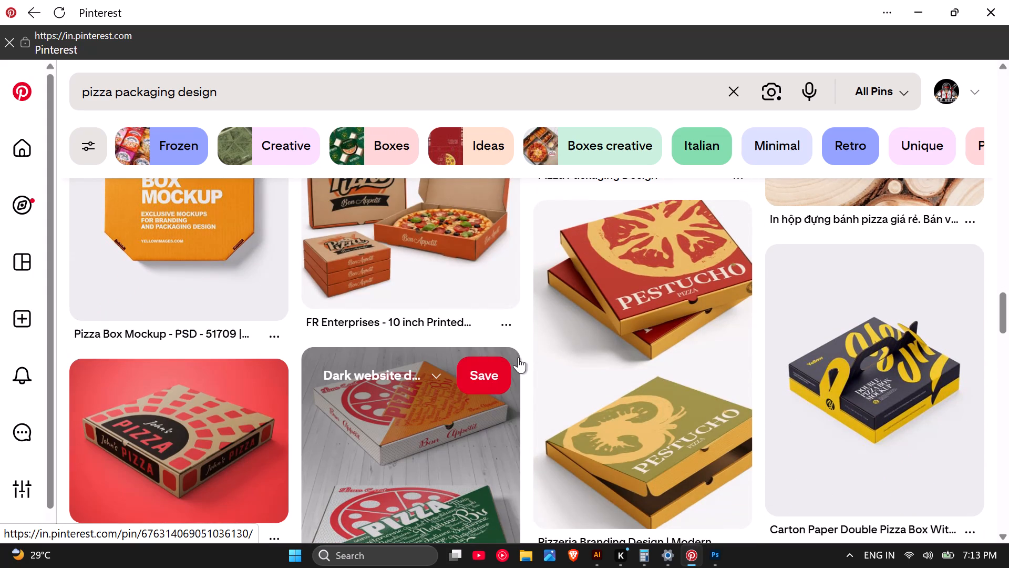
scroll(518, 357, "down", 2)
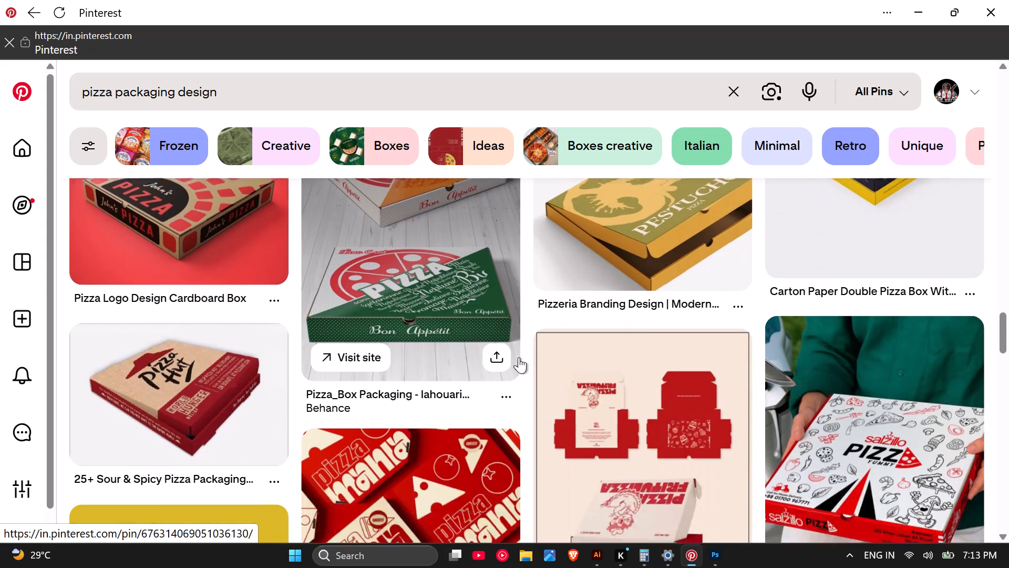
scroll(532, 361, "down", 1)
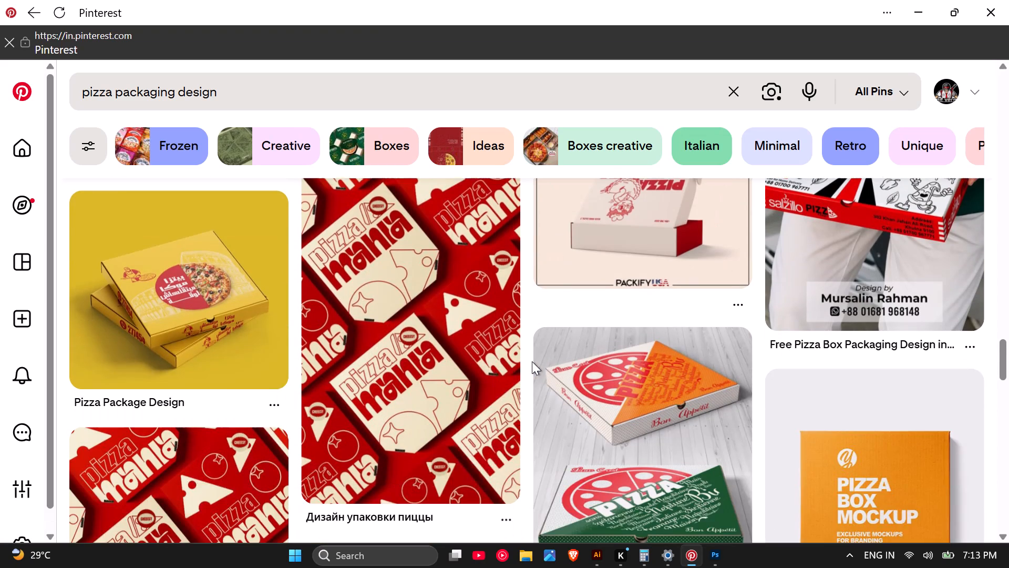
scroll(532, 361, "down", 2)
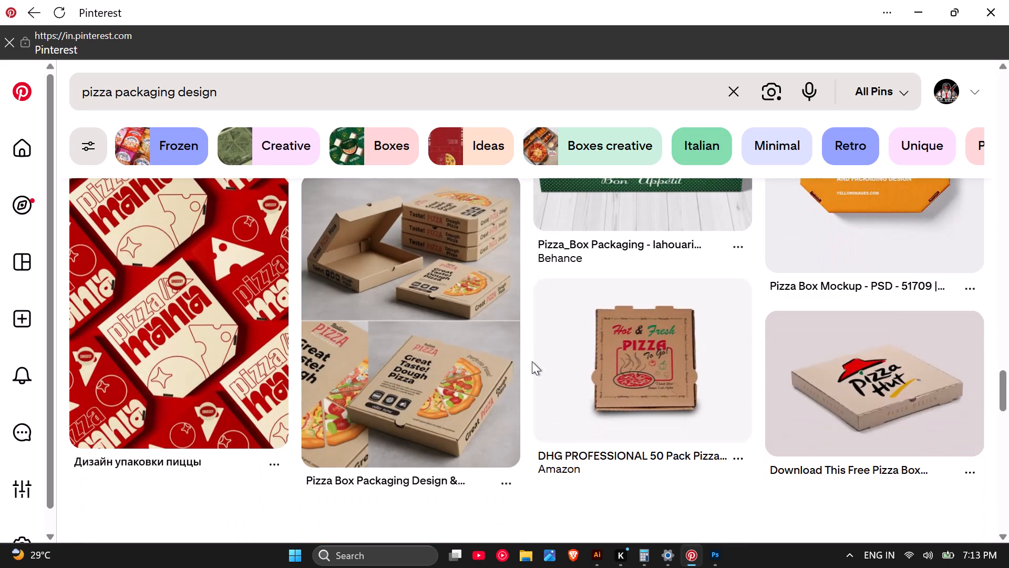
scroll(532, 361, "down", 2)
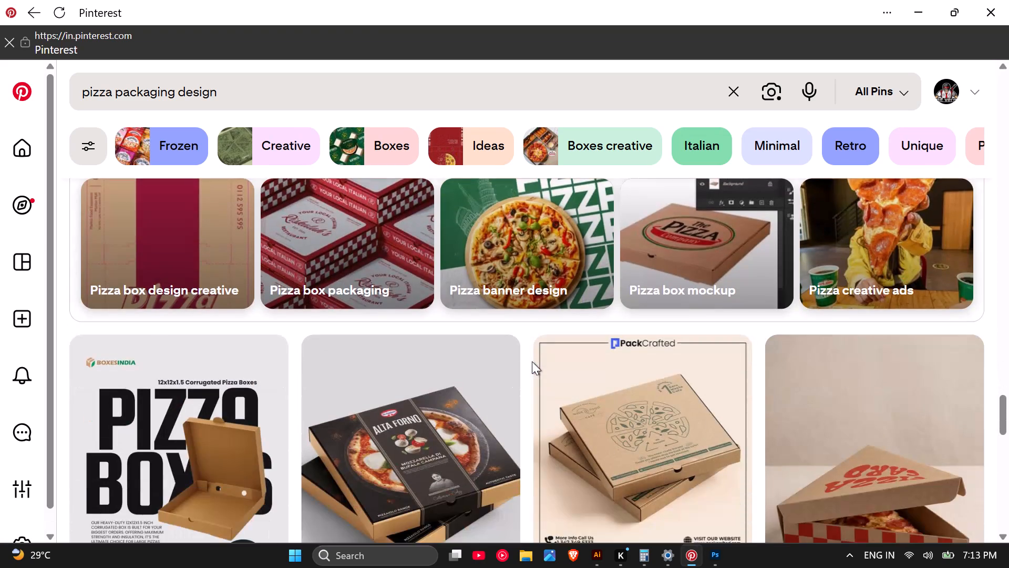
scroll(532, 361, "down", 1)
scroll(779, 292, "down", 1)
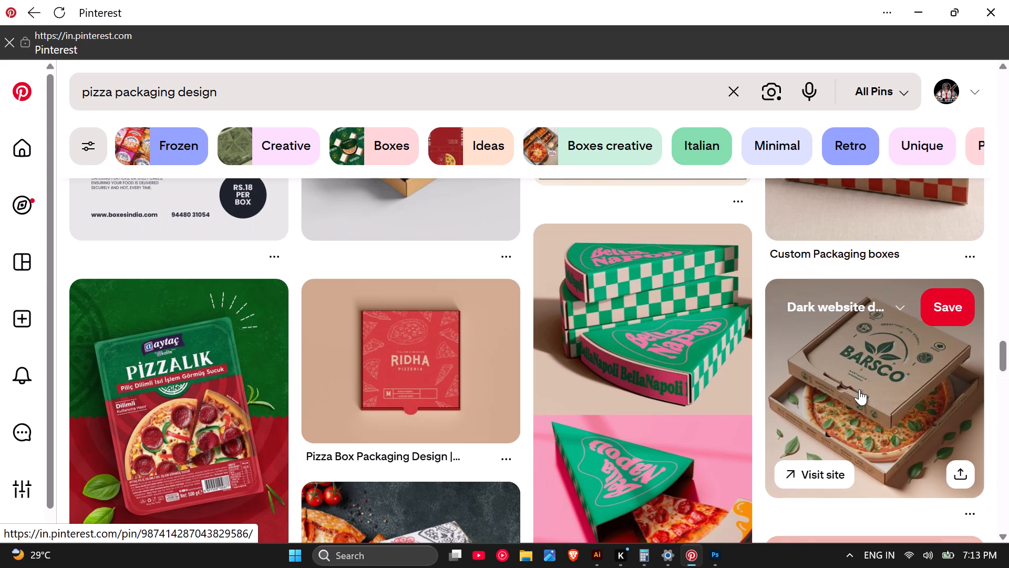
scroll(581, 388, "down", 1)
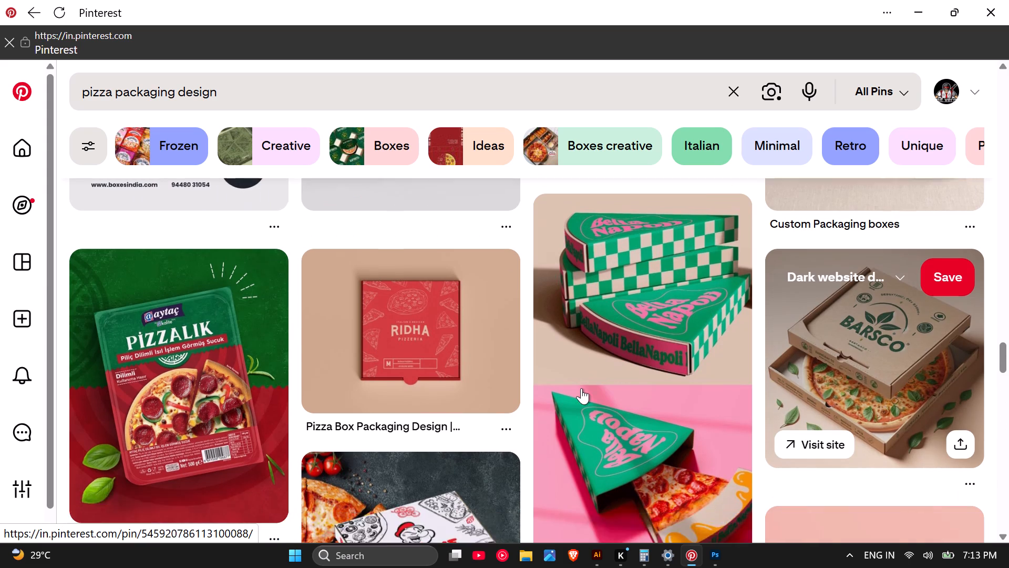
scroll(482, 408, "down", 1)
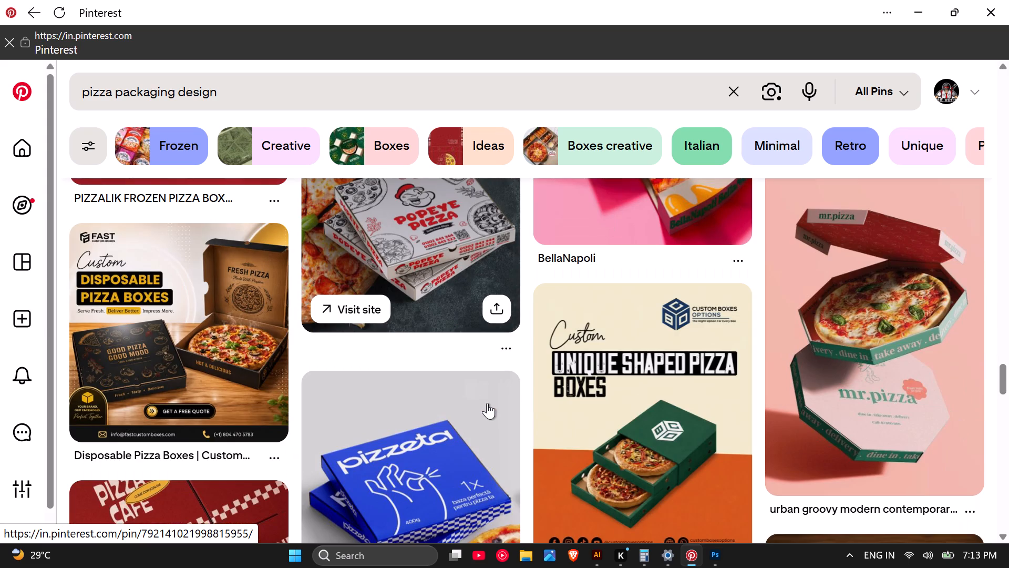
Examine further "pizza packaging design" results for box layout, lettering and illustration references.
scroll(487, 403, "down", 1)
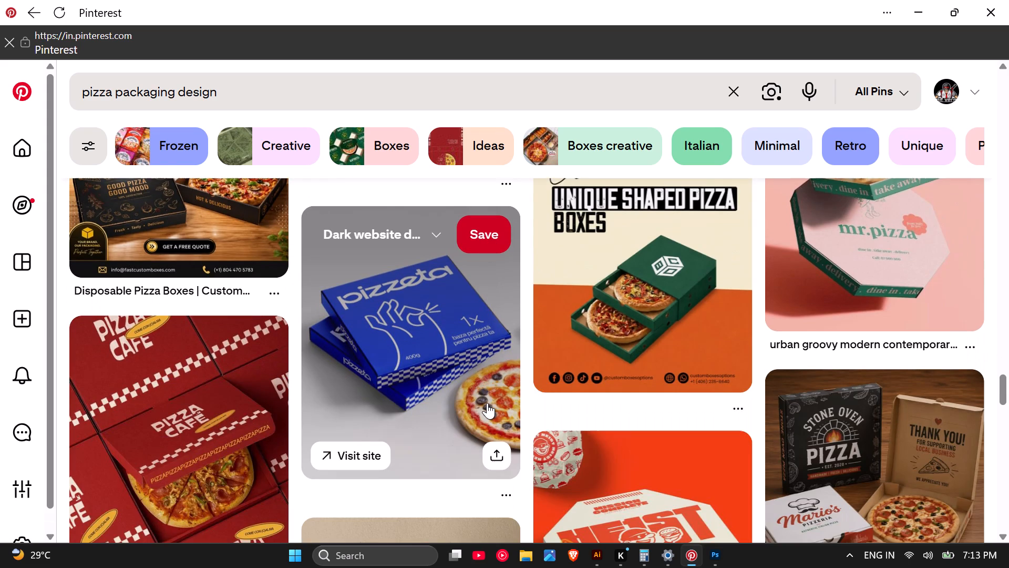
scroll(487, 403, "down", 1)
scroll(487, 403, "up", 1)
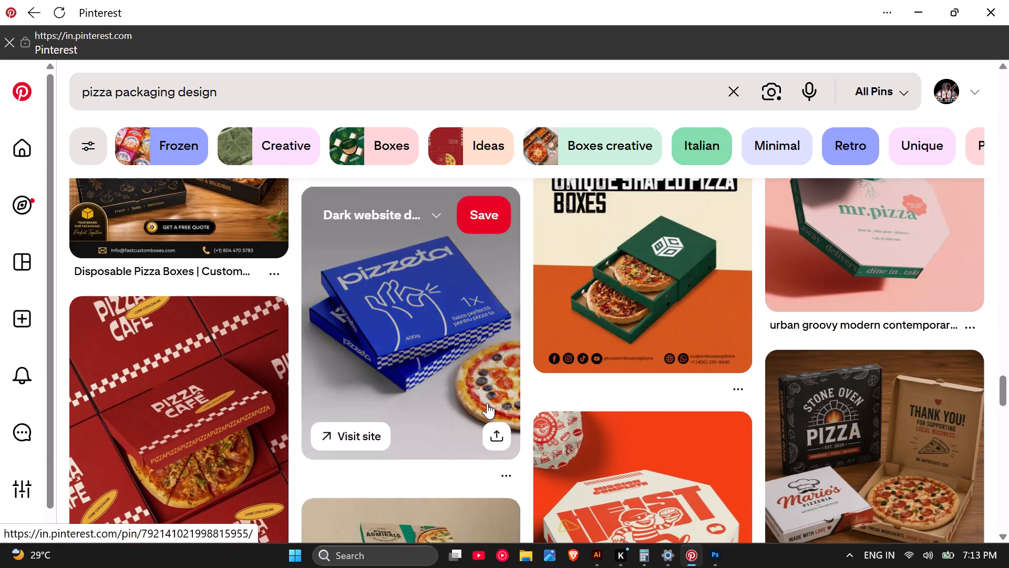
scroll(487, 403, "down", 3)
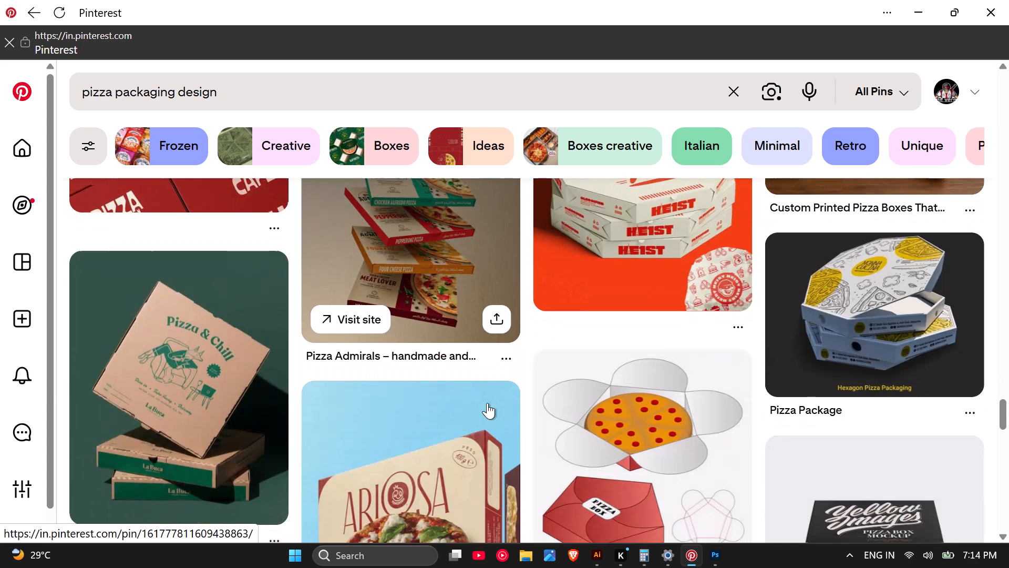
scroll(487, 400, "down", 1)
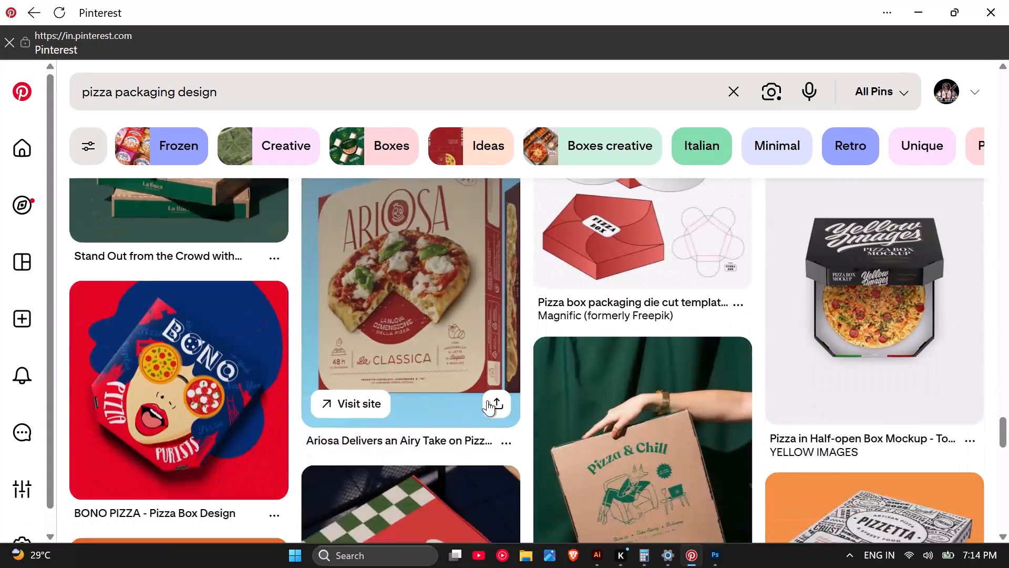
scroll(487, 400, "down", 2)
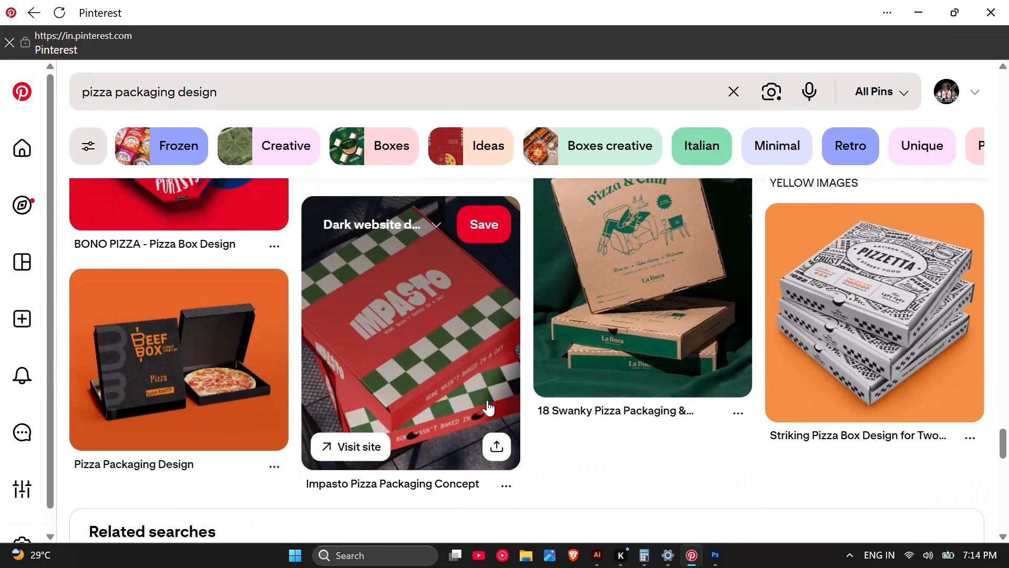
scroll(487, 400, "down", 2)
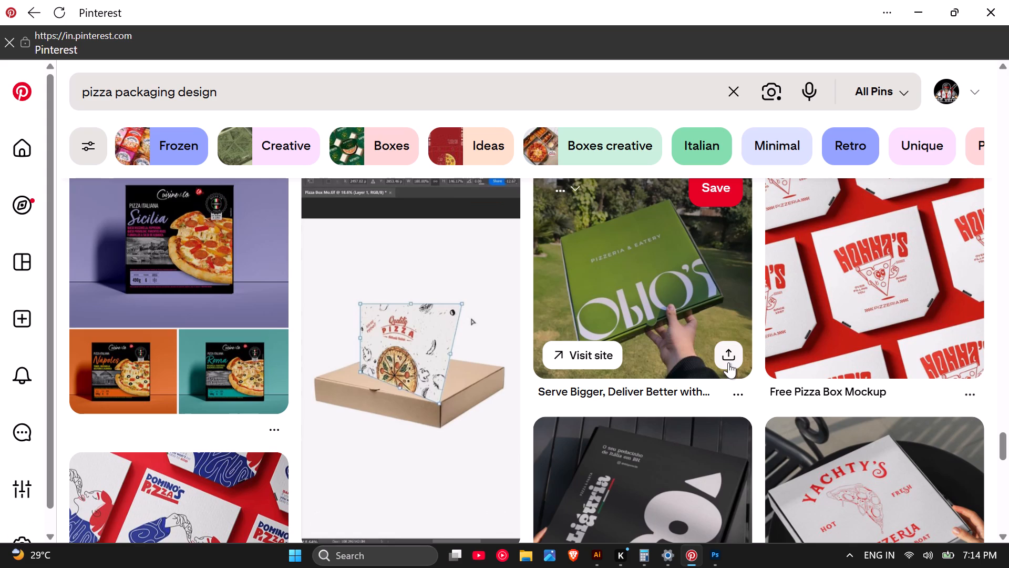
scroll(728, 362, "down", 2)
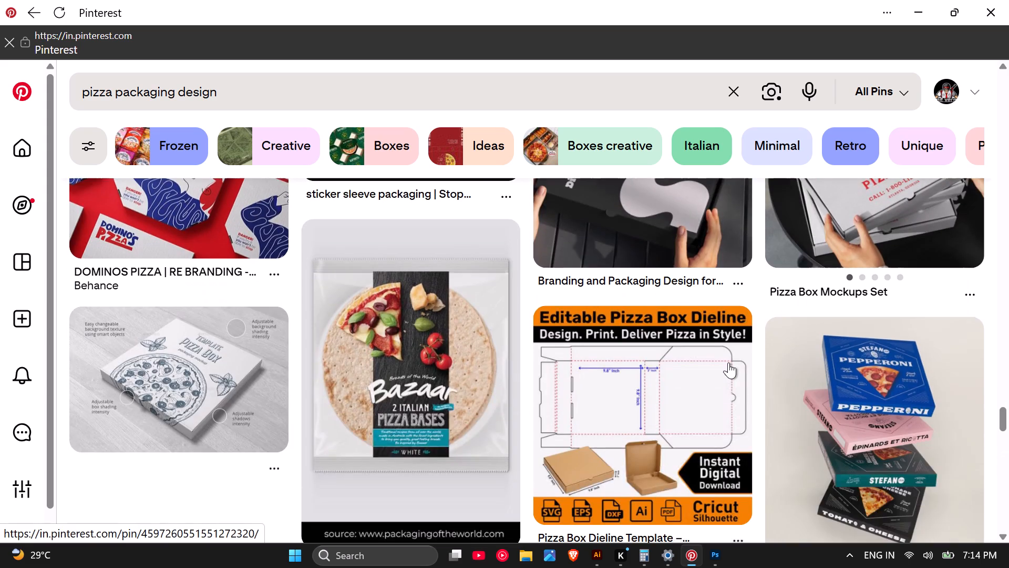
scroll(728, 362, "down", 1)
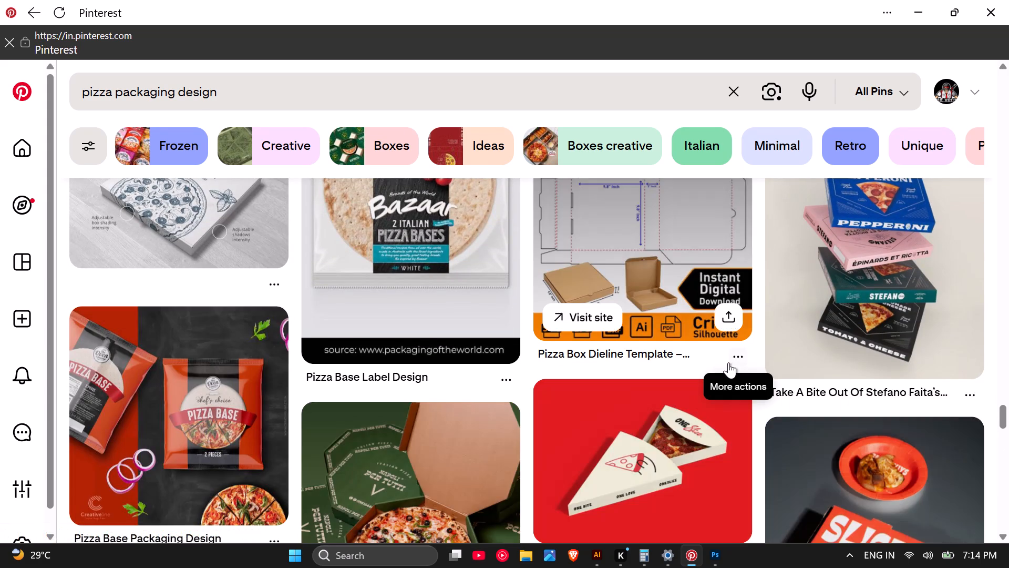
scroll(728, 362, "down", 1)
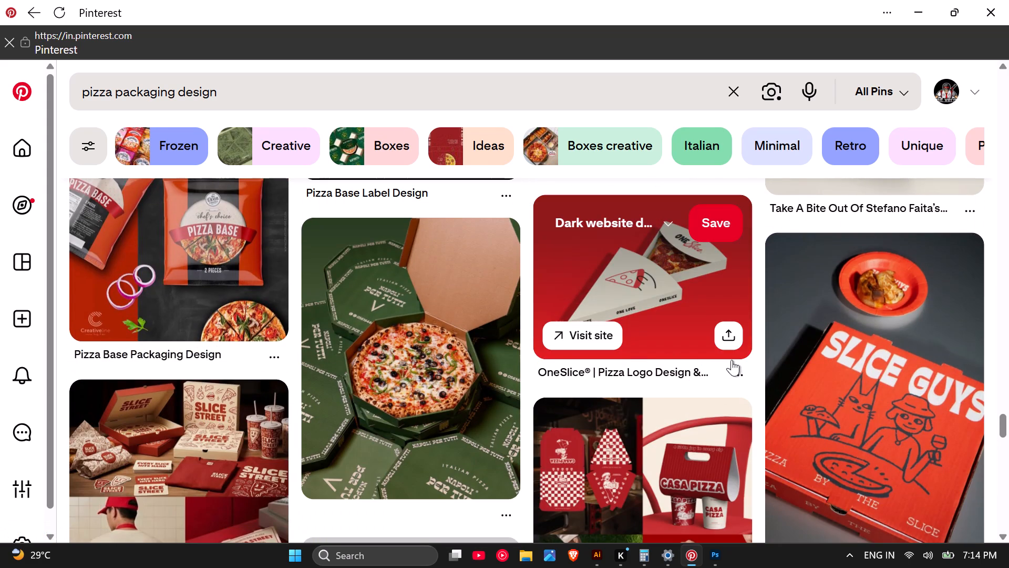
Switch back to Photoshop and examine the SLICE HOME logo, Pizza script and tagline up close and within the whole box layout.
left_click(922, 7)
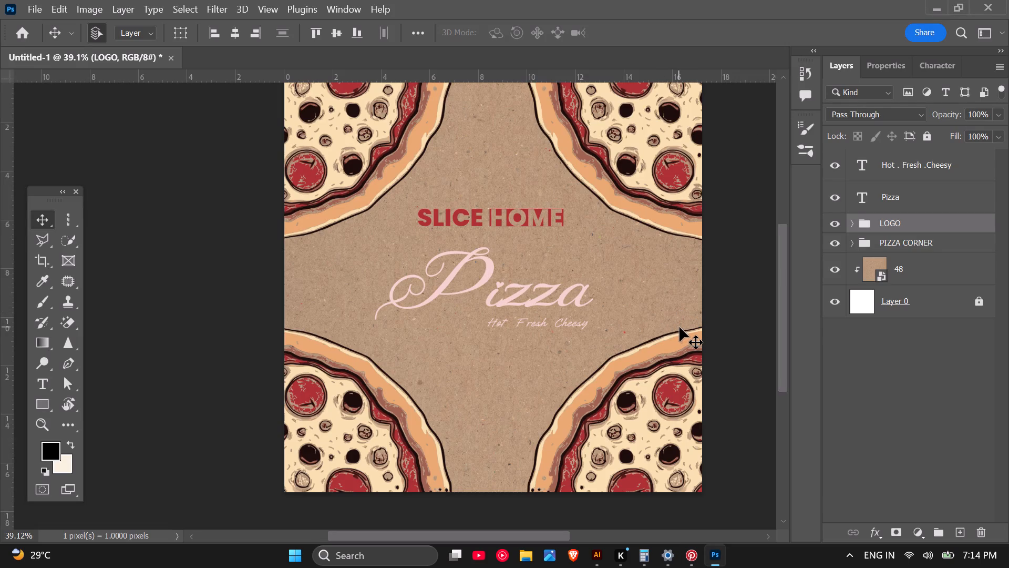
scroll(552, 304, "up", 9)
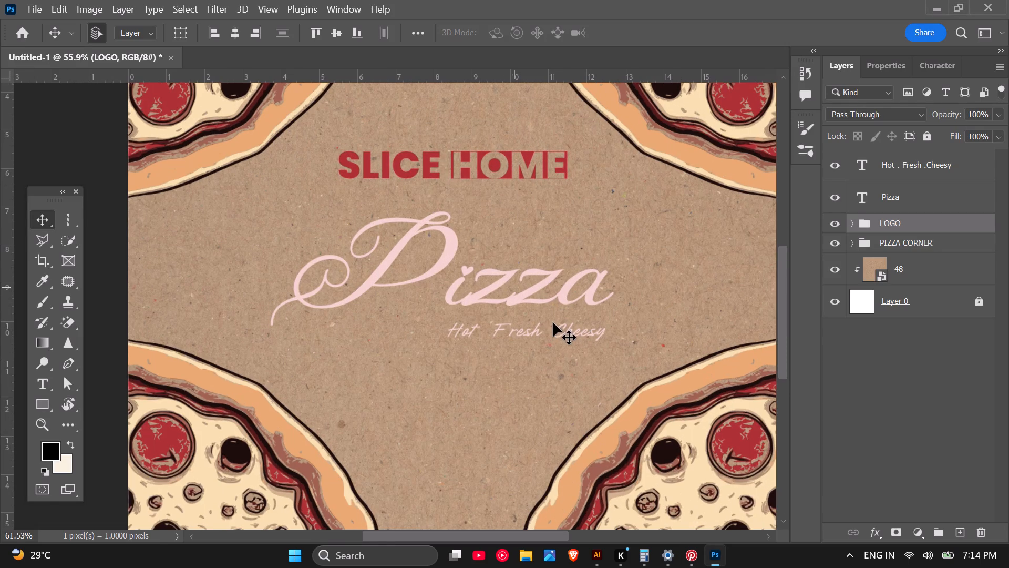
scroll(553, 322, "up", 1)
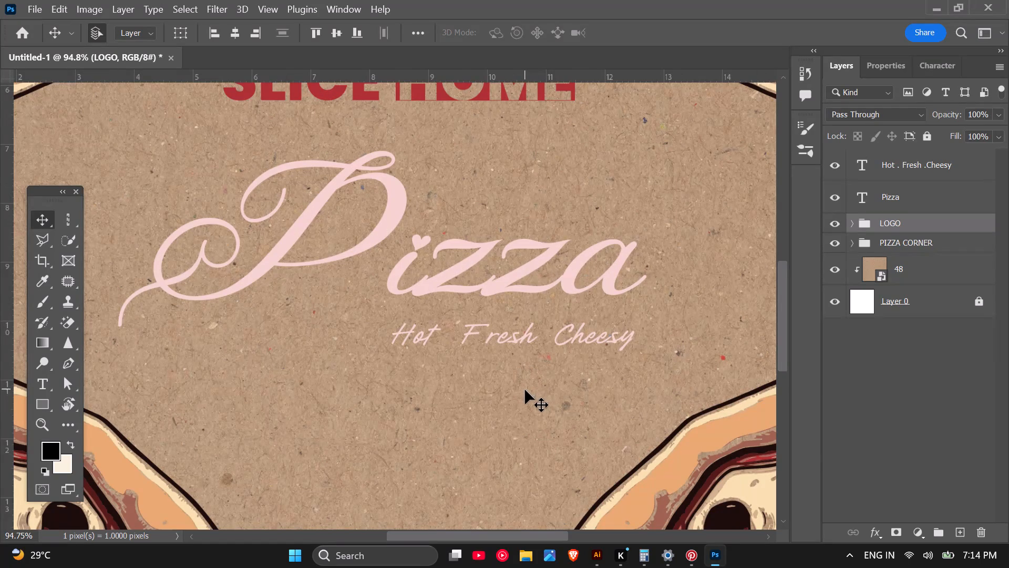
scroll(540, 407, "up", 2)
scroll(533, 387, "down", 2)
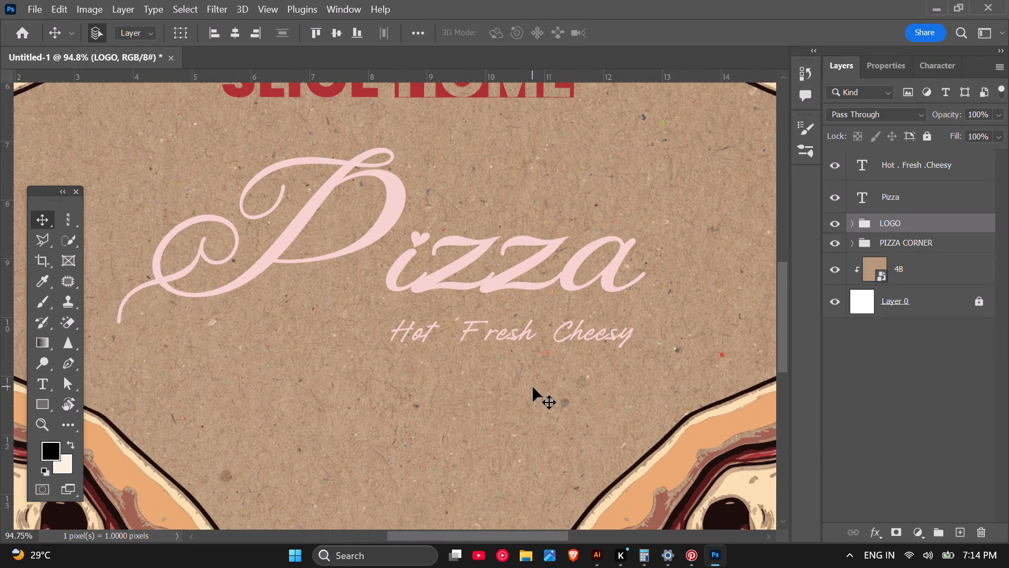
scroll(533, 387, "down", 2)
scroll(512, 333, "up", 2)
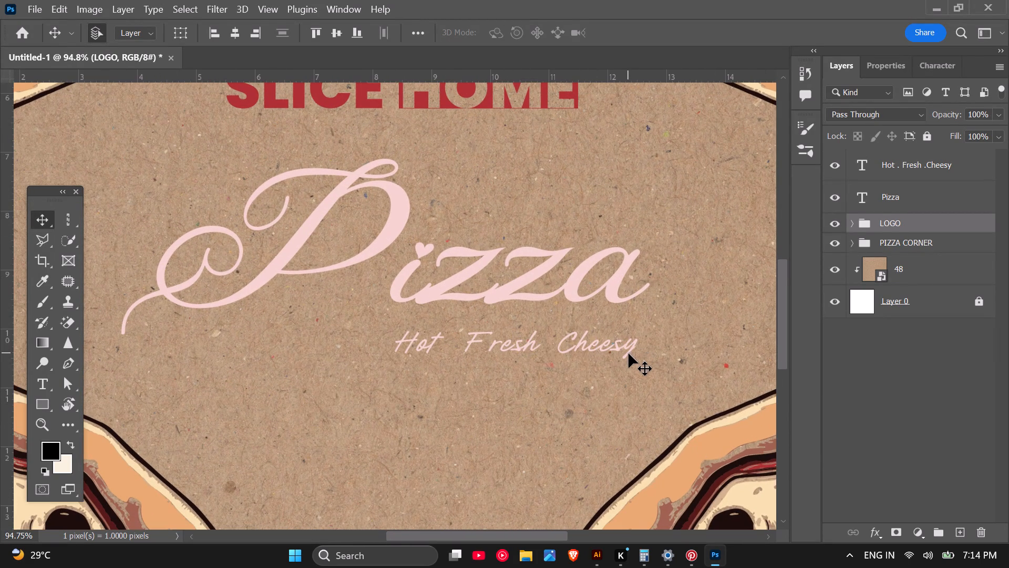
scroll(629, 353, "down", 3)
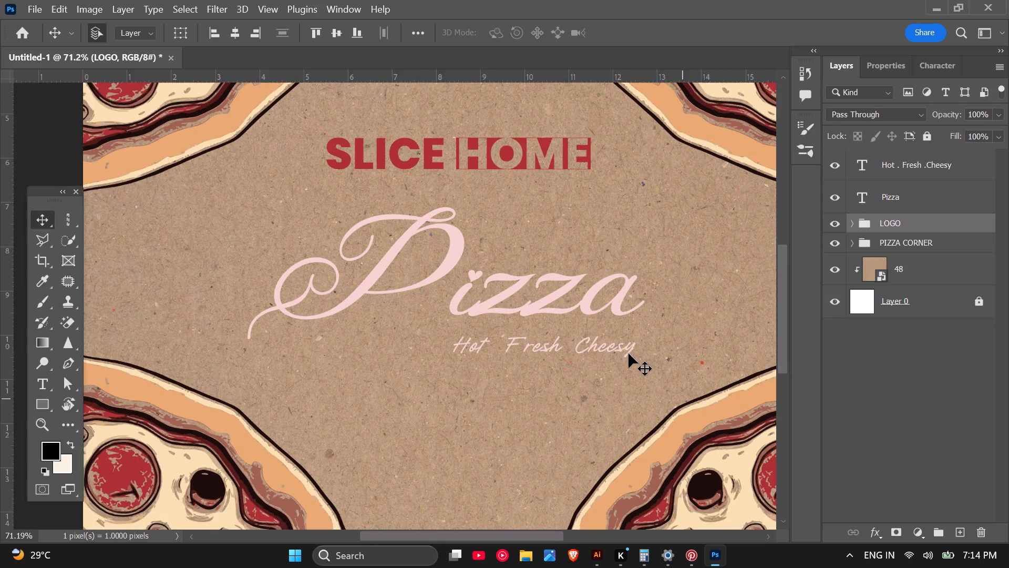
scroll(629, 353, "down", 2)
scroll(616, 354, "up", 1)
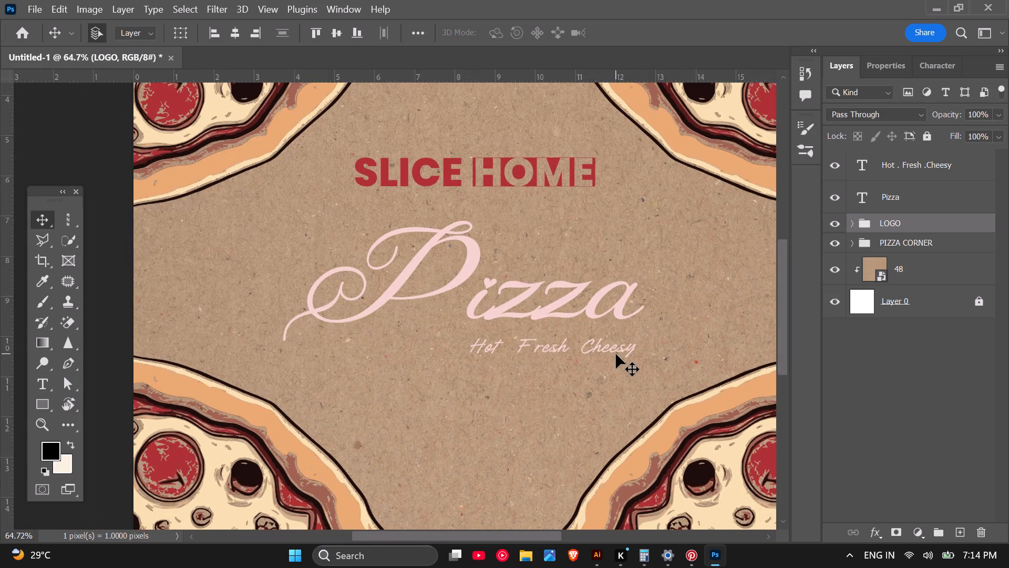
scroll(606, 350, "down", 4)
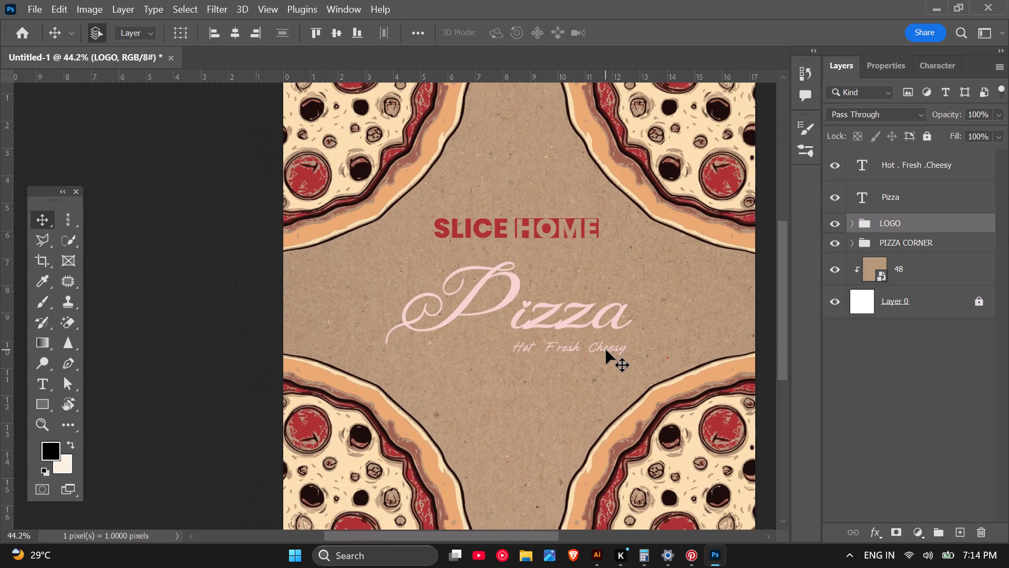
scroll(606, 350, "down", 1)
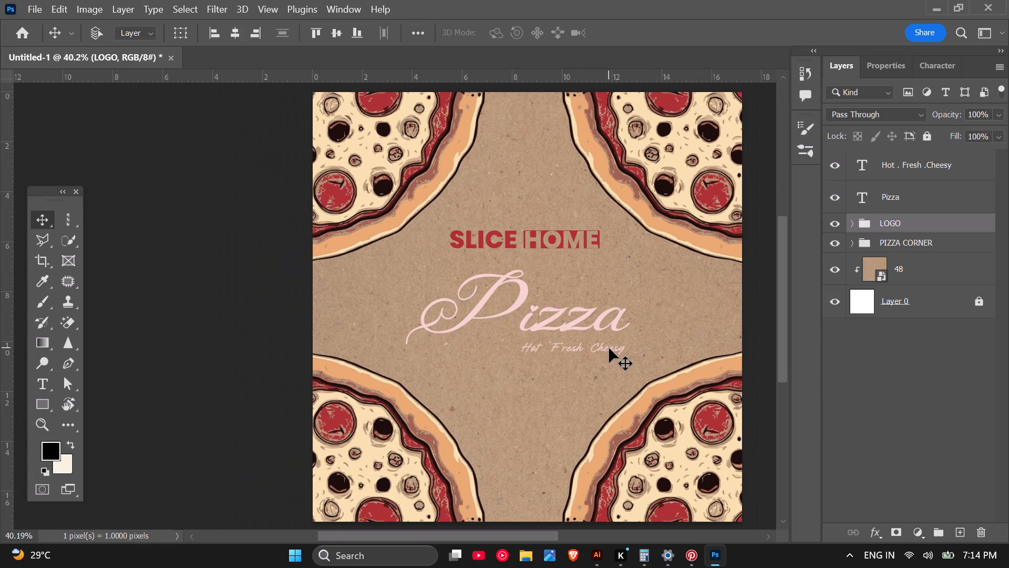
Start saving the design as a Photoshop file, browsing the photoshop folder on Local Disk (D:) and its psd files subfolder for a destination.
key("ctrl+s")
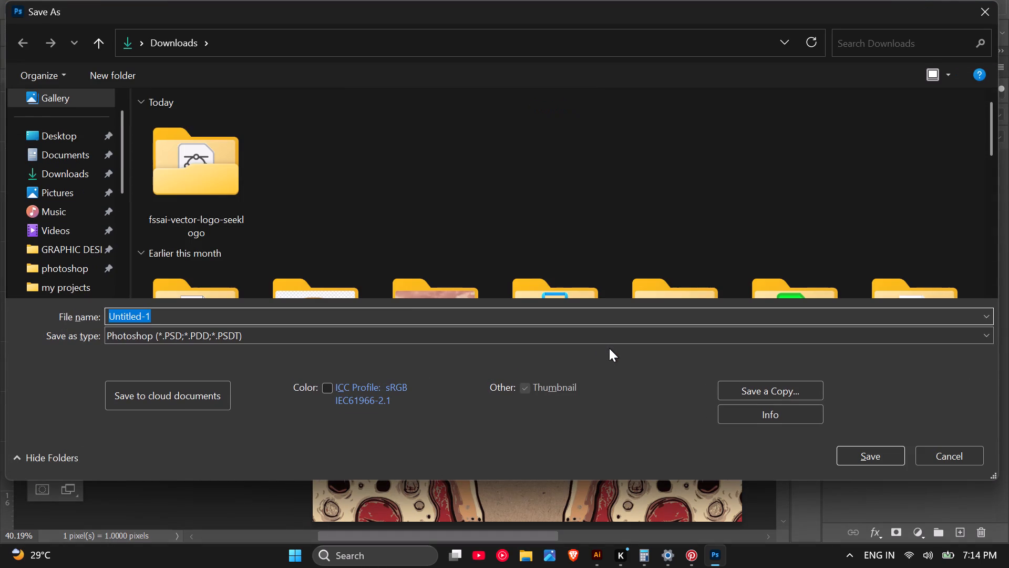
left_click(56, 277)
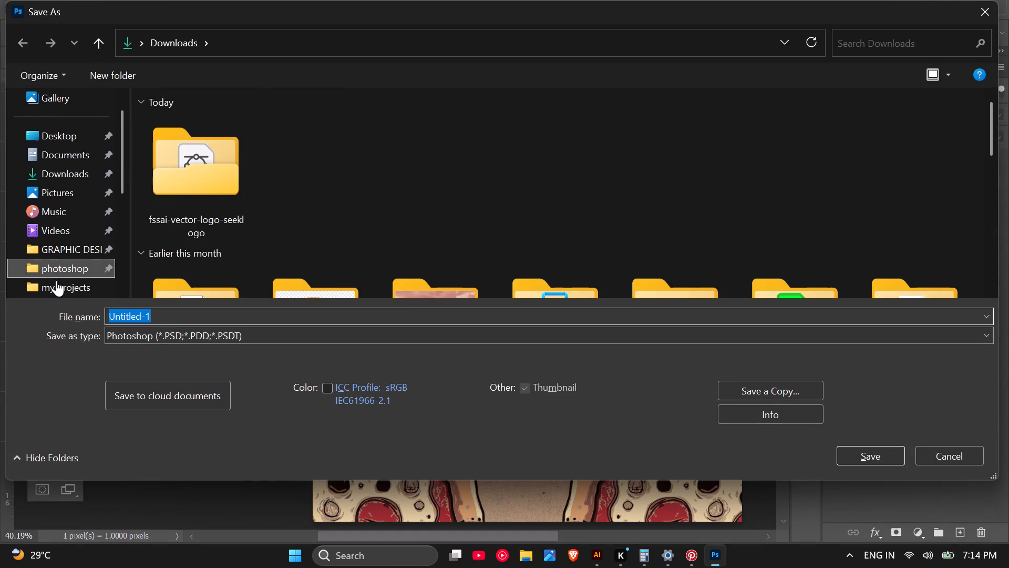
left_click(56, 282)
left_click(99, 40)
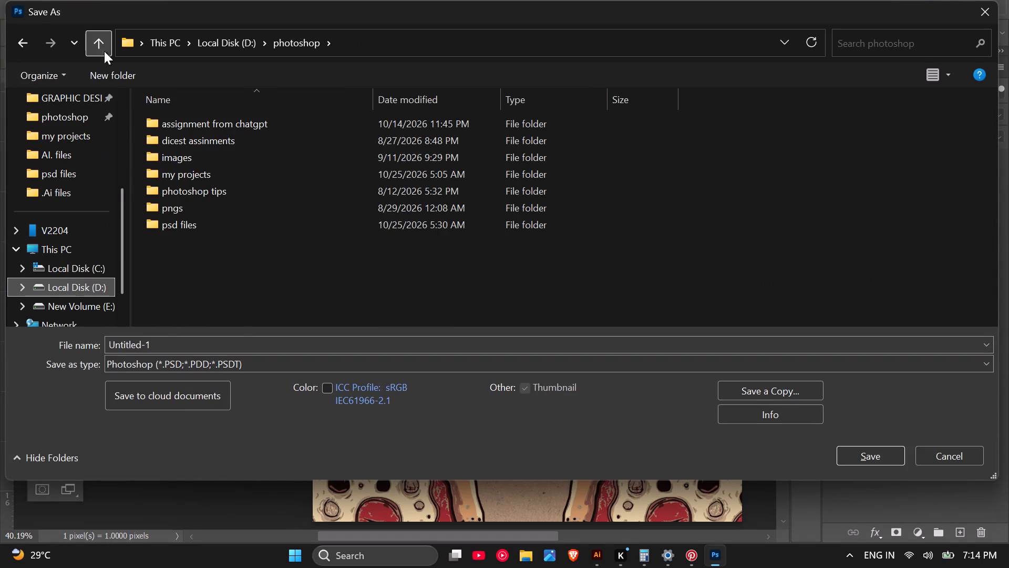
double_click(210, 230)
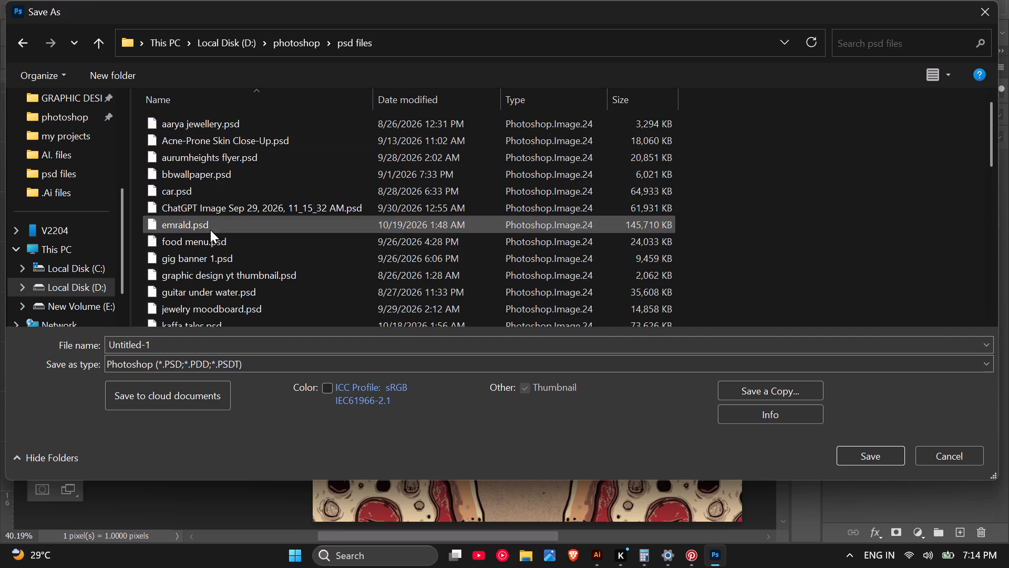
left_click(103, 49)
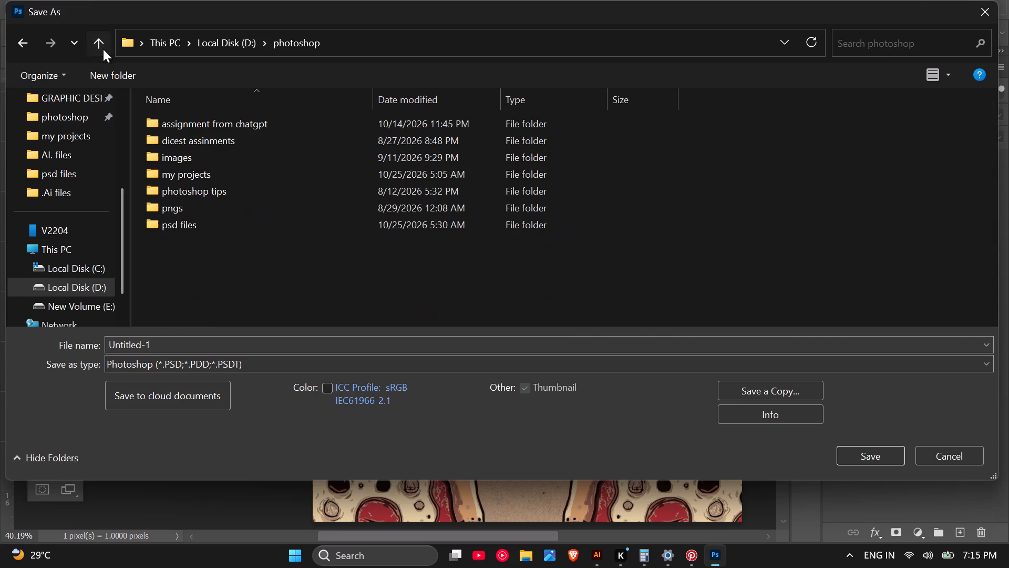